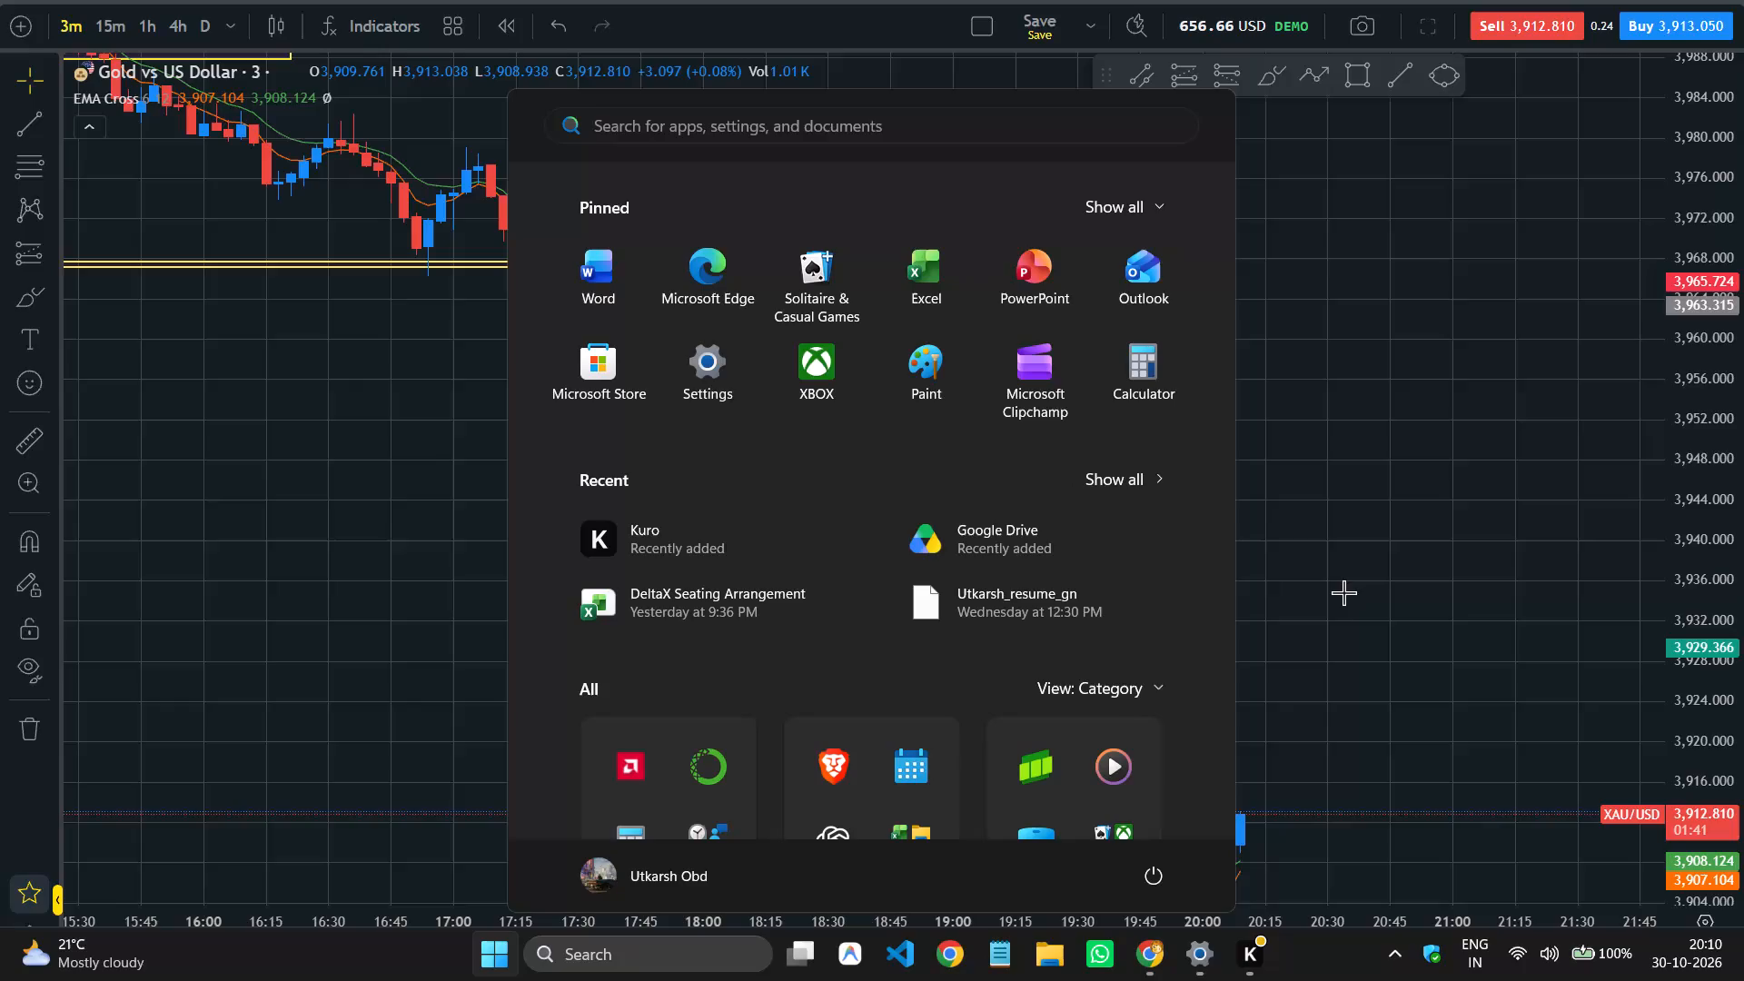
Dismiss the Start menu and examine the latest candles on the 3-minute Gold vs US Dollar chart.
left_click(1329, 629)
scroll(1329, 629, "down", 3)
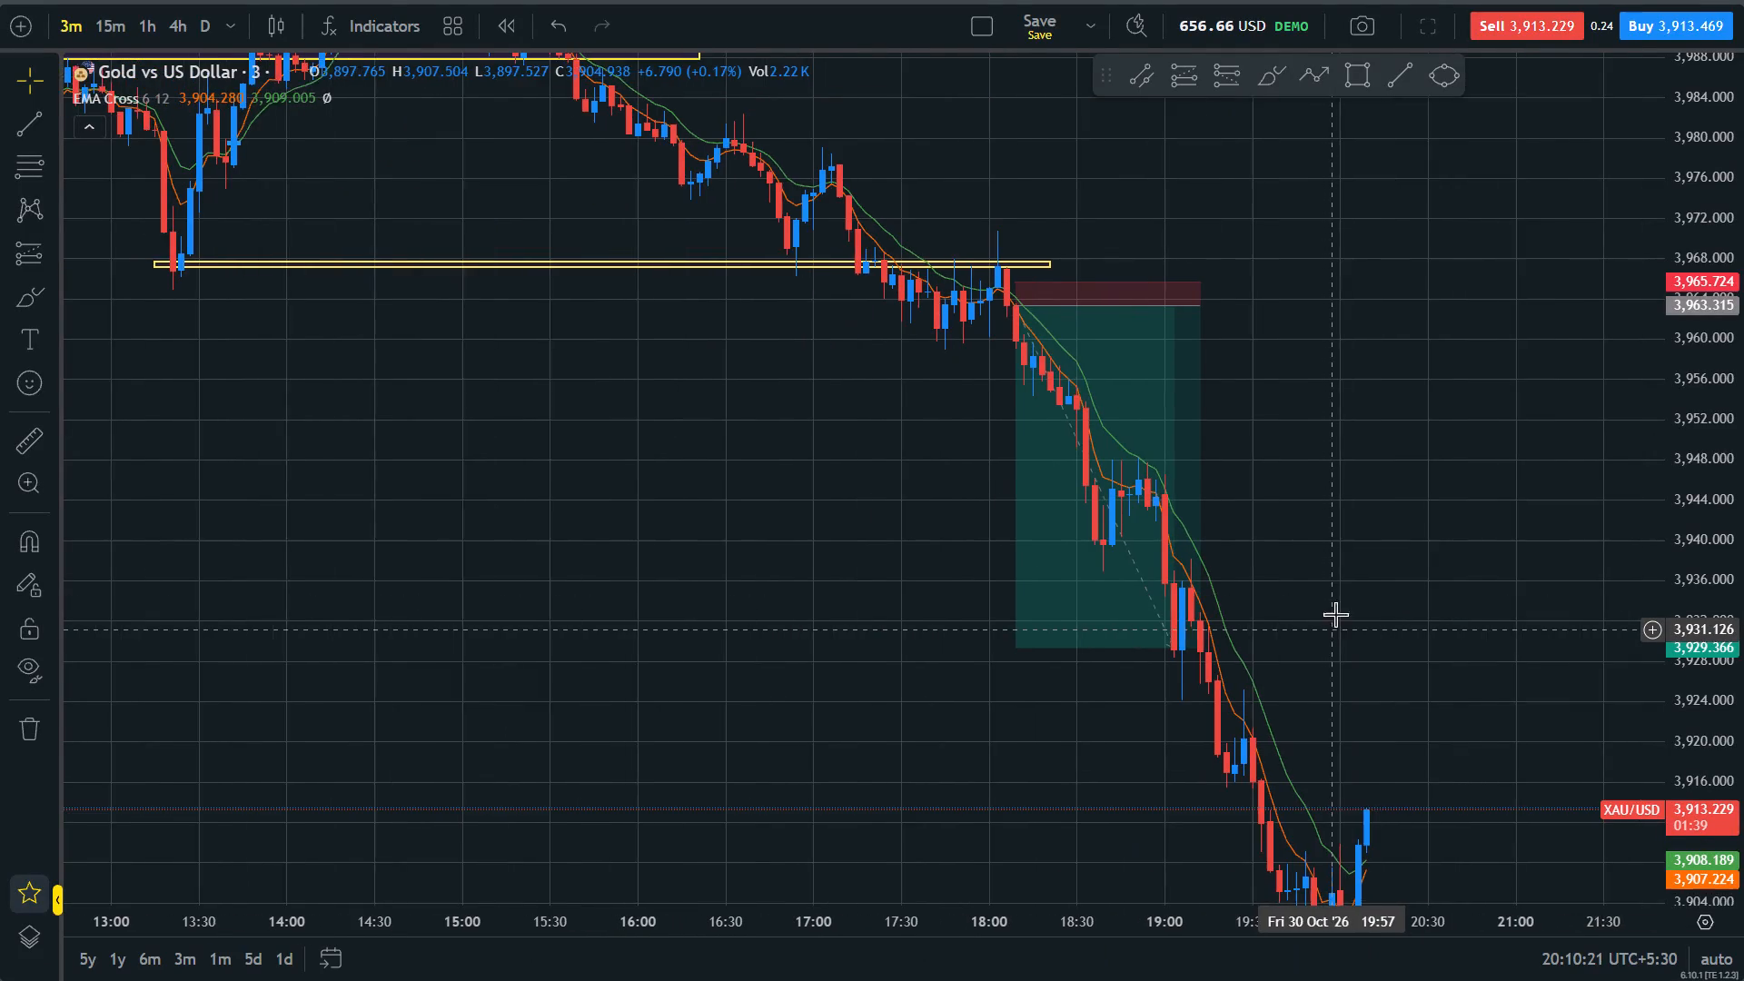
left_click_drag(1743, 149, 1743, 409)
left_click_drag(1510, 508, 1388, 518)
scroll(1388, 518, "up", 1)
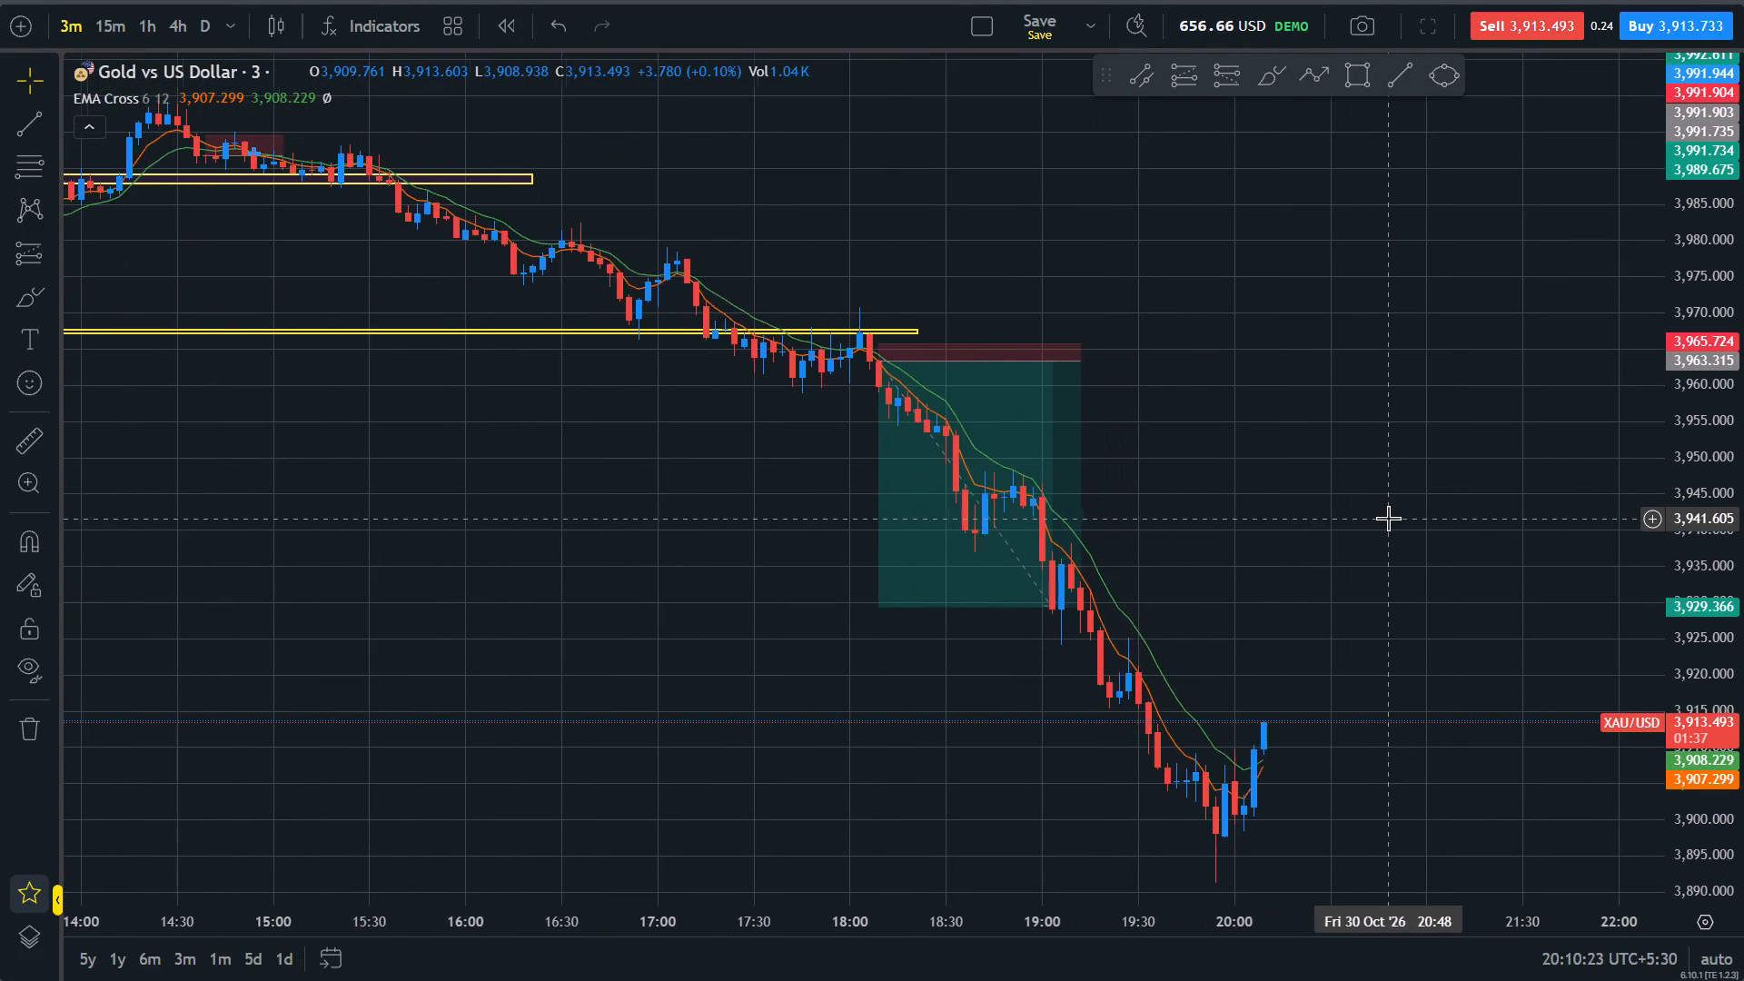
Leave full-screen view and switch to the US Tech 100 (USTEC) chart.
key("F11")
key("F11")
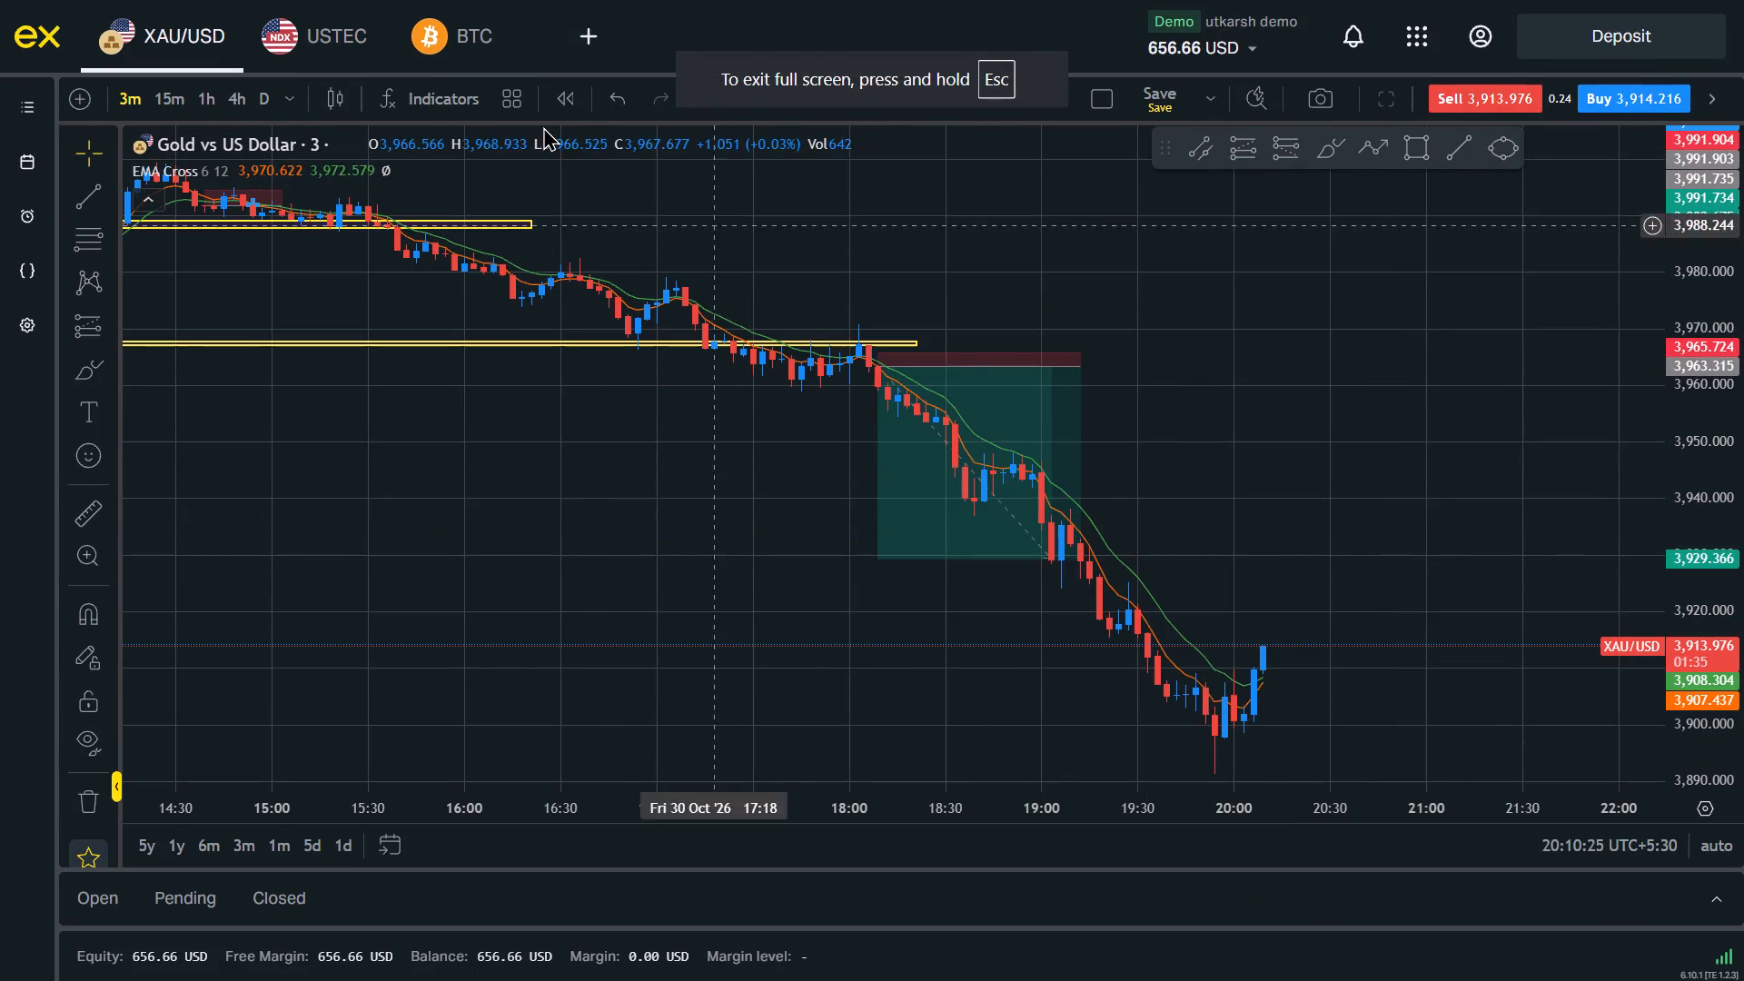
left_click(346, 42)
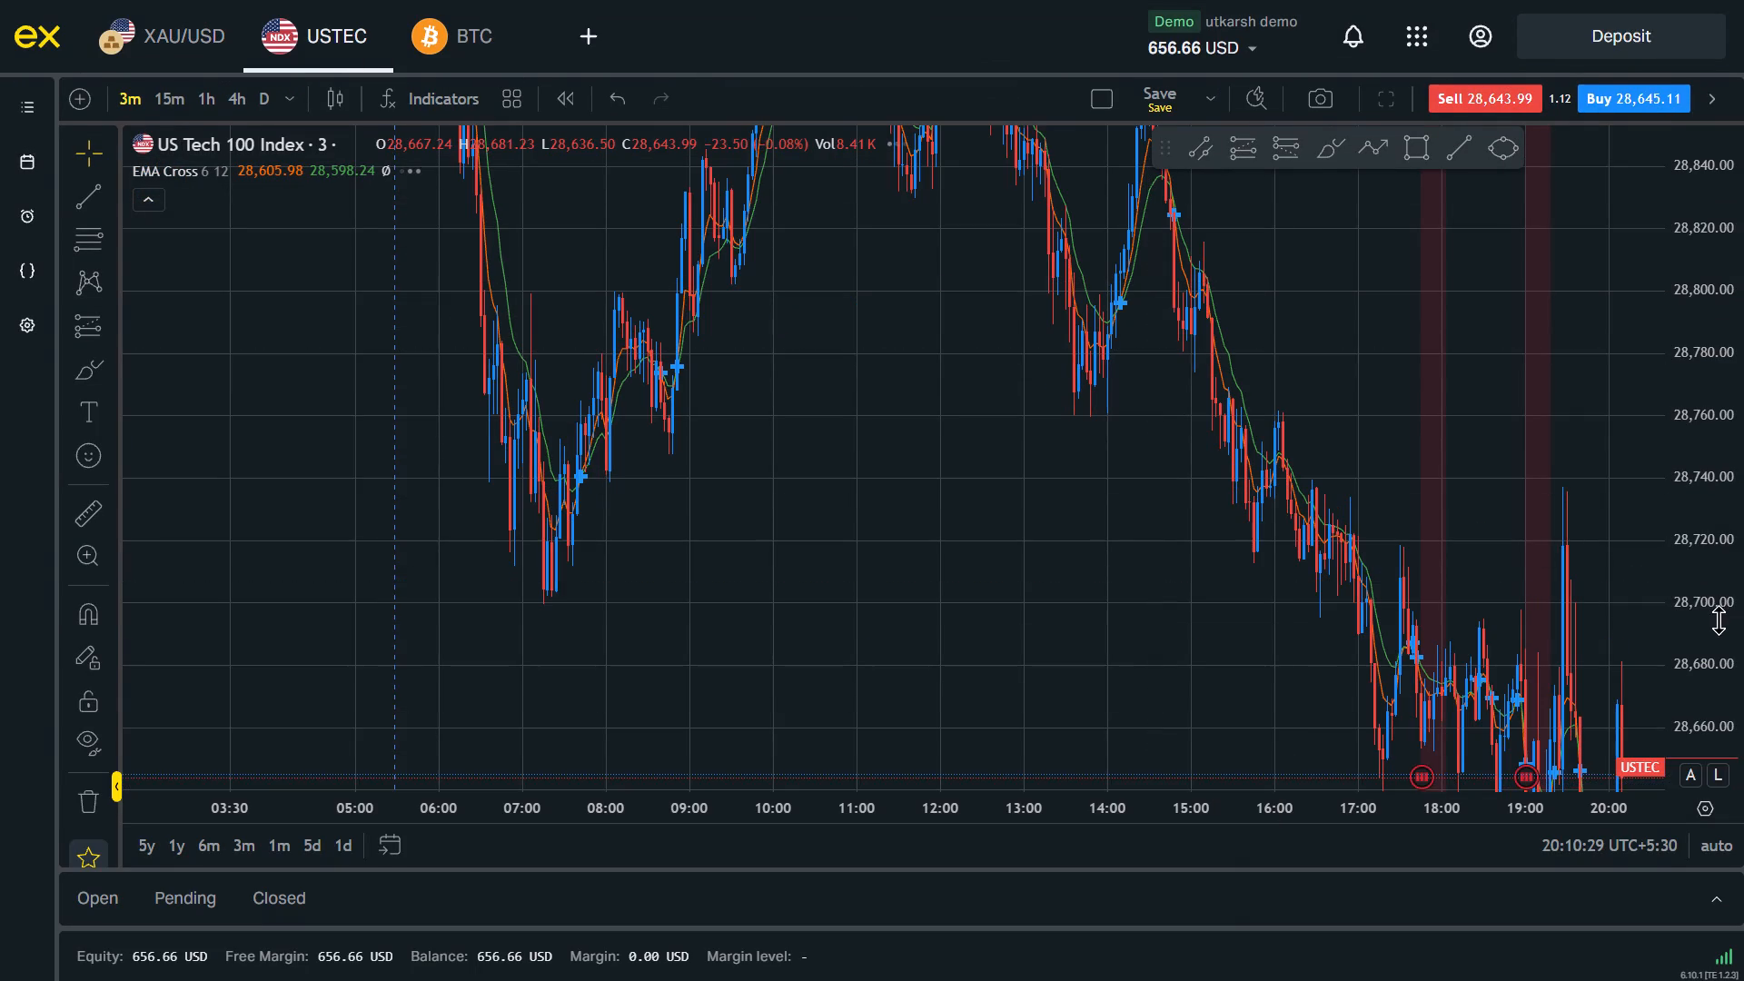
Draw a rectangle zone on the USTEC chart from about 28,708 to 28,717, spanning roughly 06:36 to 20:27 on 30 Oct.
left_click_drag(1717, 619, 1672, 552)
left_click_drag(1522, 590, 1142, 461)
scroll(1142, 461, "right", 2)
scroll(1142, 461, "up", 1)
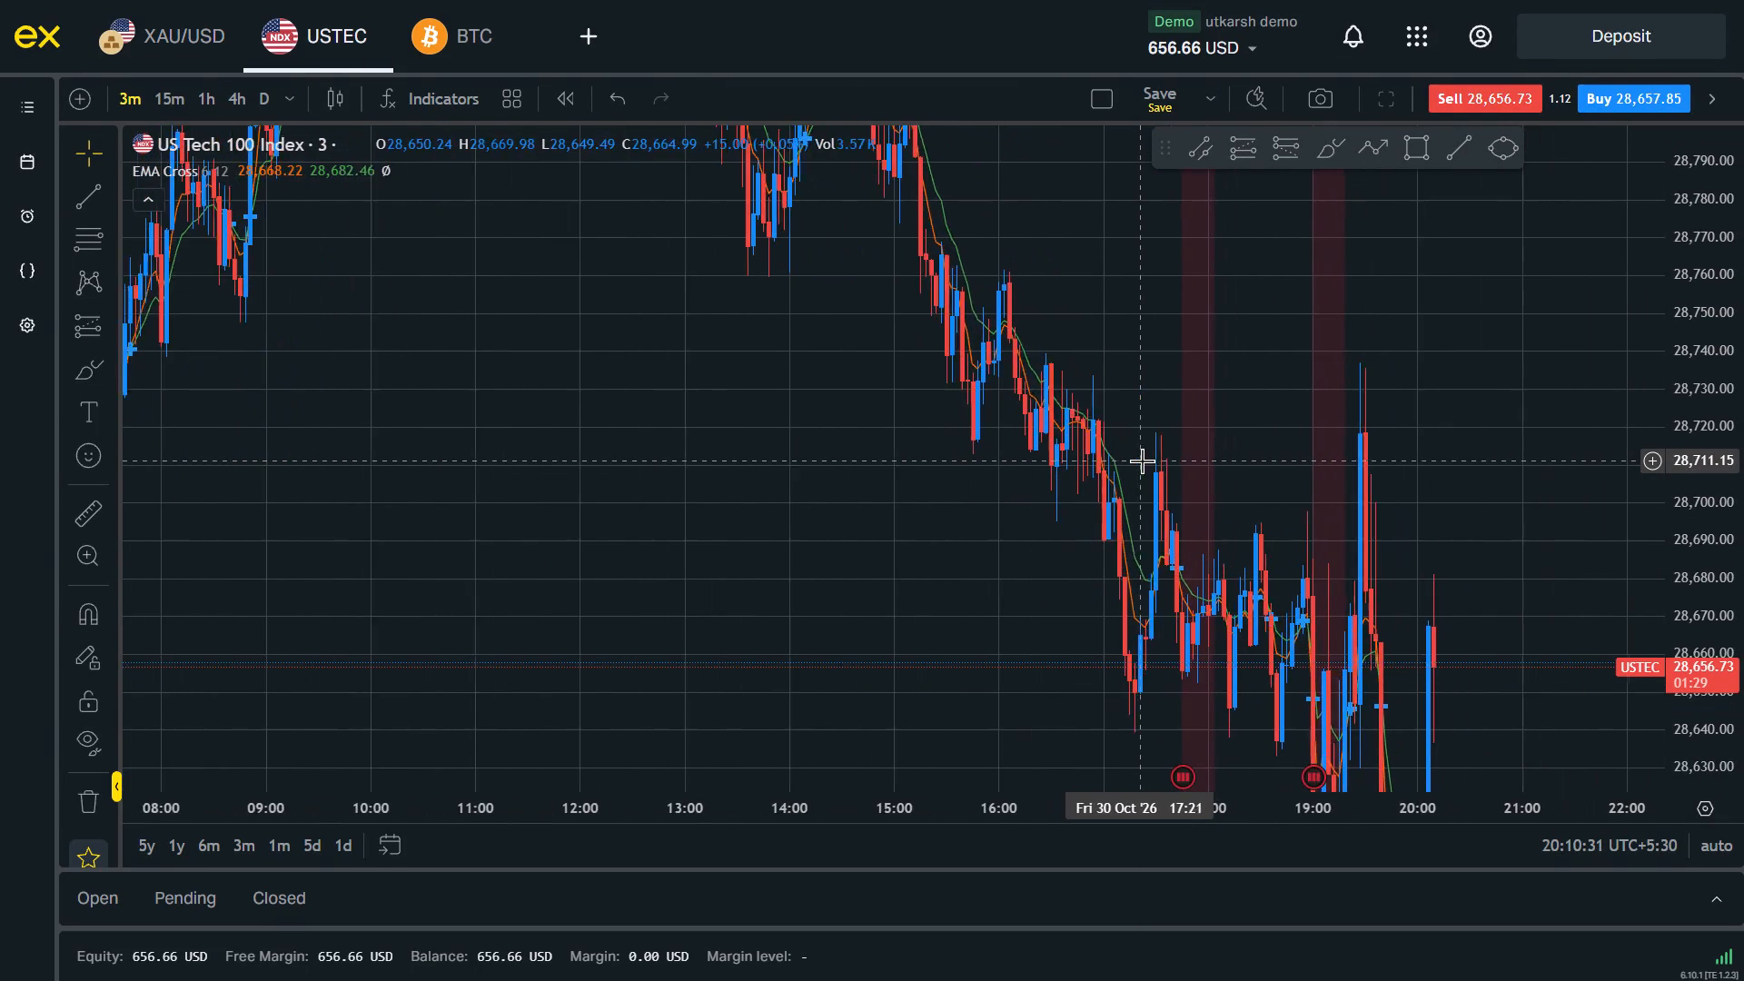
scroll(1142, 461, "up", 1)
scroll(1142, 461, "down", 1)
left_click(1399, 149)
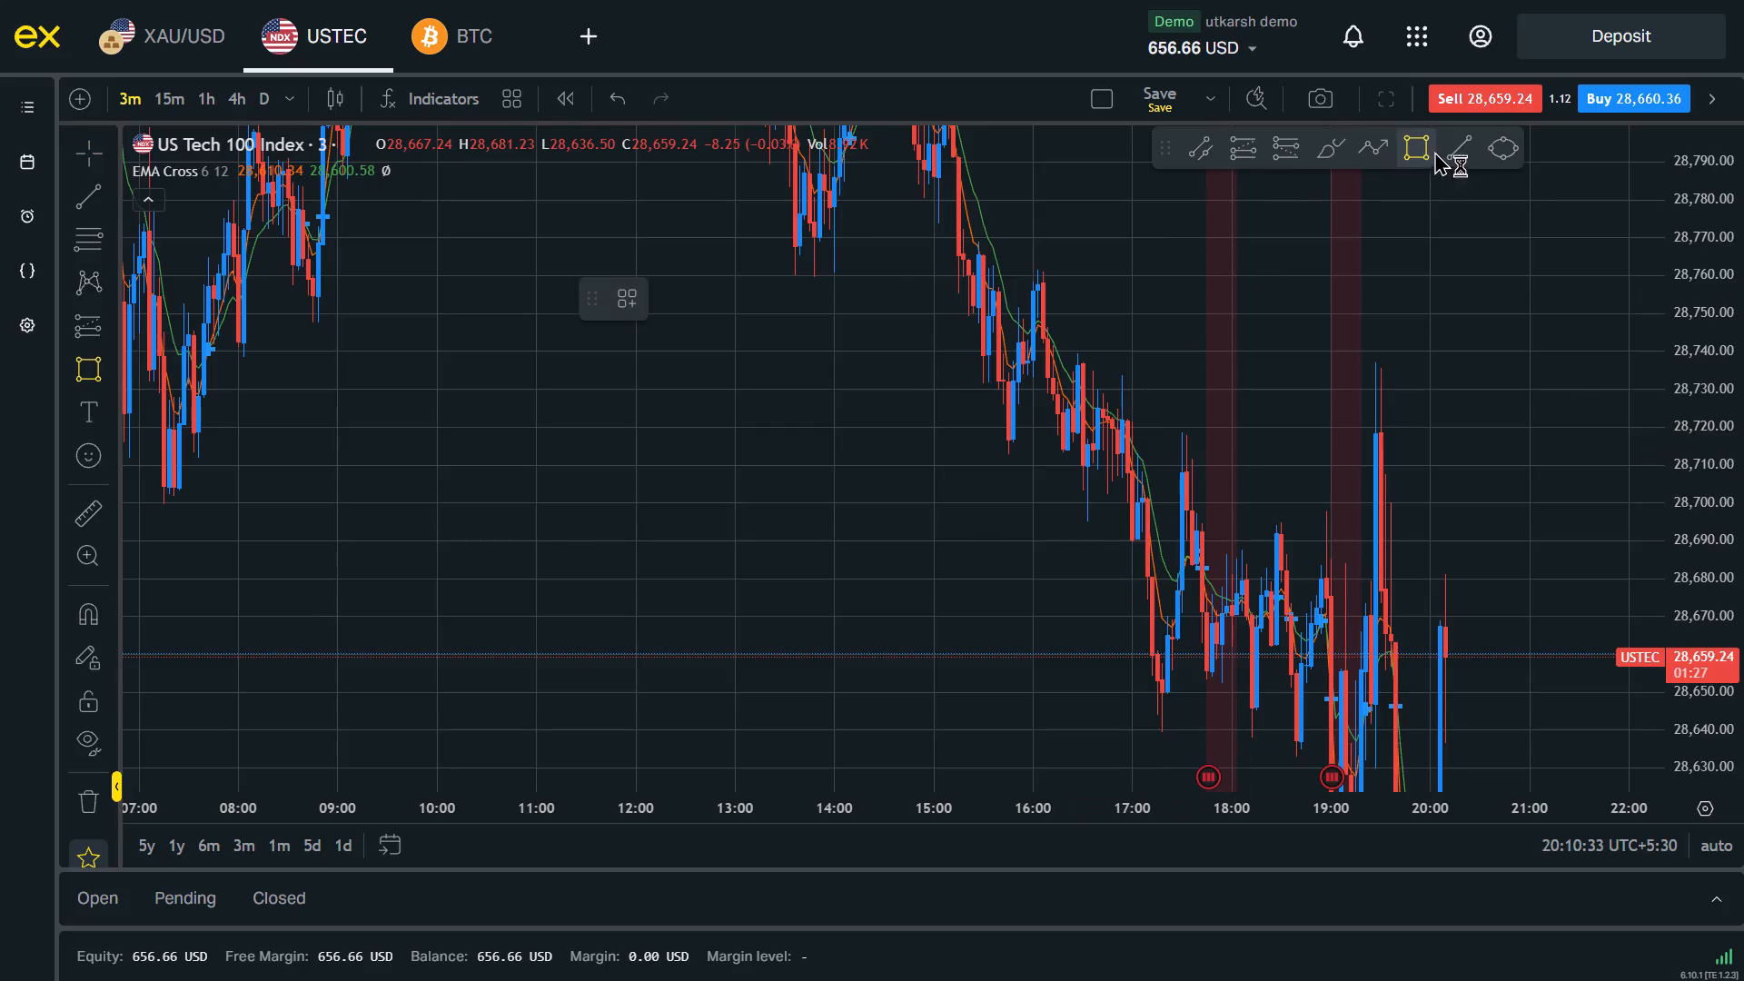
scroll(352, 488, "down", 1)
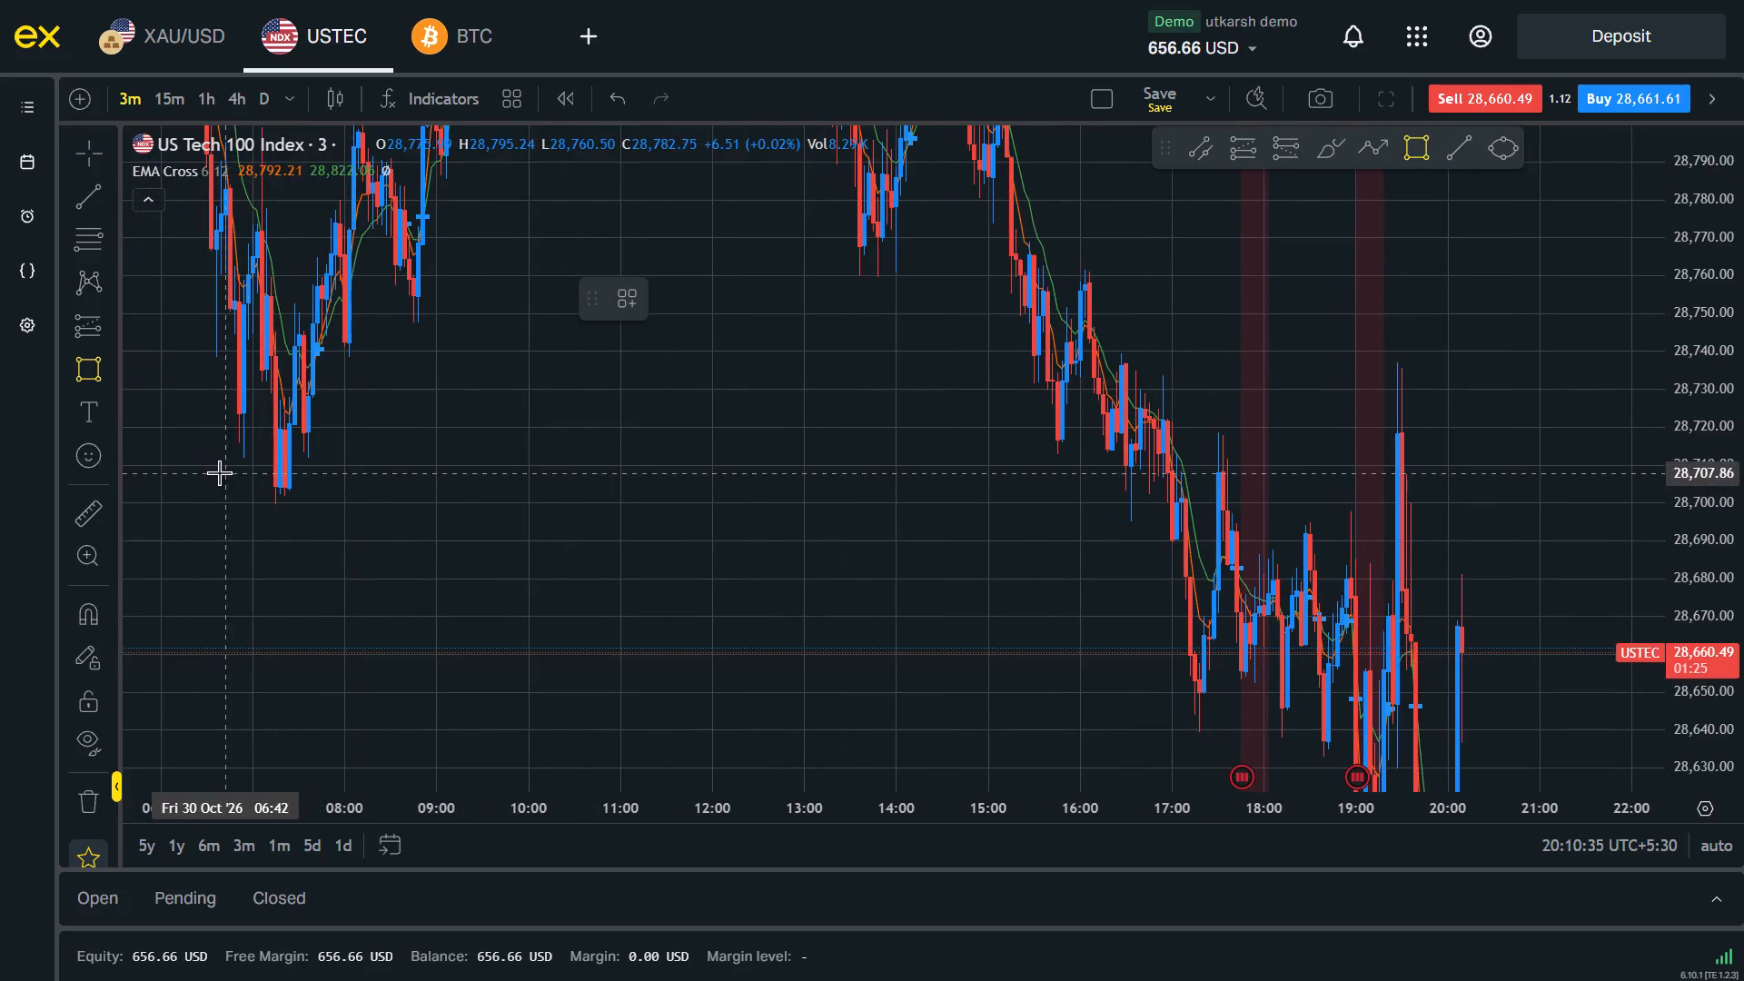
left_click(214, 471)
left_click(1490, 440)
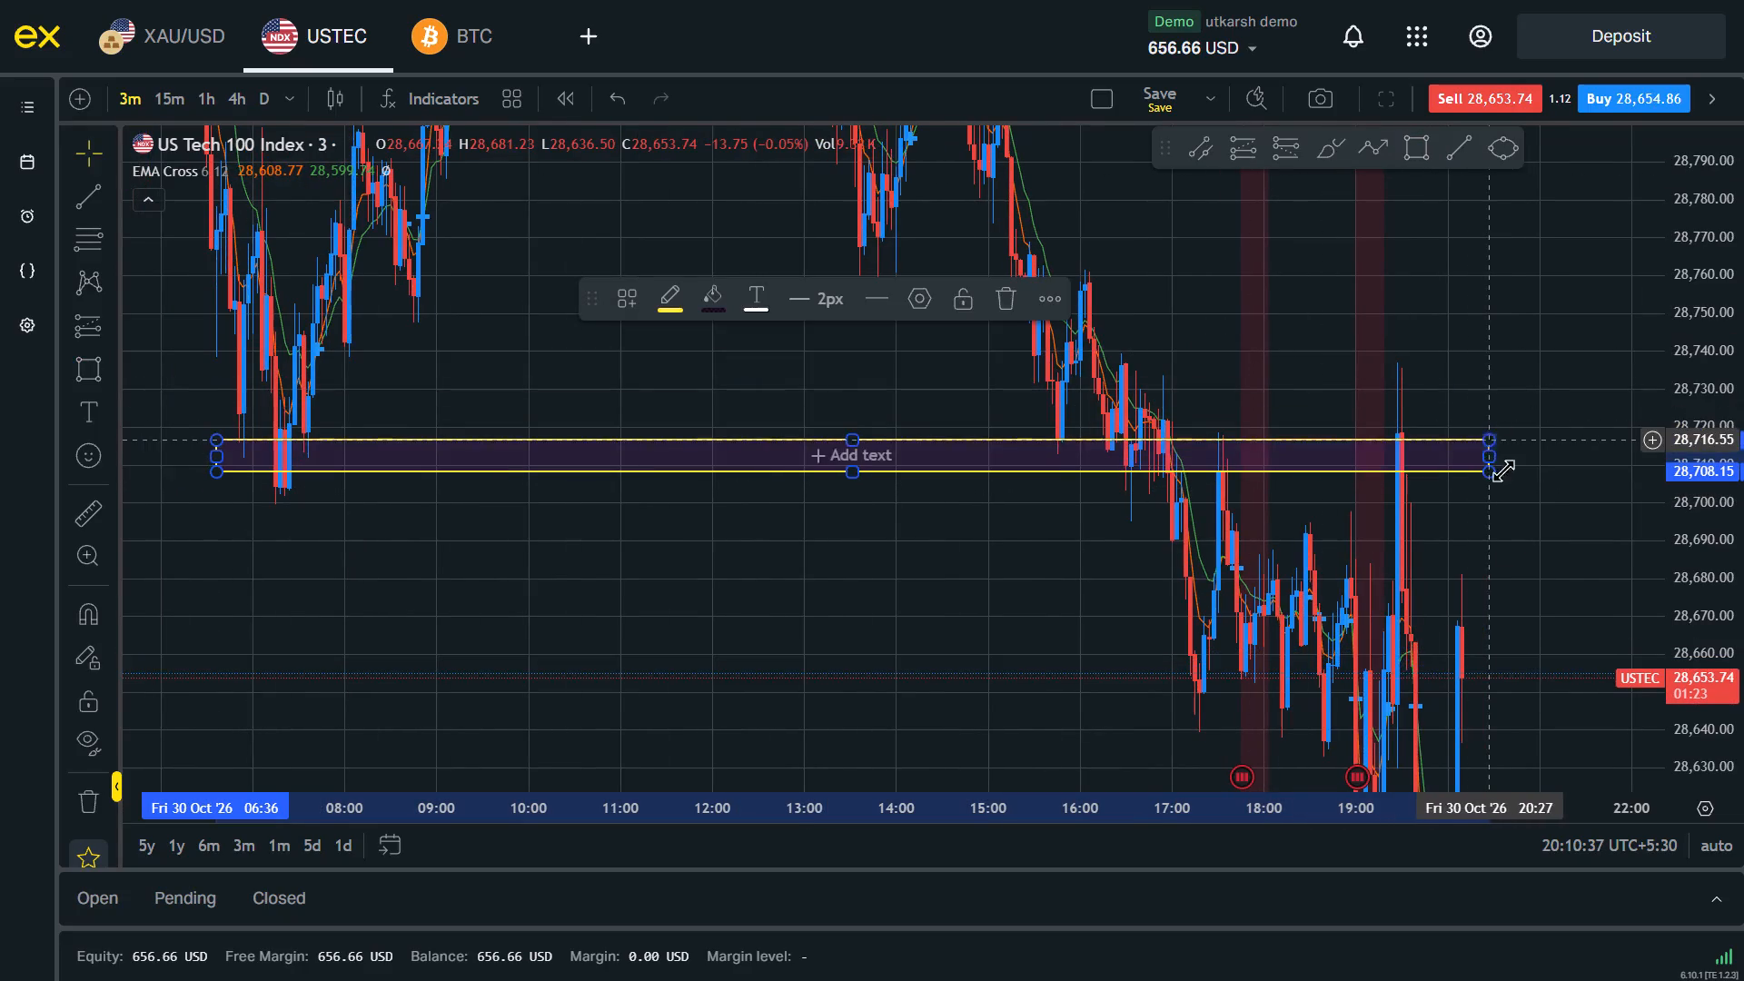
left_click(1513, 571)
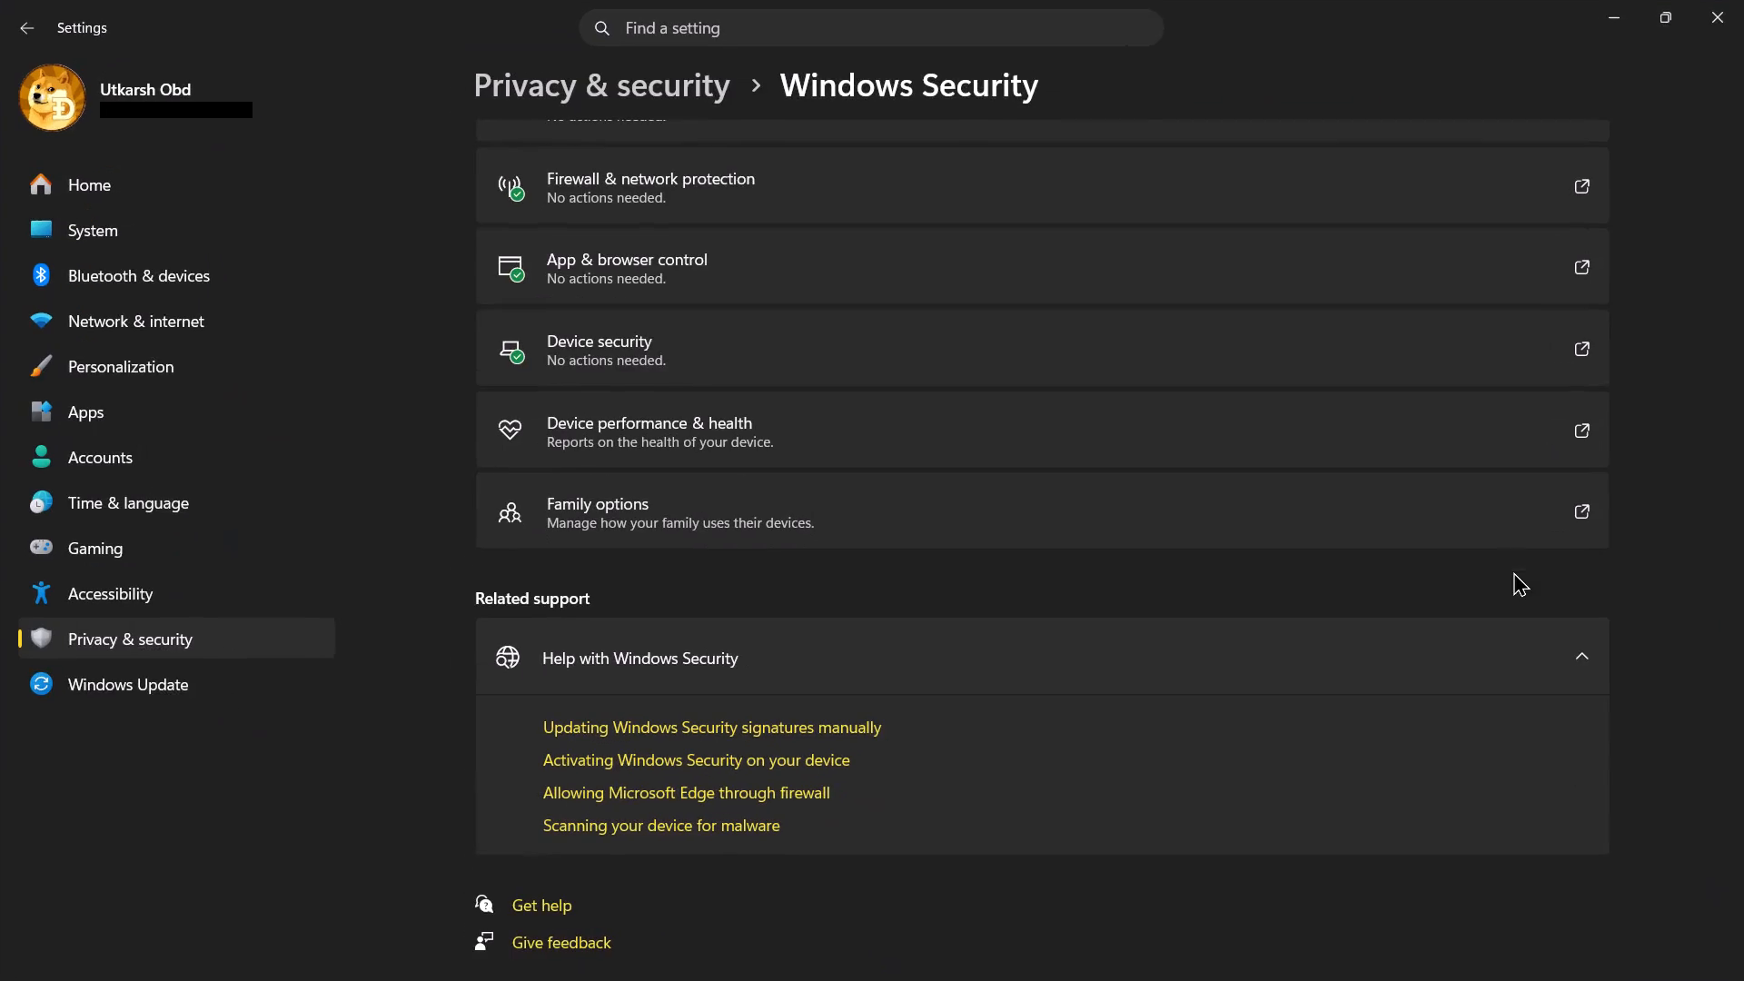
Look through the protection areas and related support on the Windows Security page in the Settings app.
scroll(1217, 507, "down", 1)
scroll(1217, 507, "up", 2)
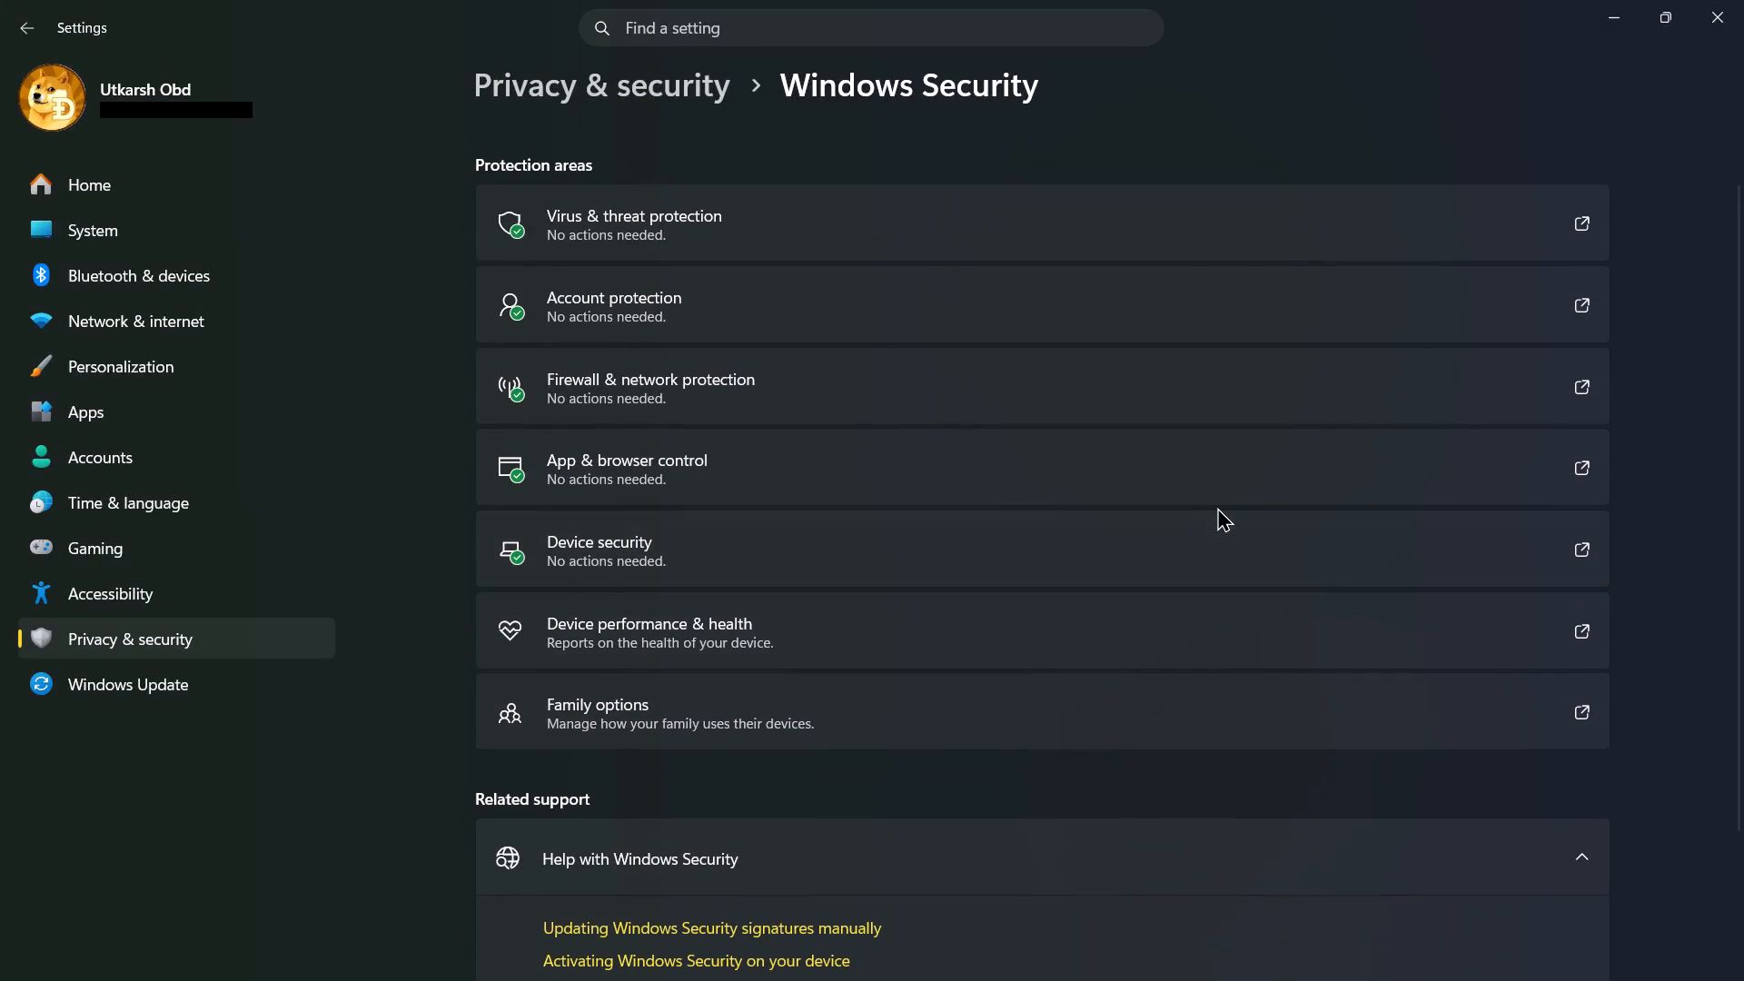
scroll(1217, 507, "up", 2)
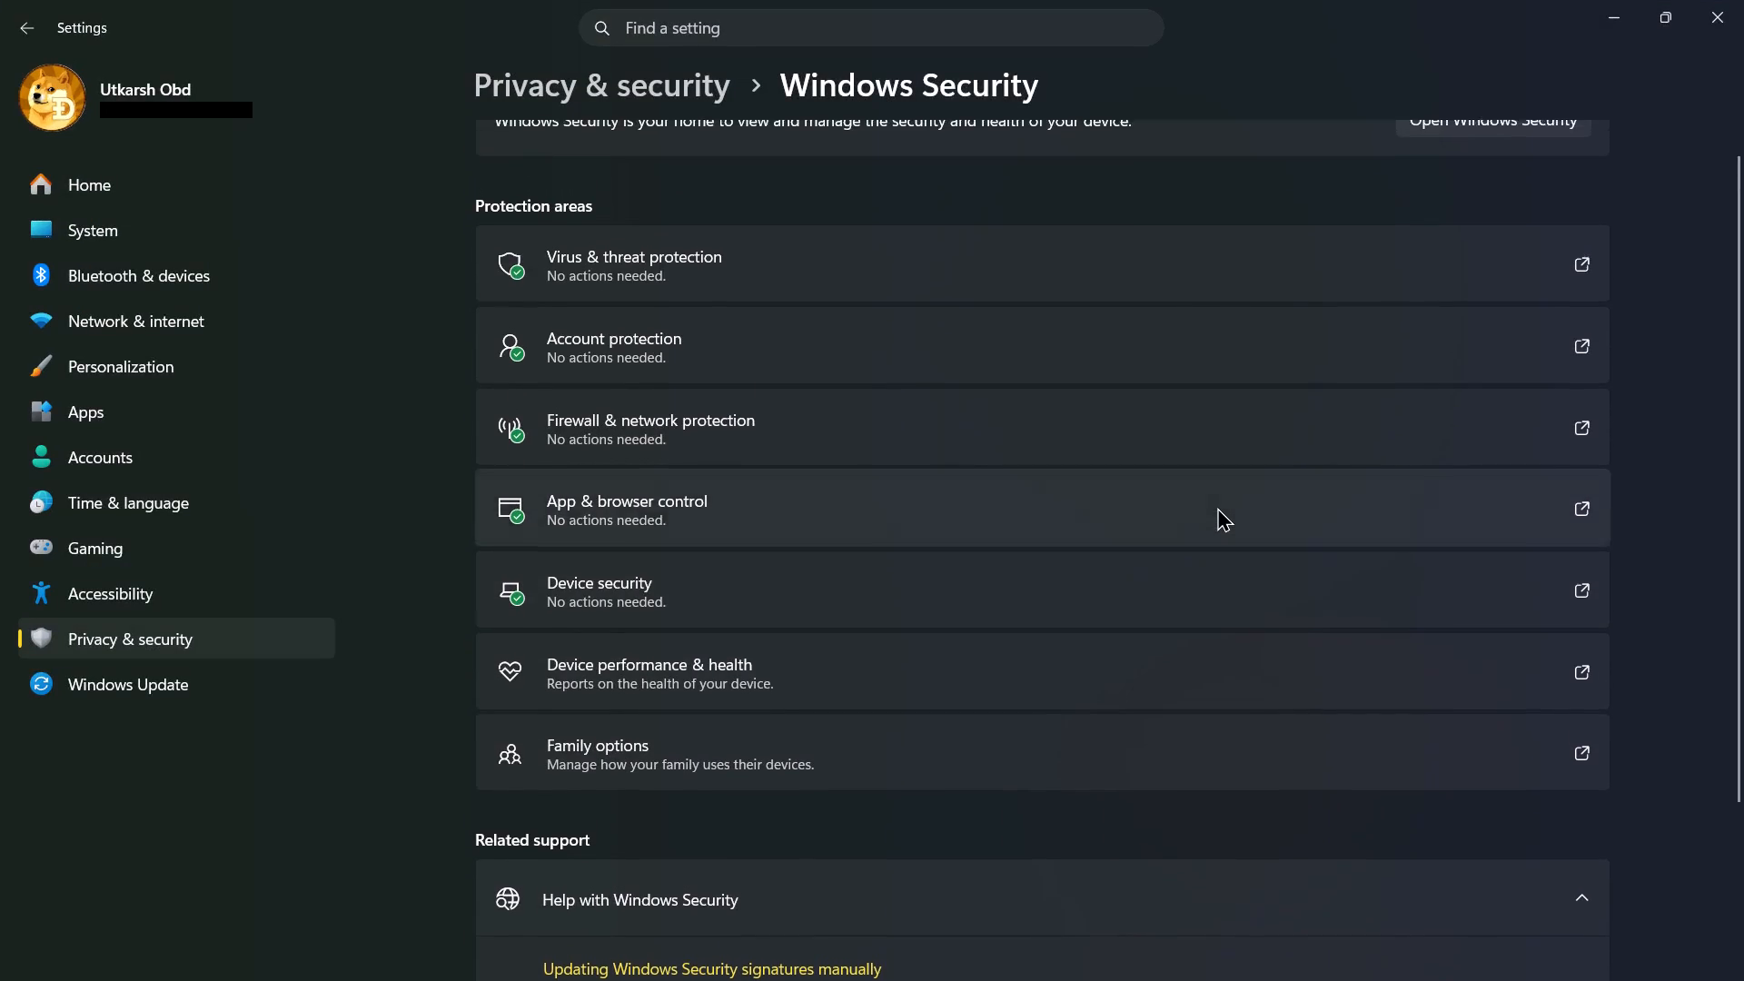
scroll(1217, 507, "up", 1)
scroll(1217, 507, "down", 1)
scroll(1217, 507, "up", 1)
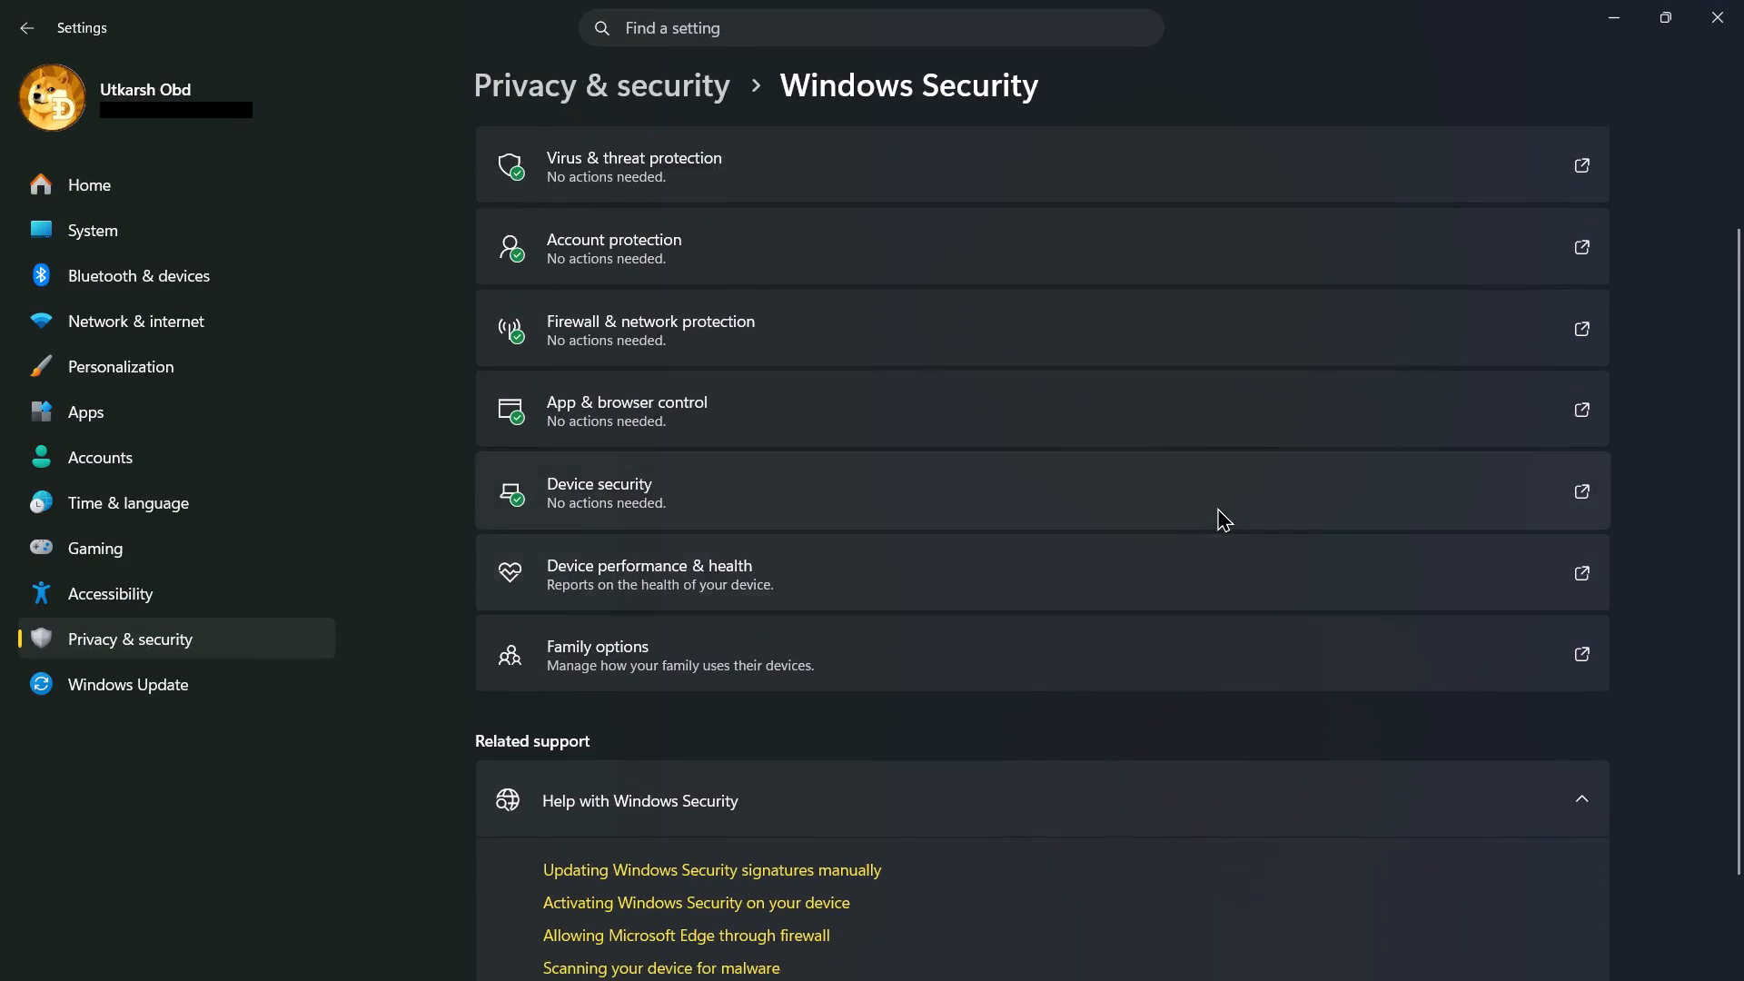
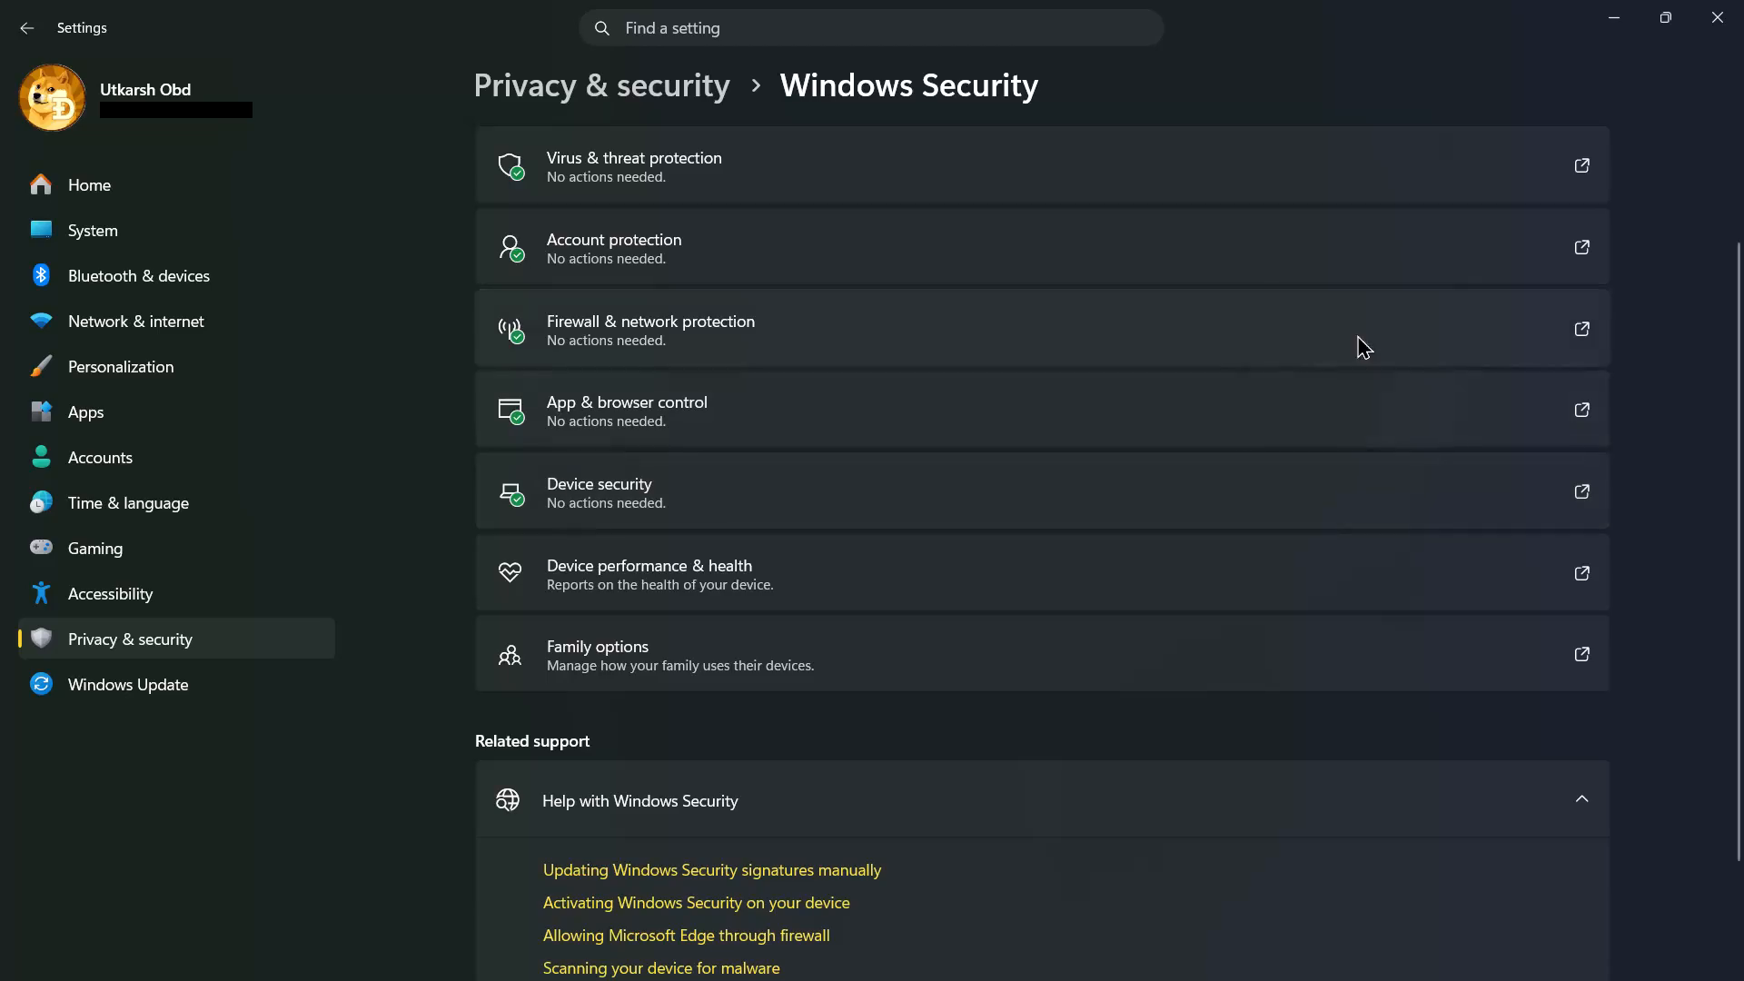
Look through the rest of the Windows Security page in the Settings app, including the related support links.
left_click_drag(1743, 607, 1738, 731)
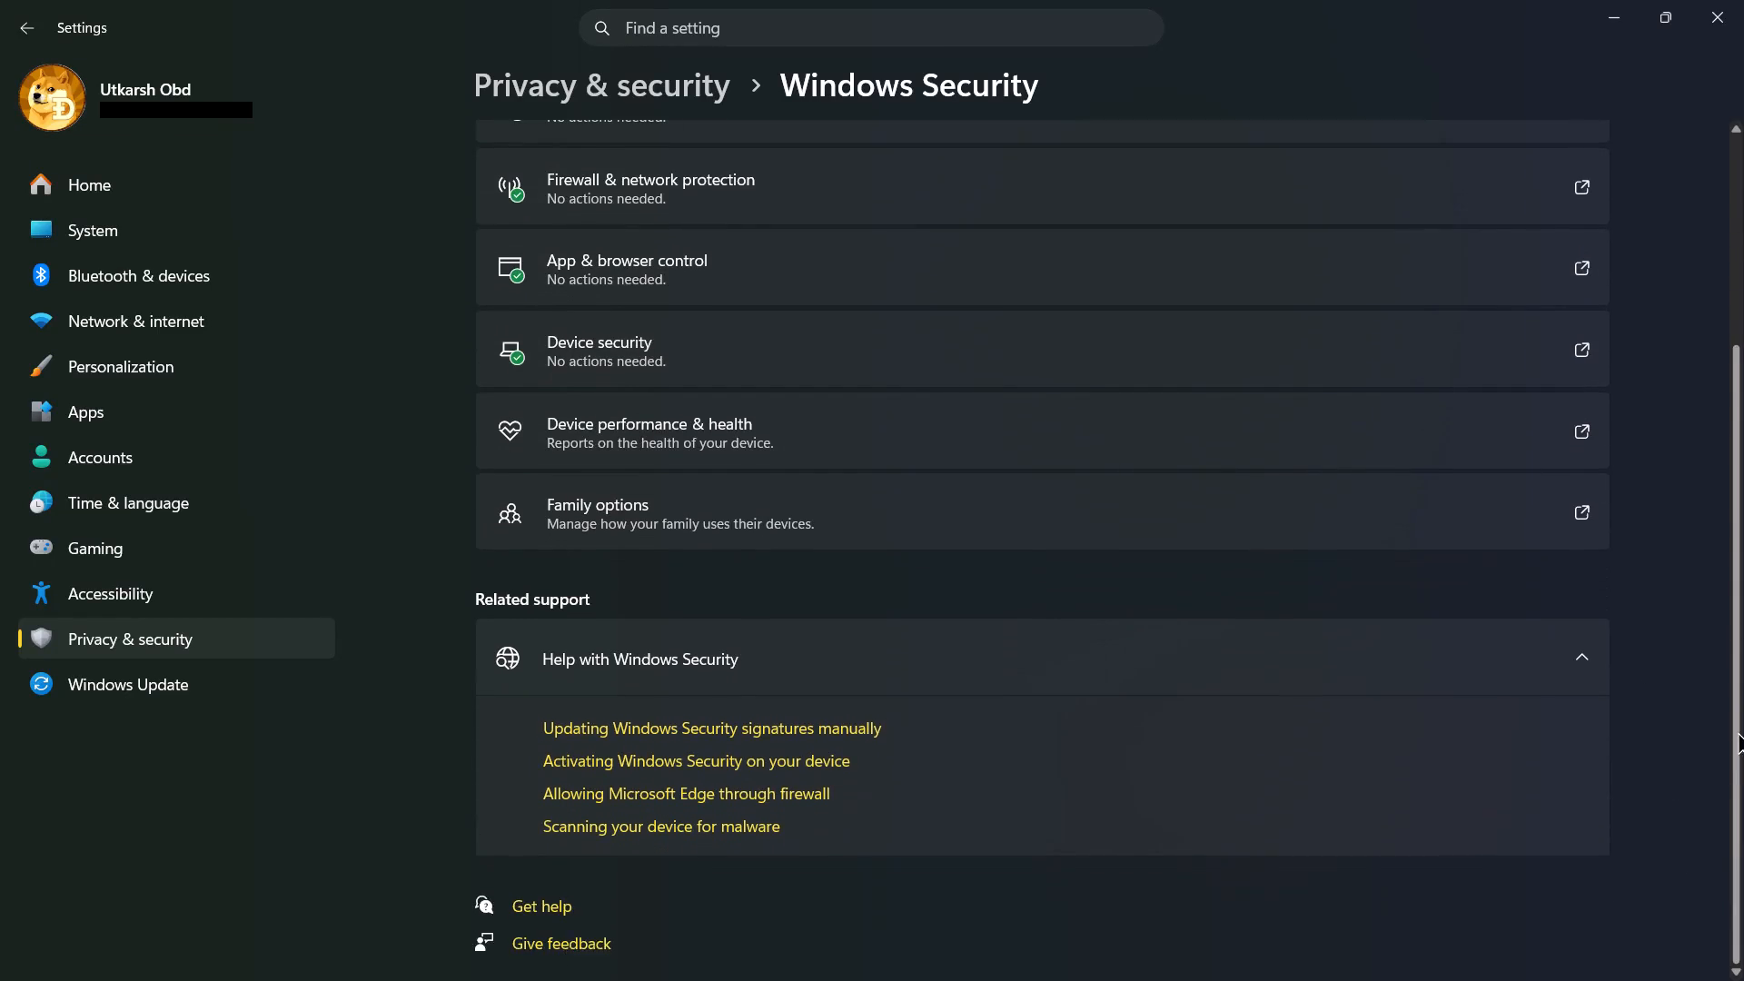
left_click_drag(1738, 731, 1741, 273)
Switch to the USTEC chart in Google Chrome and examine the latest 3-minute candles around the marked price zone.
left_click_drag(1743, 410, 1743, 705)
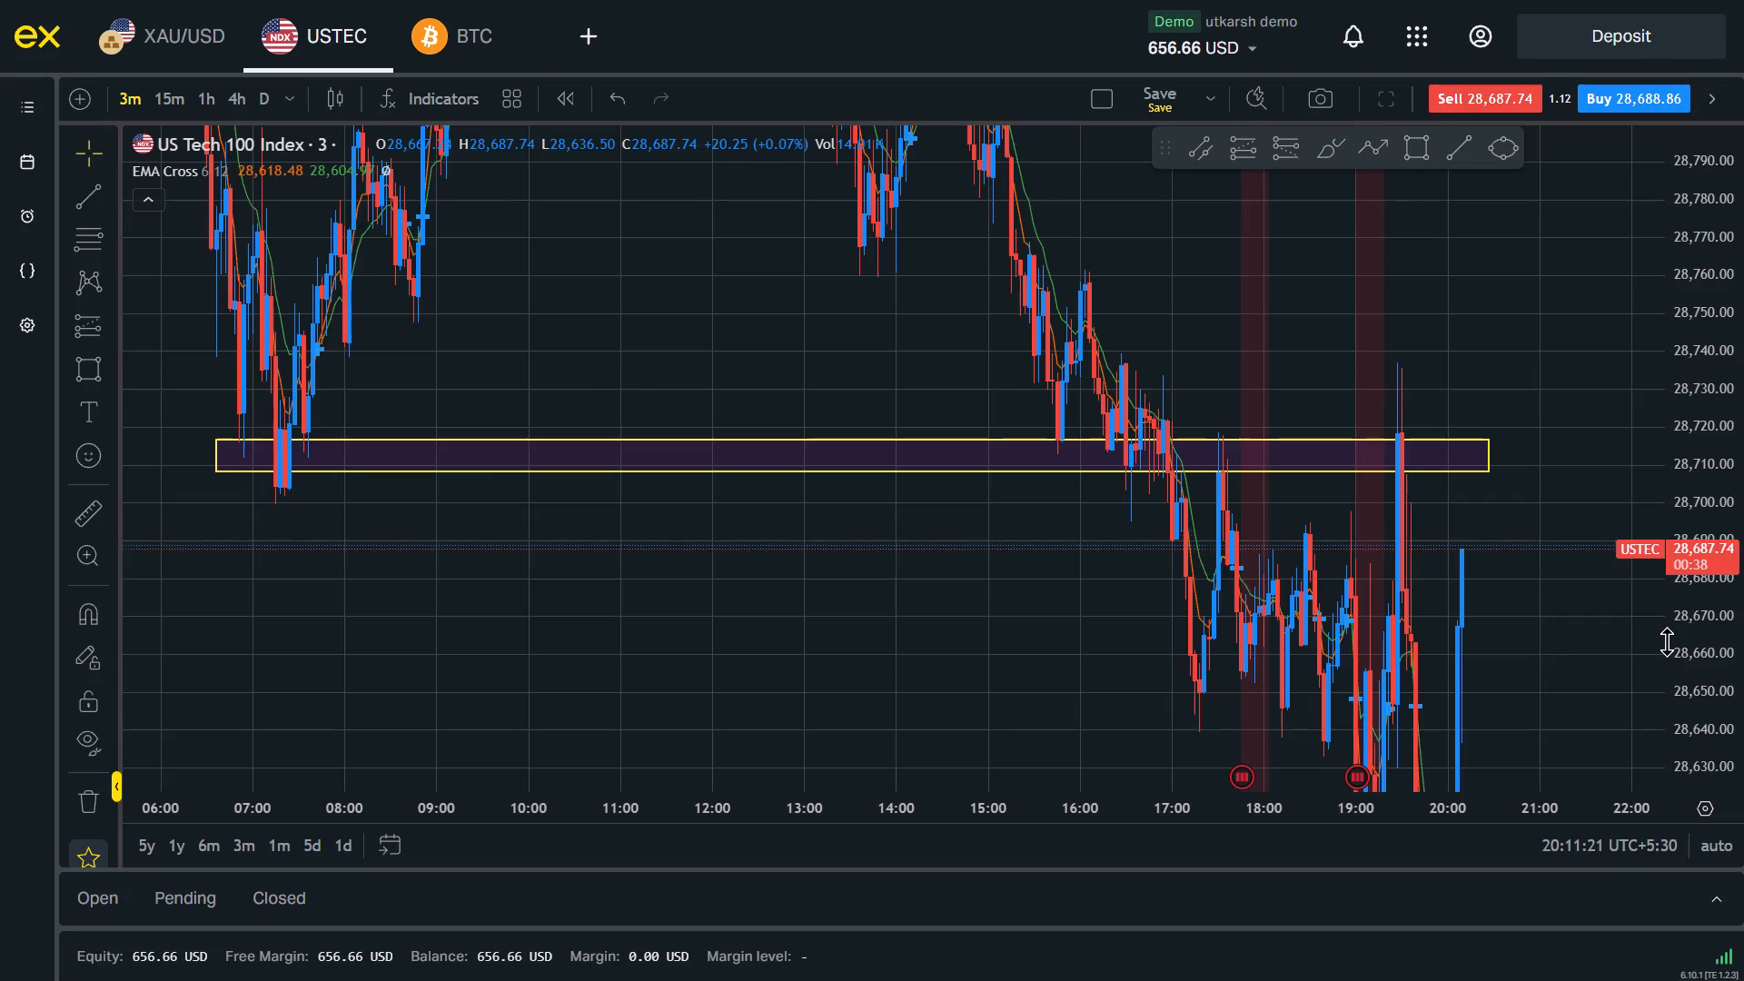
left_click_drag(1545, 669, 1271, 455)
scroll(1271, 455, "up", 2)
left_click_drag(1184, 342, 1312, 677)
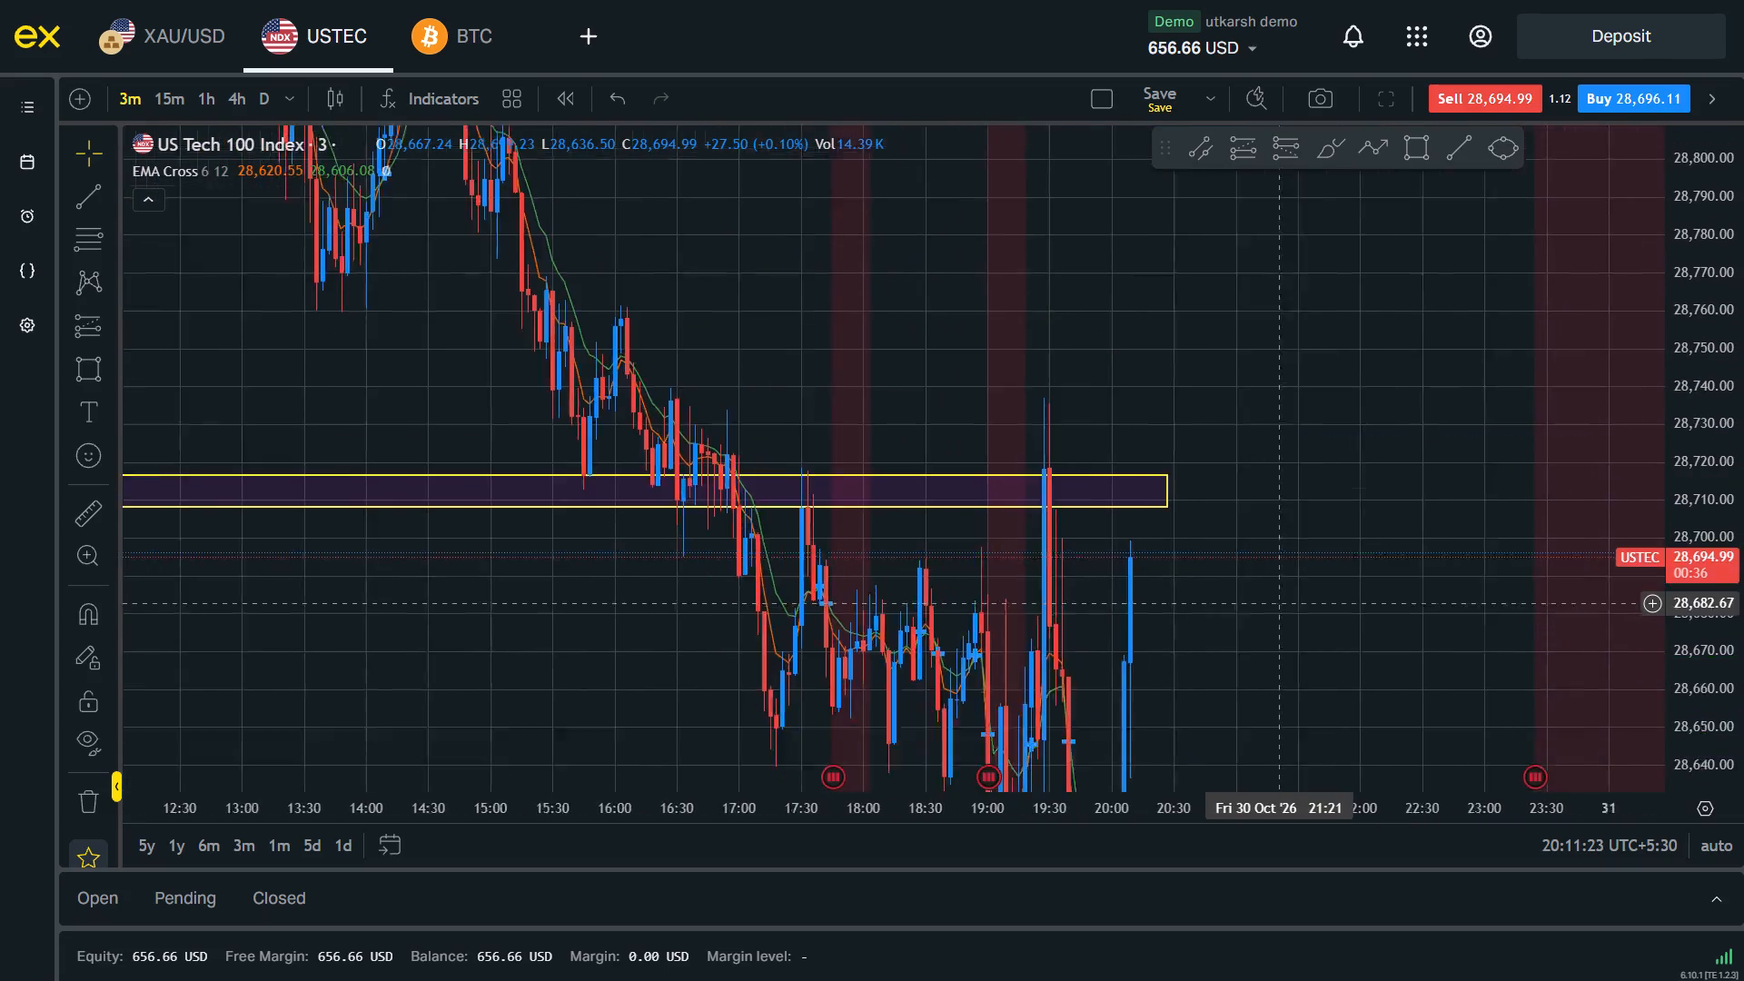
left_click_drag(1312, 677, 1314, 683)
scroll(1314, 683, "down", 5)
left_click_drag(1743, 411, 1743, 762)
left_click_drag(1740, 361, 1743, 493)
scroll(1450, 583, "up", 7)
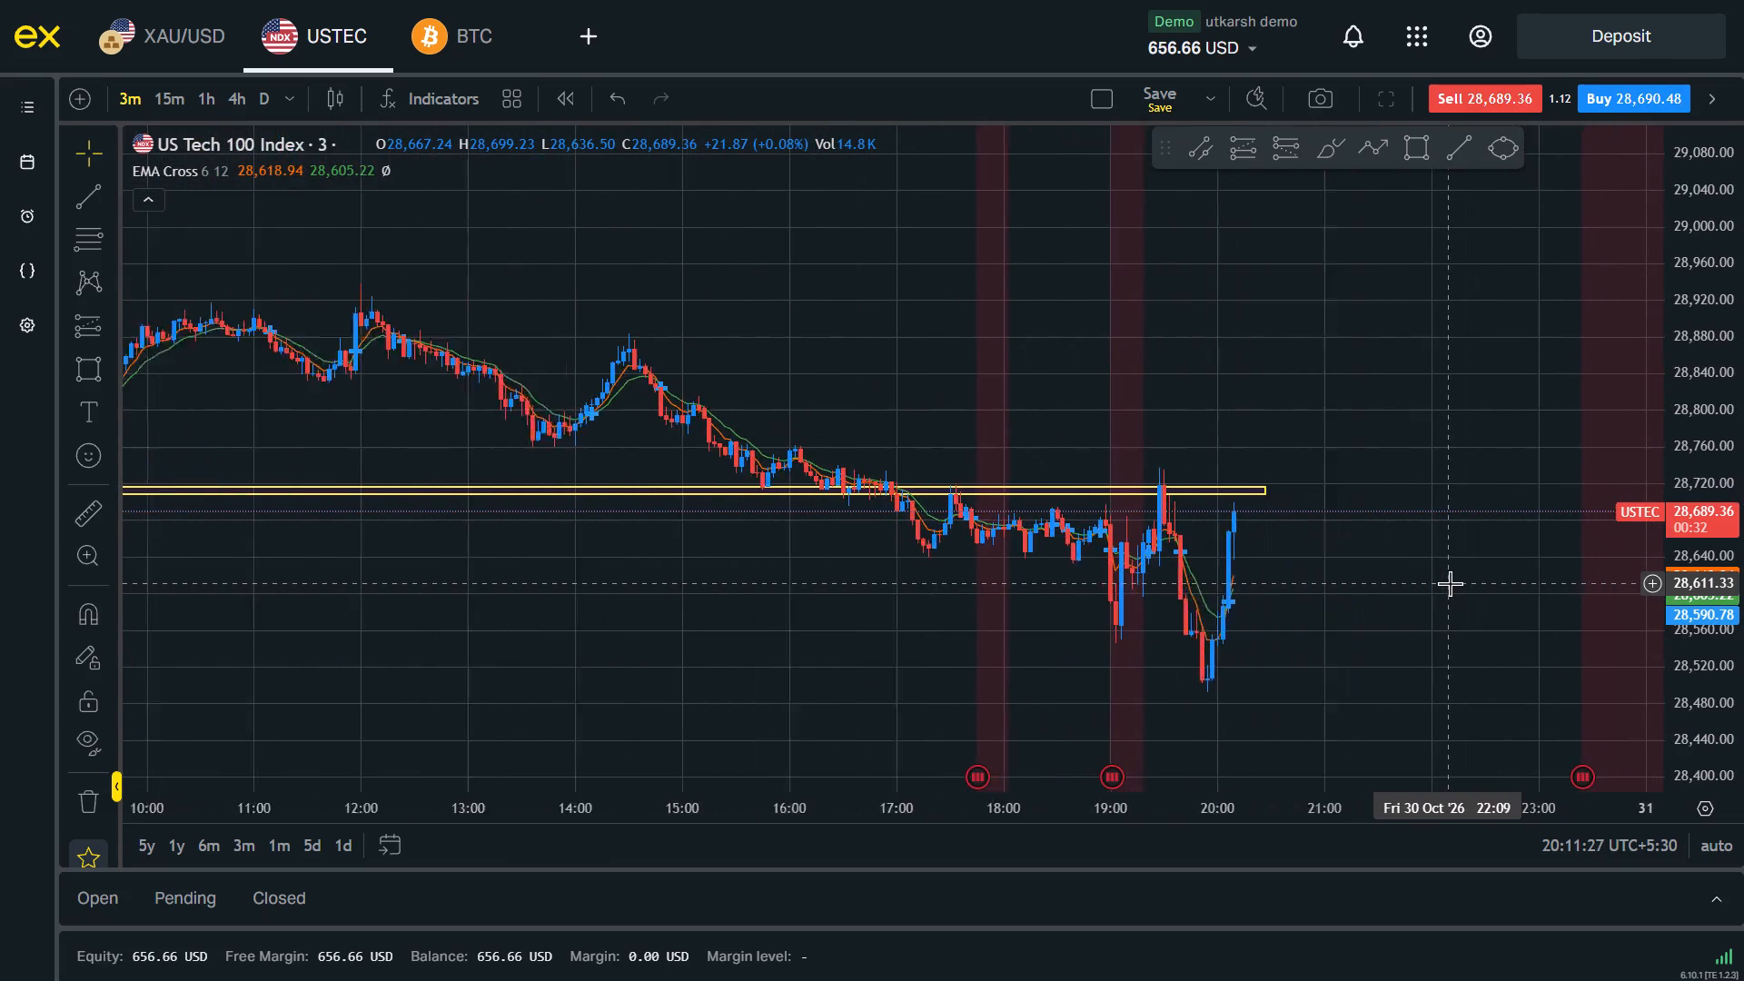
scroll(1450, 583, "up", 3)
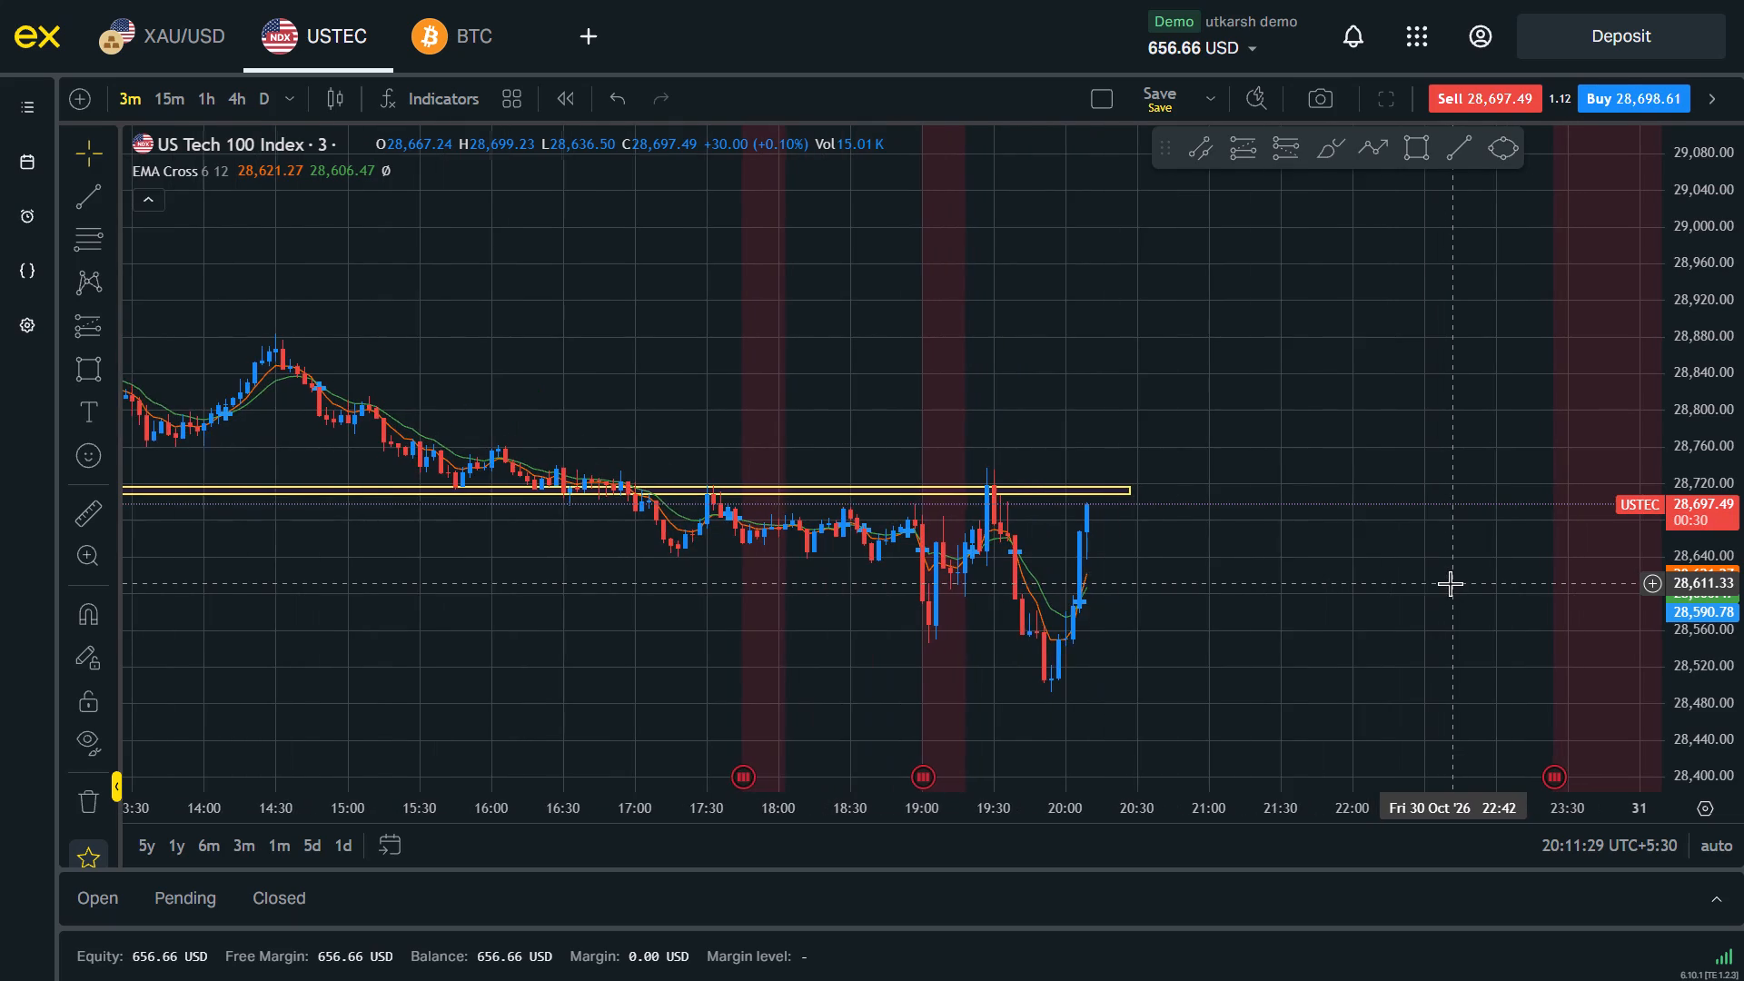
scroll(1450, 583, "up", 1)
left_click_drag(1743, 661, 1743, 391)
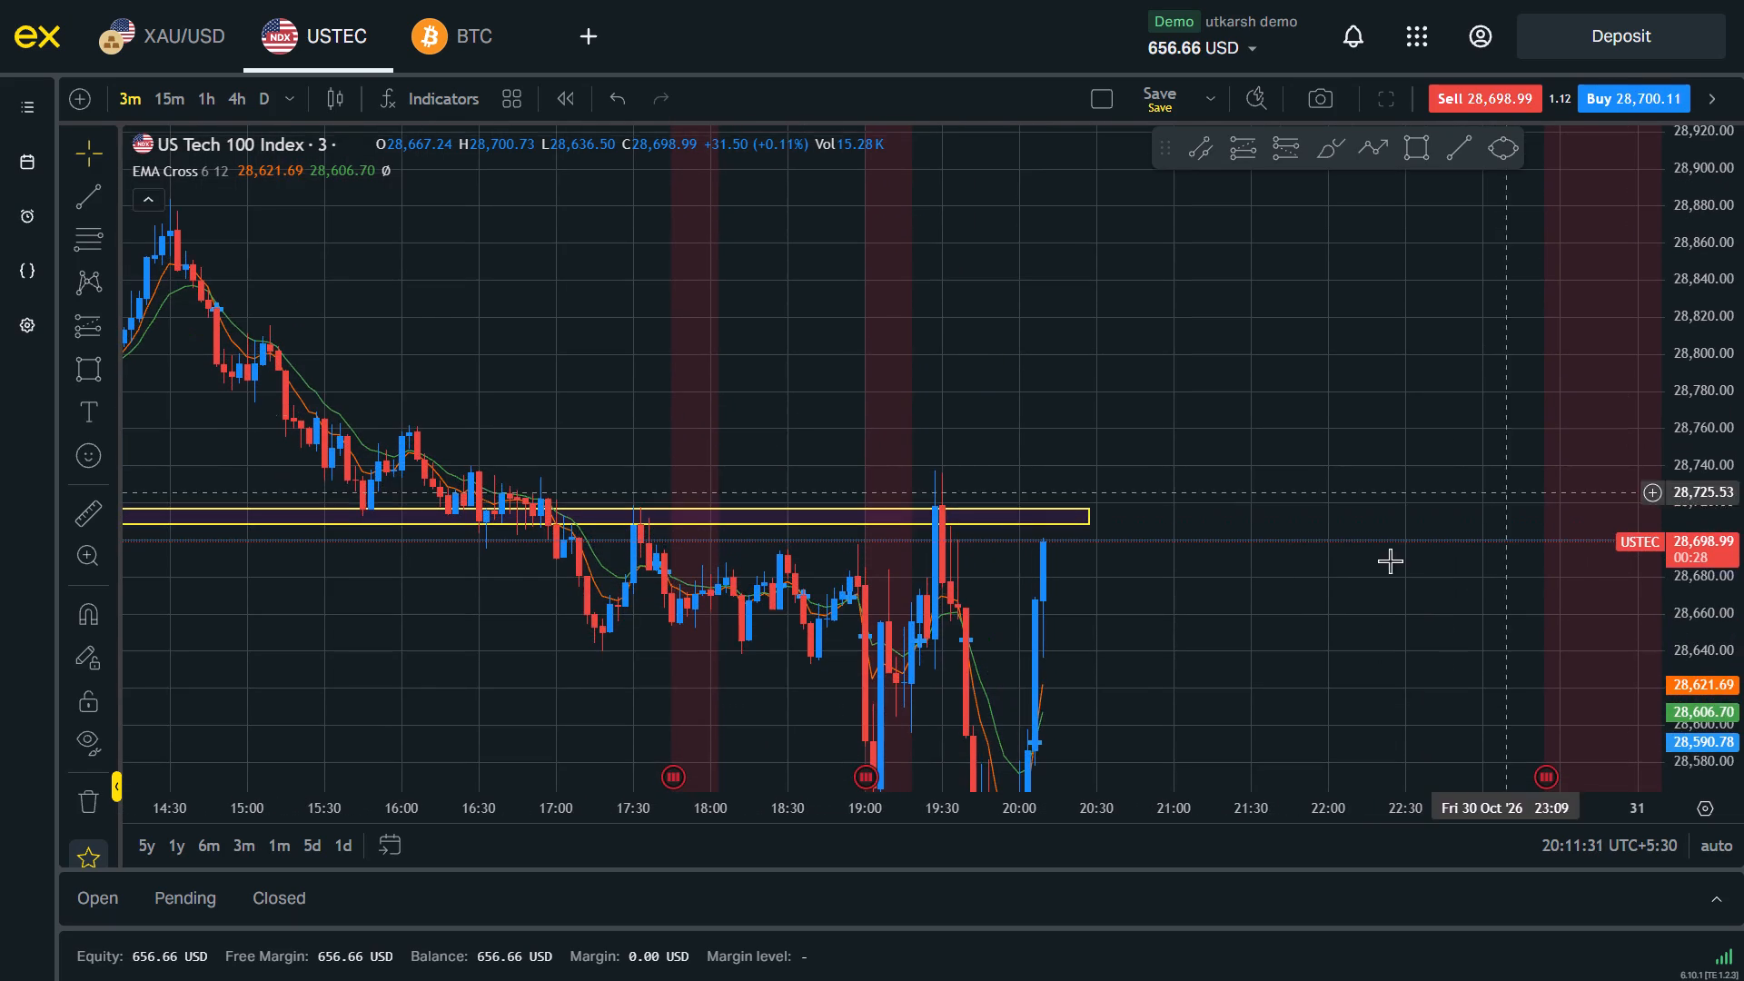
left_click_drag(1247, 694, 1245, 515)
scroll(1245, 515, "down", 2)
scroll(1245, 515, "up", 2)
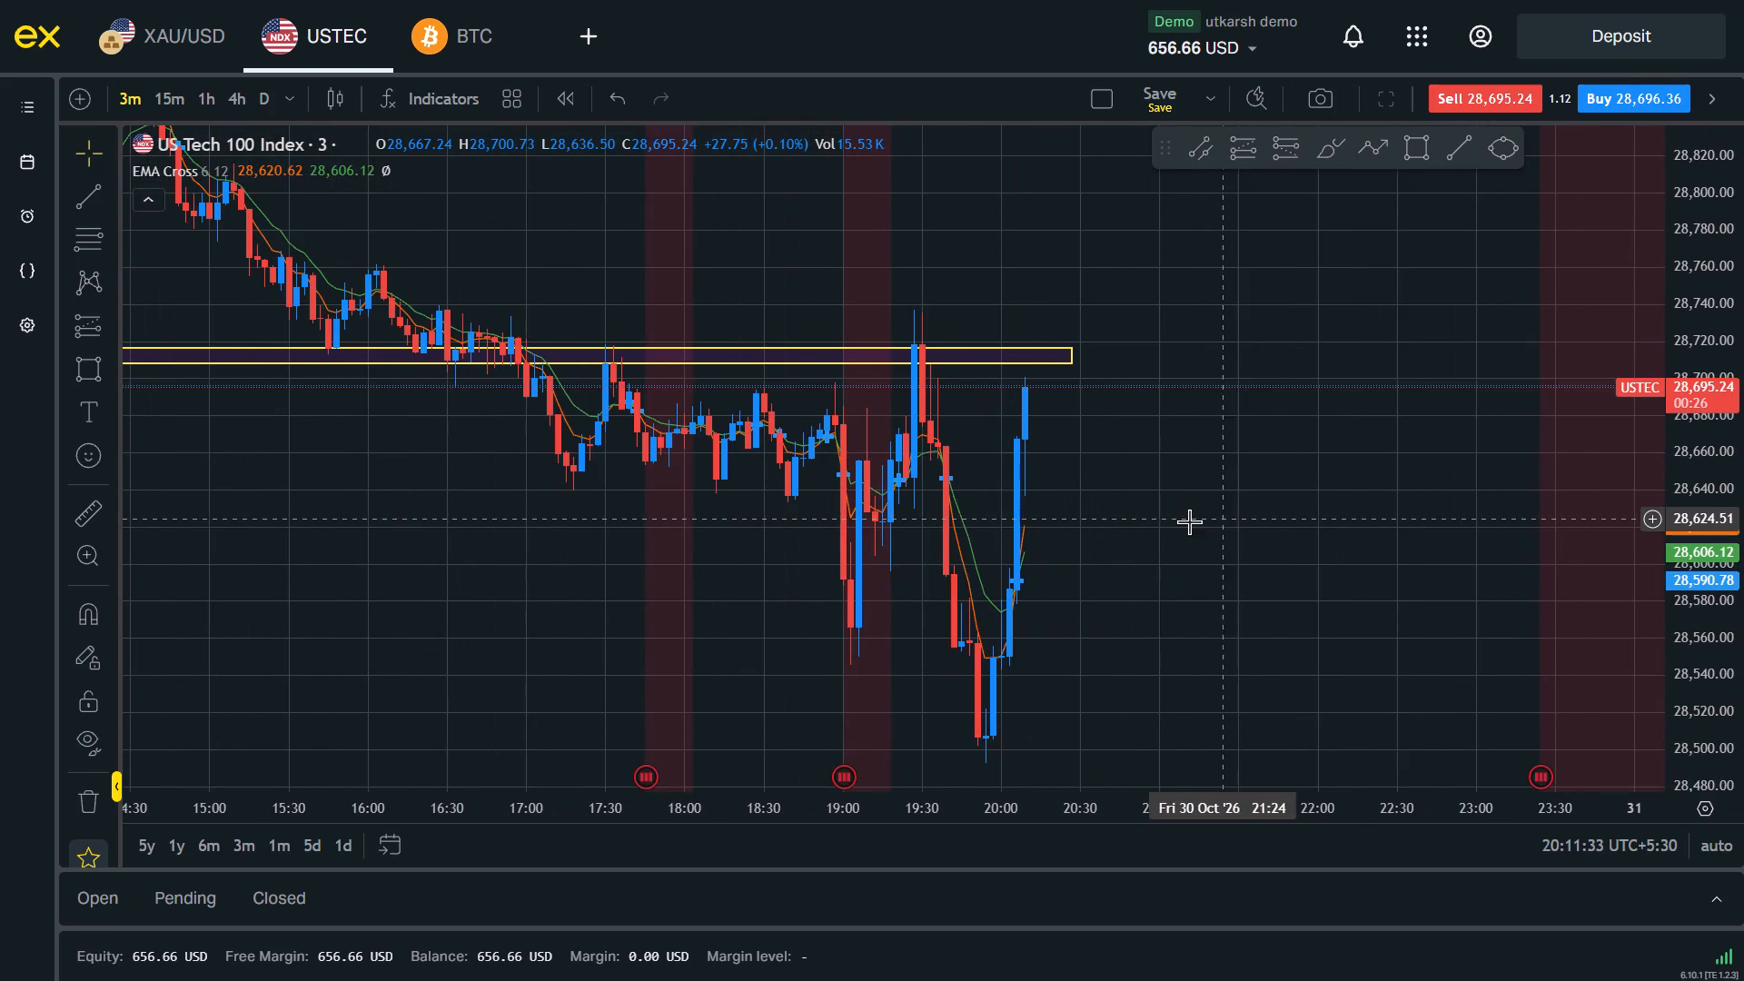
left_click_drag(1151, 492, 1153, 527)
left_click(1168, 510)
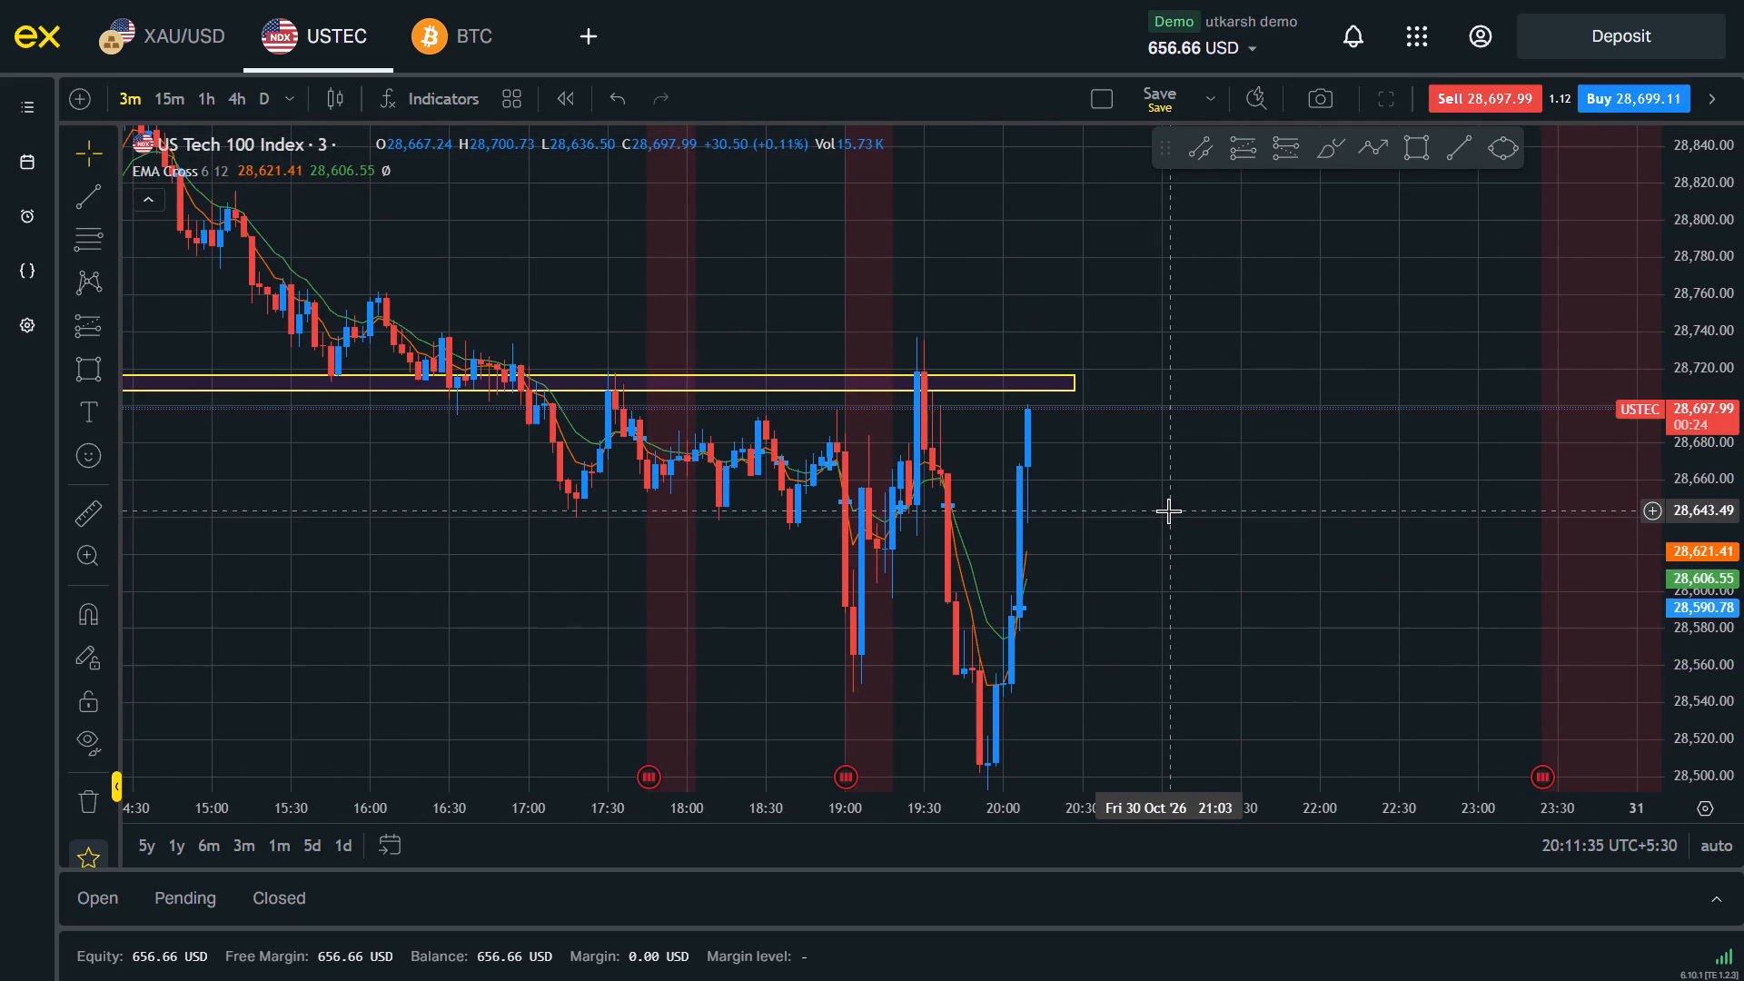
left_click(1157, 526)
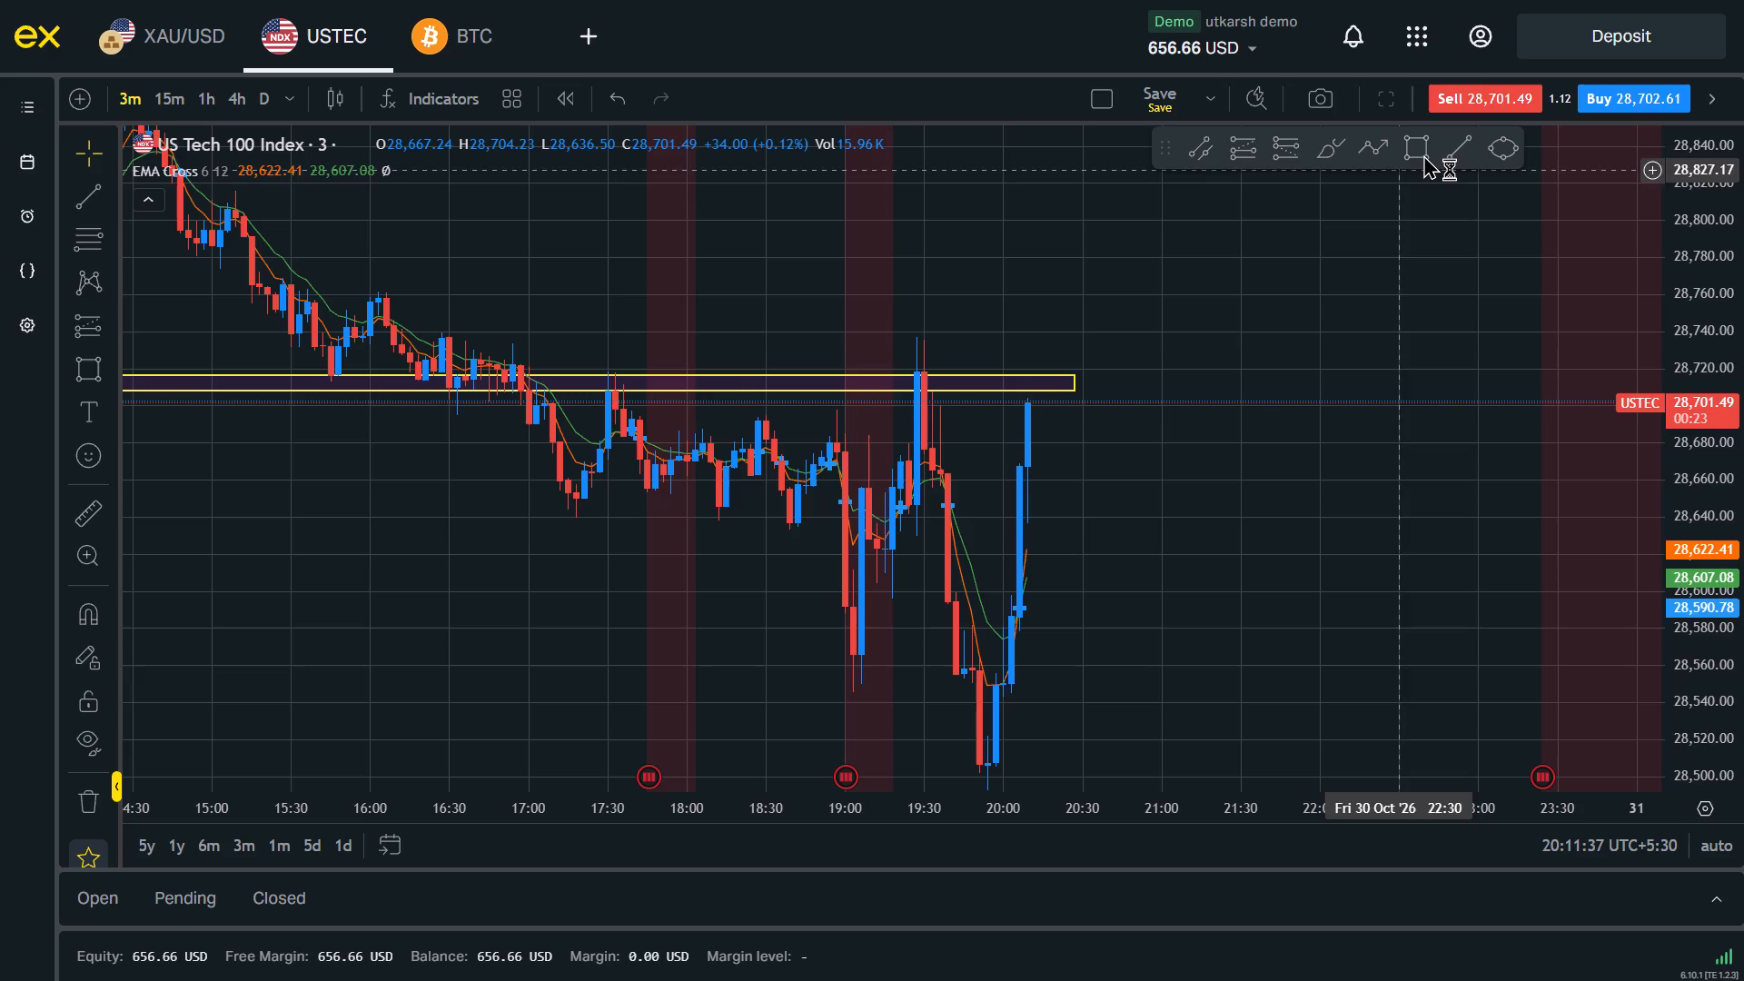
Draw a thin rectangle zone on the USTEC chart at about 28,635, spanning roughly 17:00 to 20:54 on 30 Oct.
left_click(1422, 154)
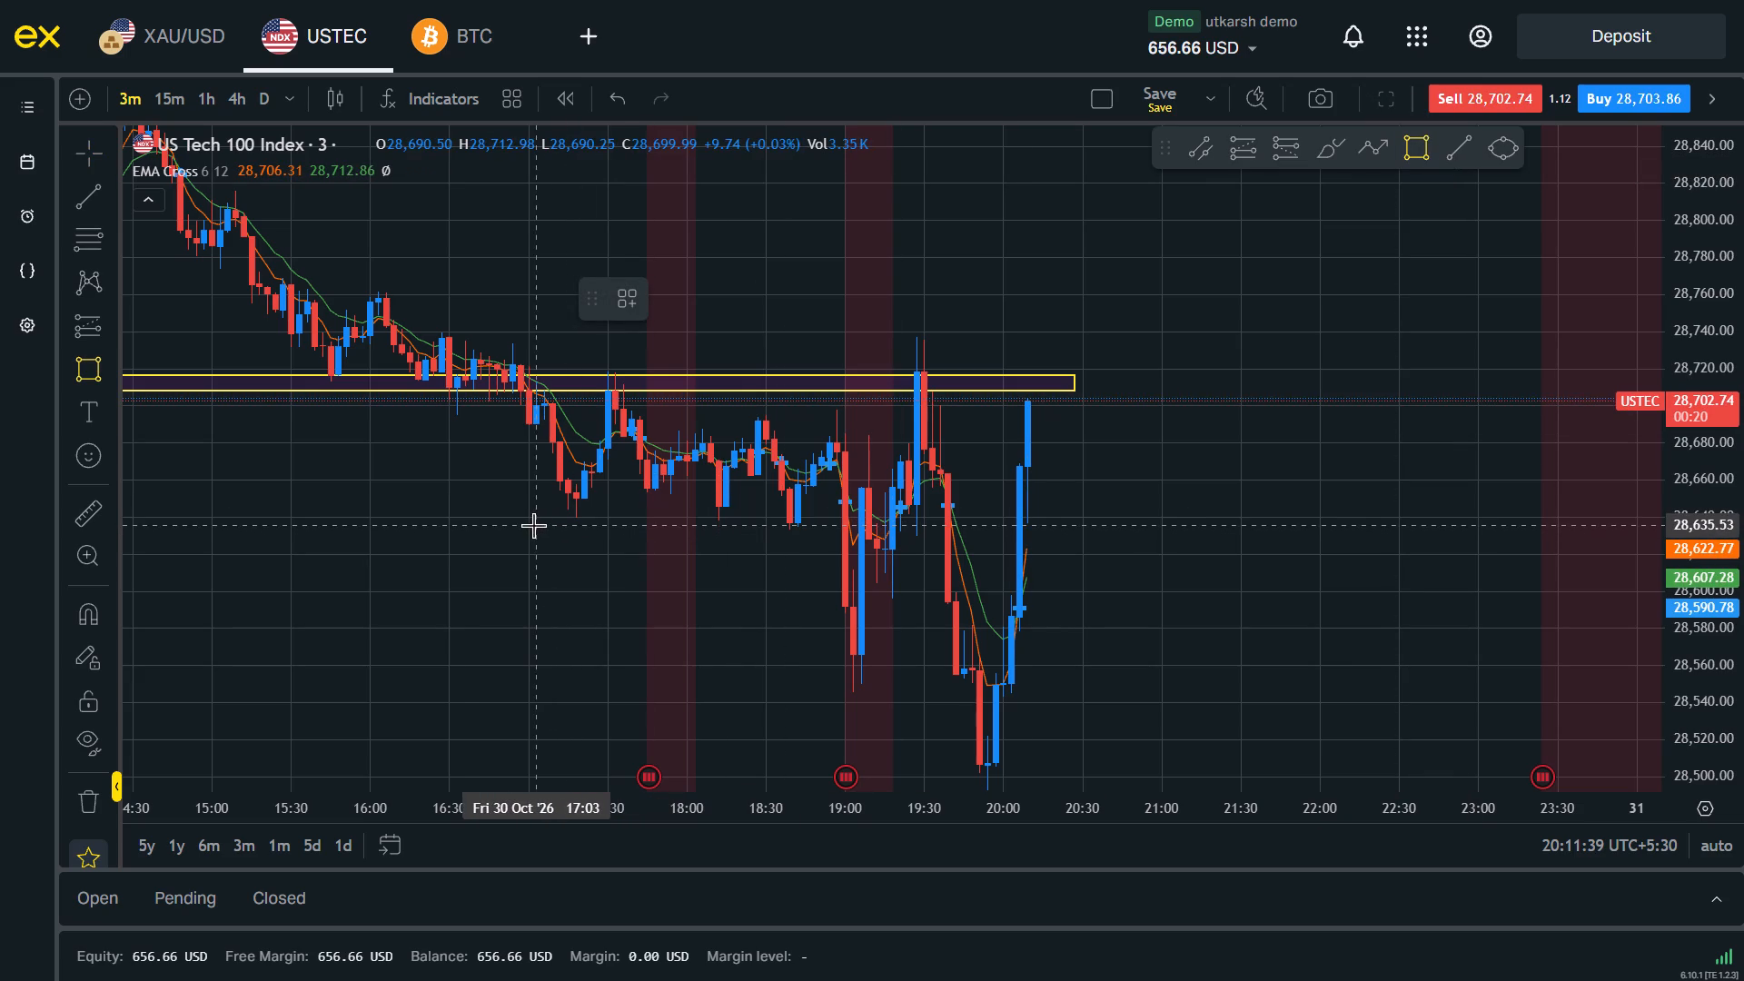
left_click(532, 525)
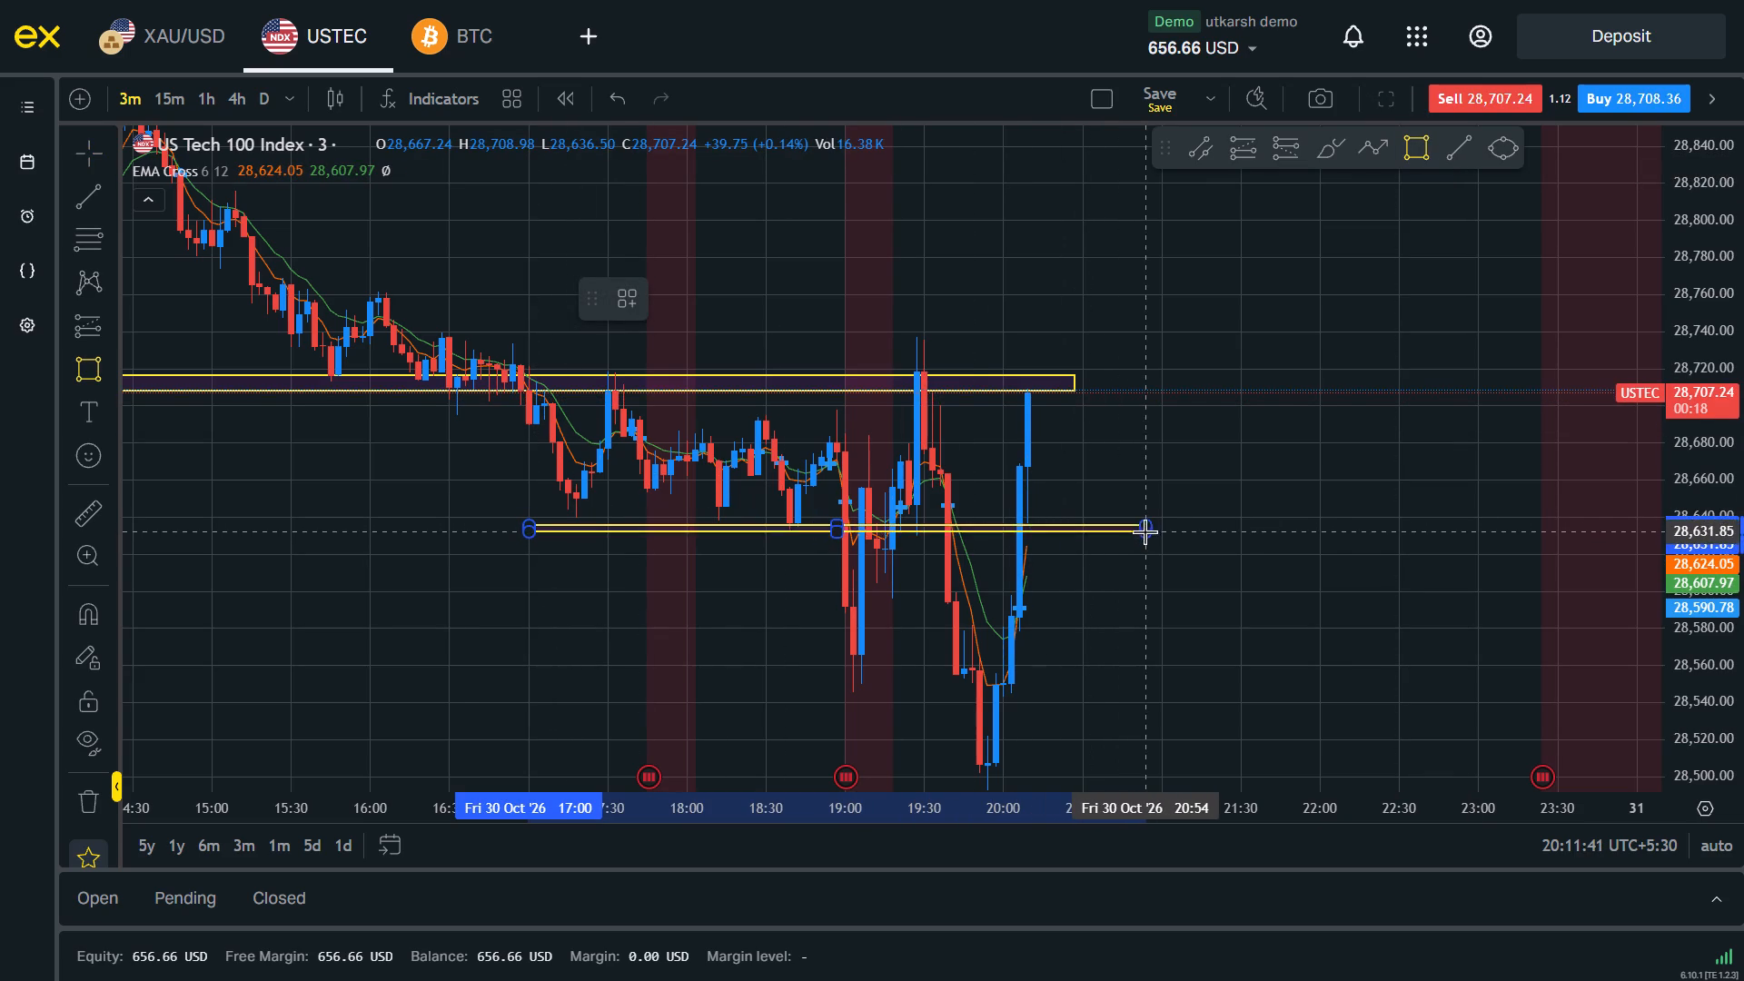
left_click(1144, 528)
left_click(1194, 582)
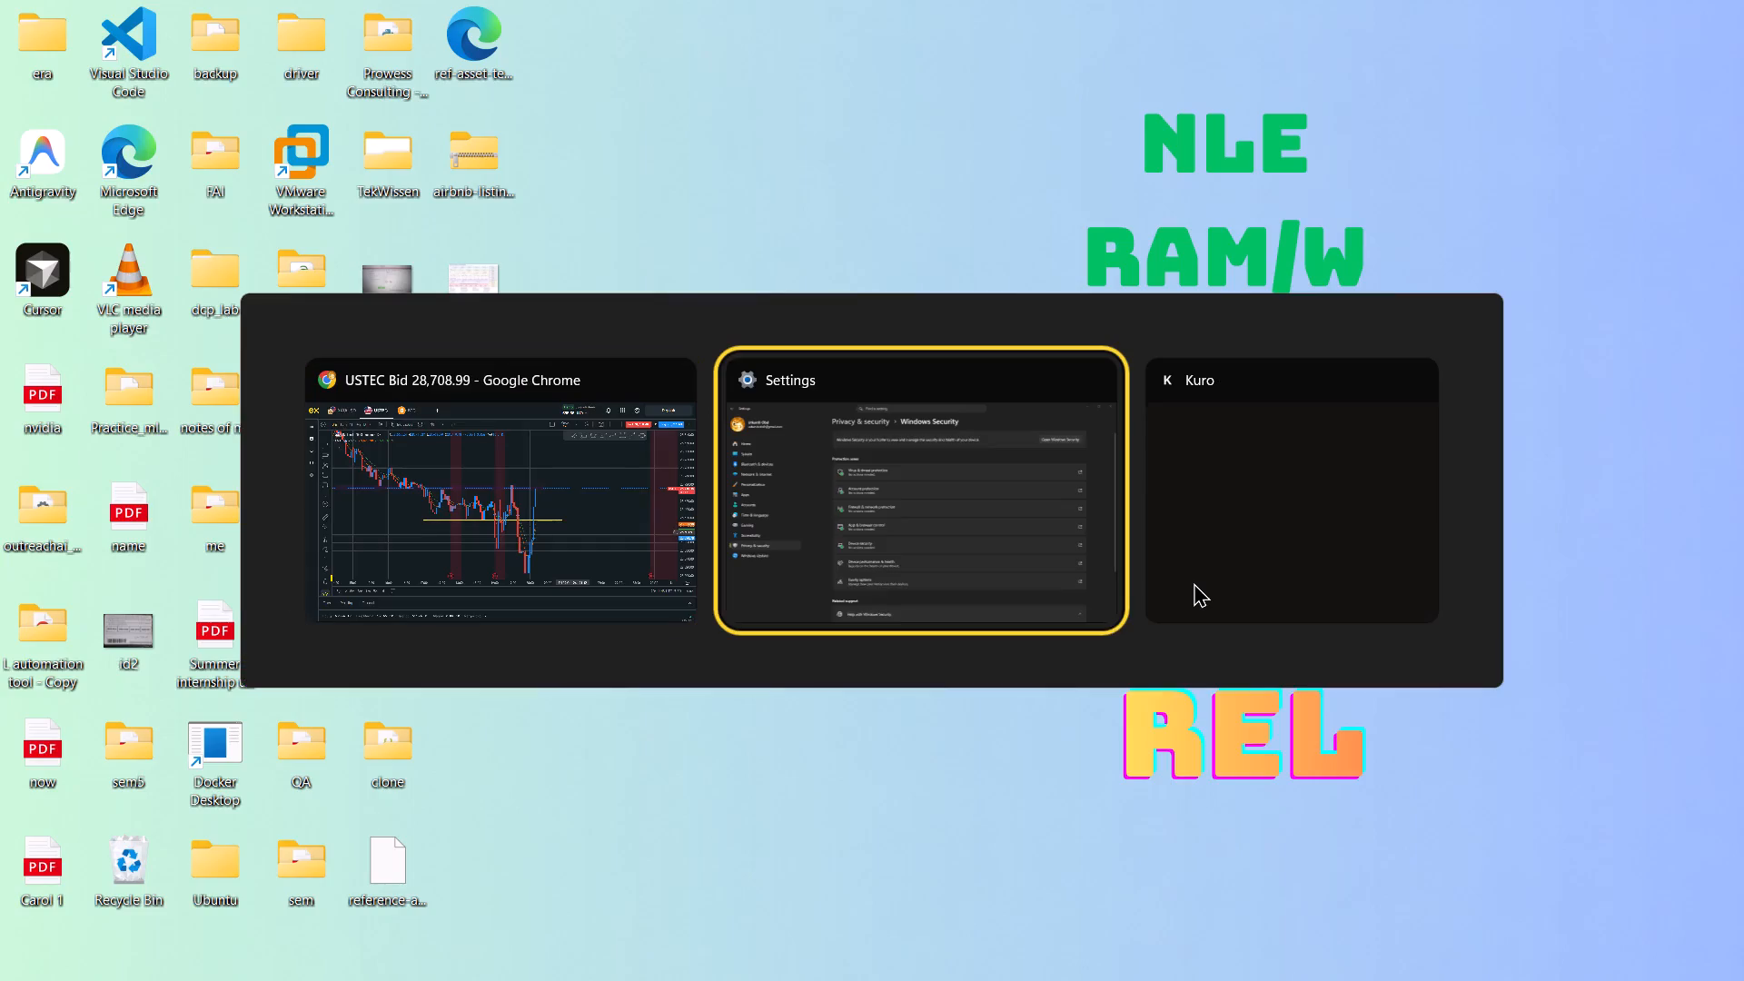
Switch to the Settings app and look over the protection areas on the Windows Security page.
scroll(1194, 582, "down", 2)
scroll(1194, 582, "up", 1)
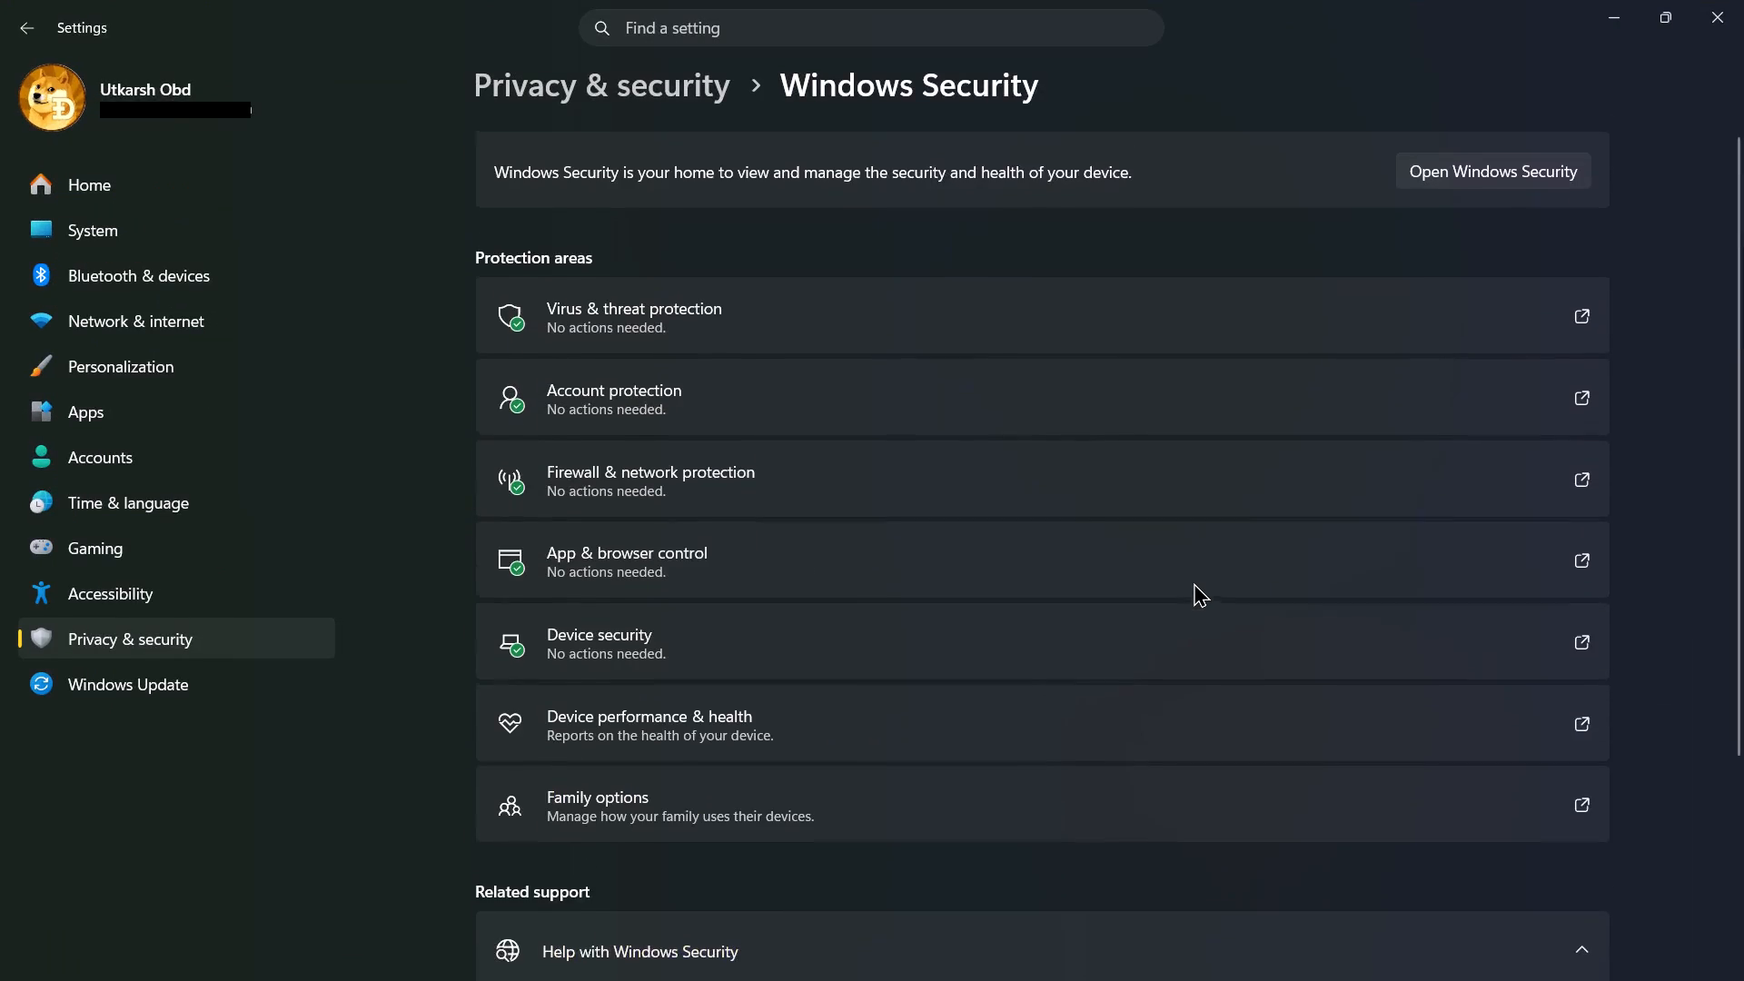
scroll(1194, 582, "up", 2)
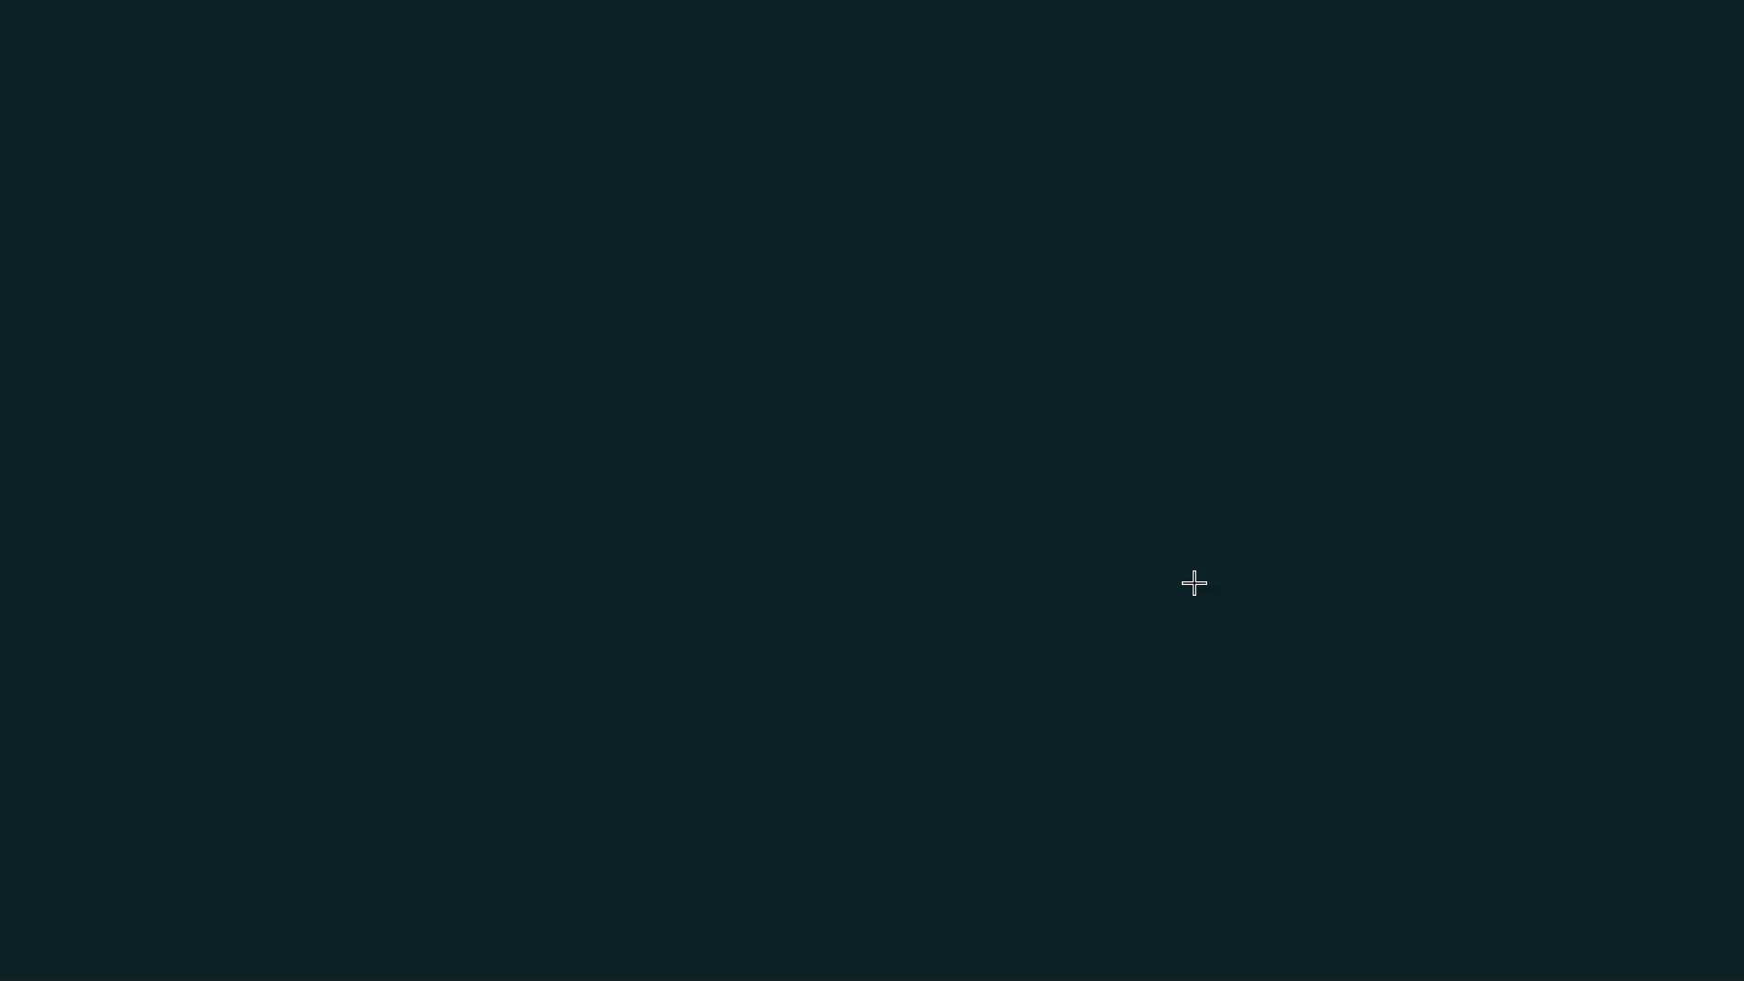
Return to the USTEC chart in Google Chrome and examine the earlier price action back to the evening of 29 Oct.
left_click_drag(1224, 585, 1284, 685)
scroll(1284, 685, "down", 3)
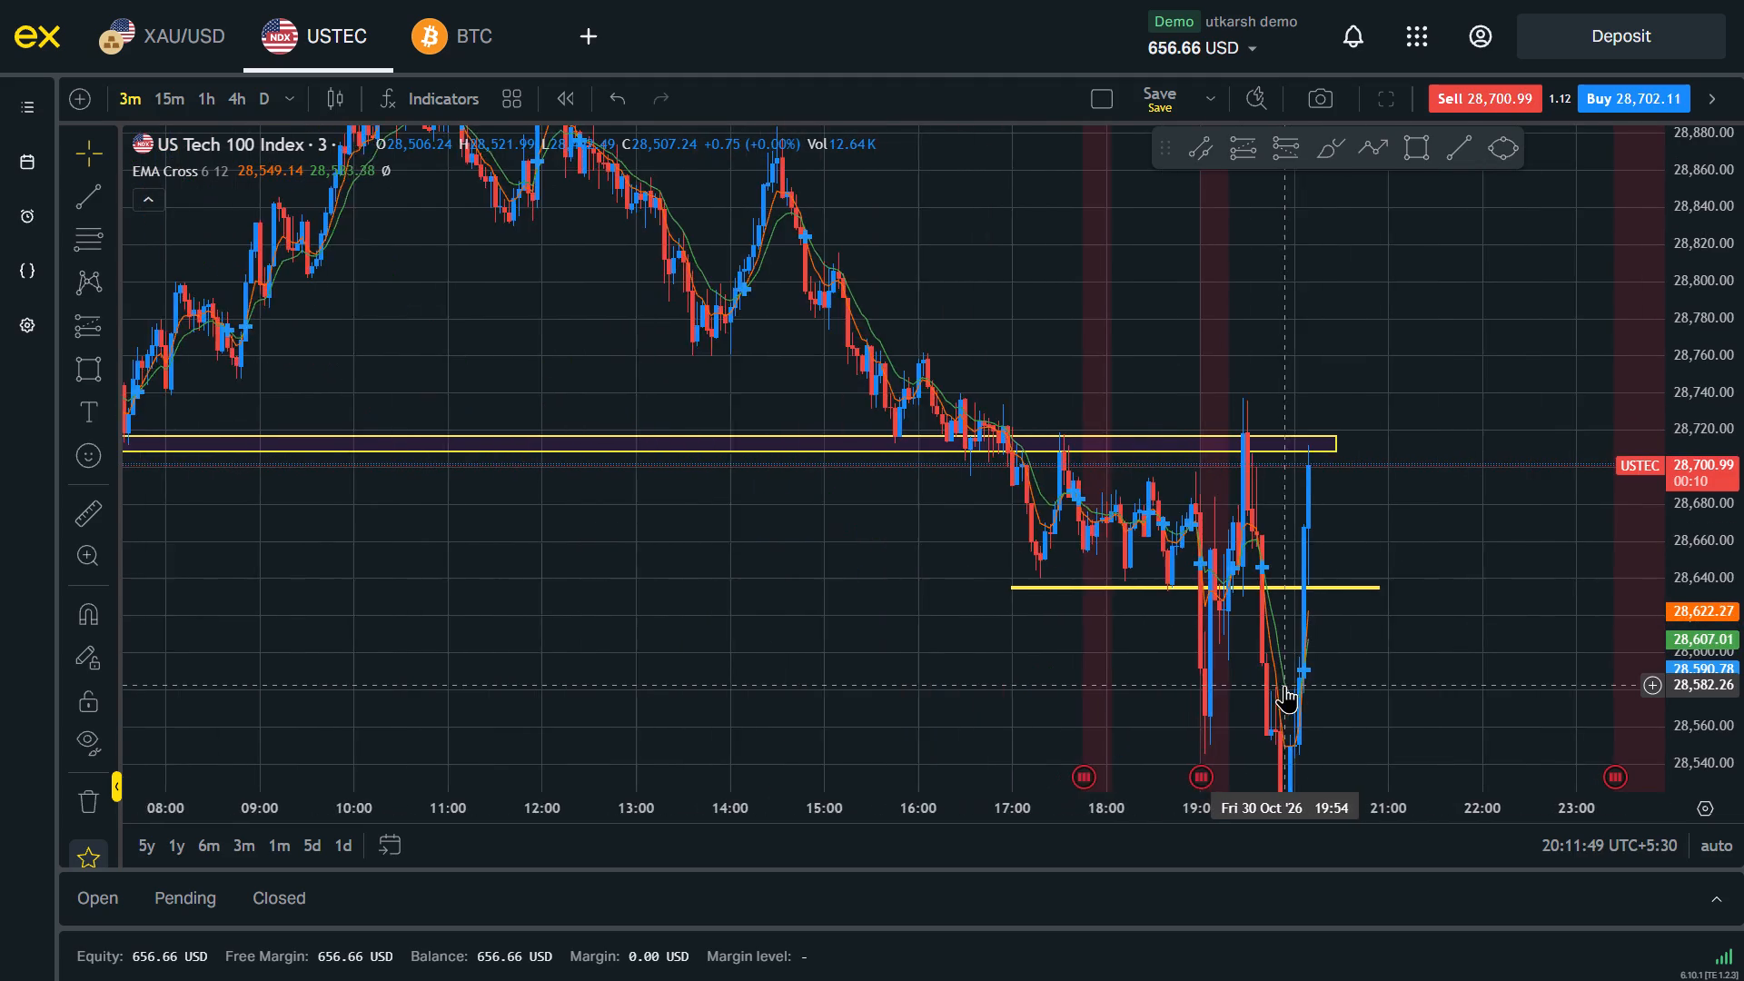
scroll(1284, 685, "down", 4)
left_click_drag(937, 315, 1215, 728)
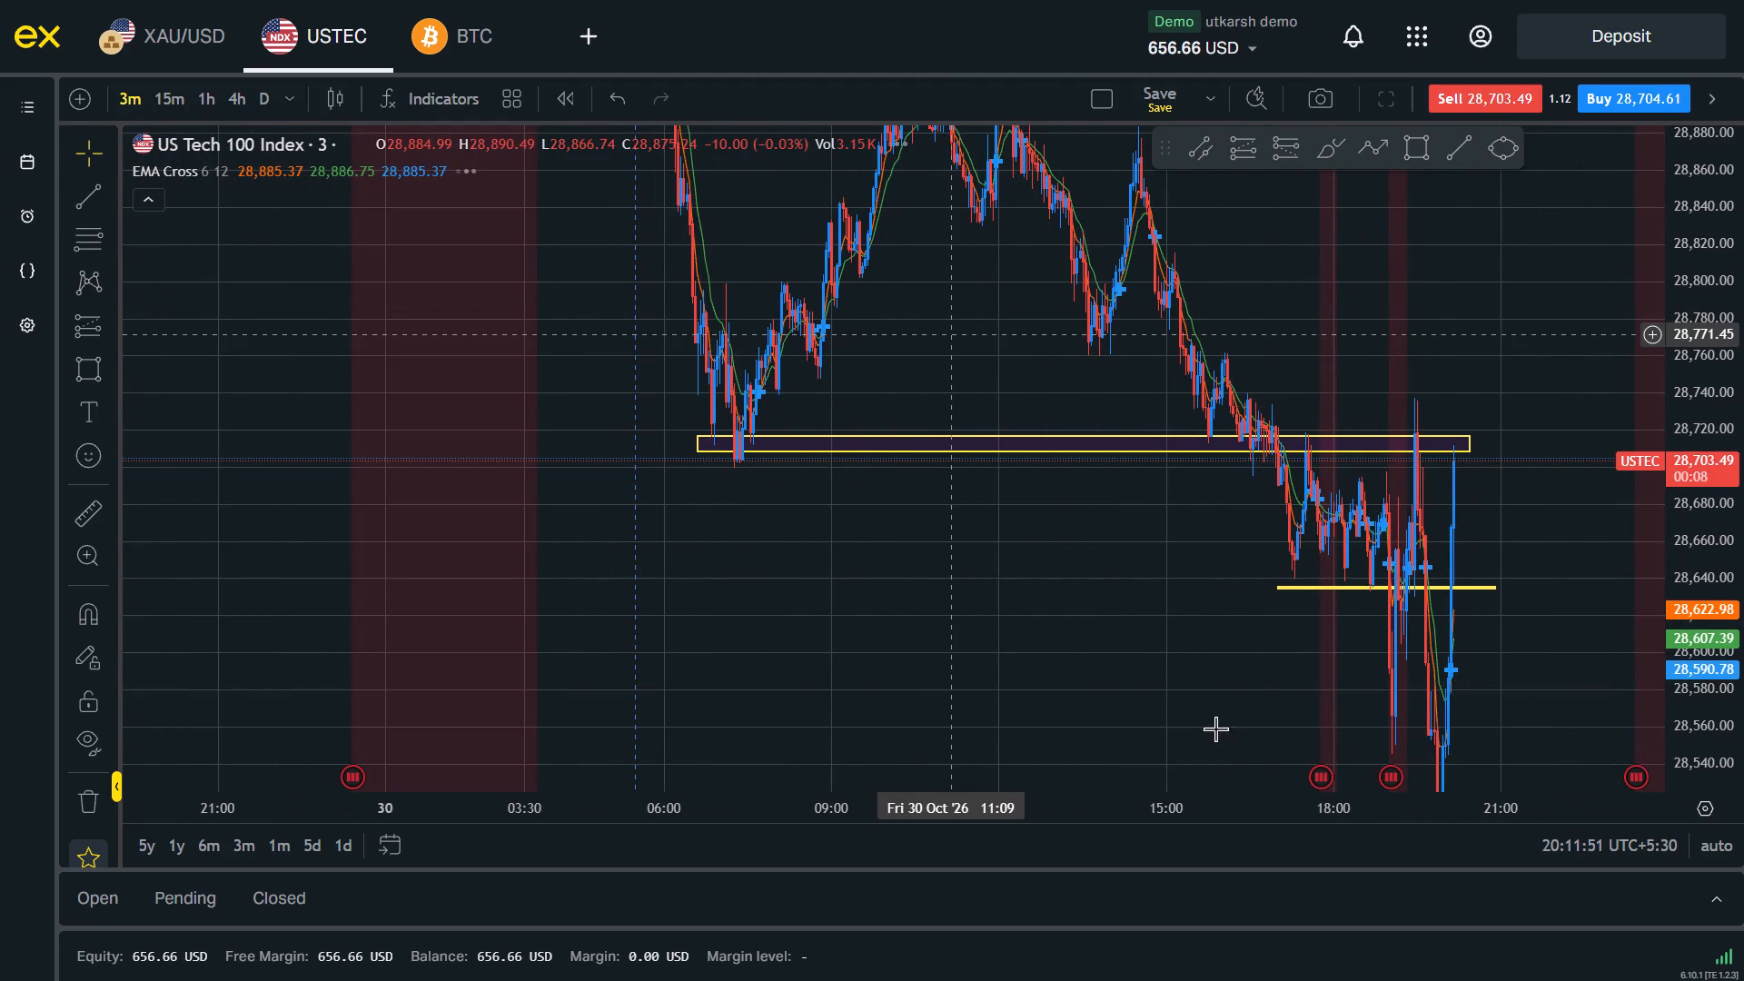
left_click_drag(1215, 728, 1260, 800)
left_click_drag(921, 287, 1134, 609)
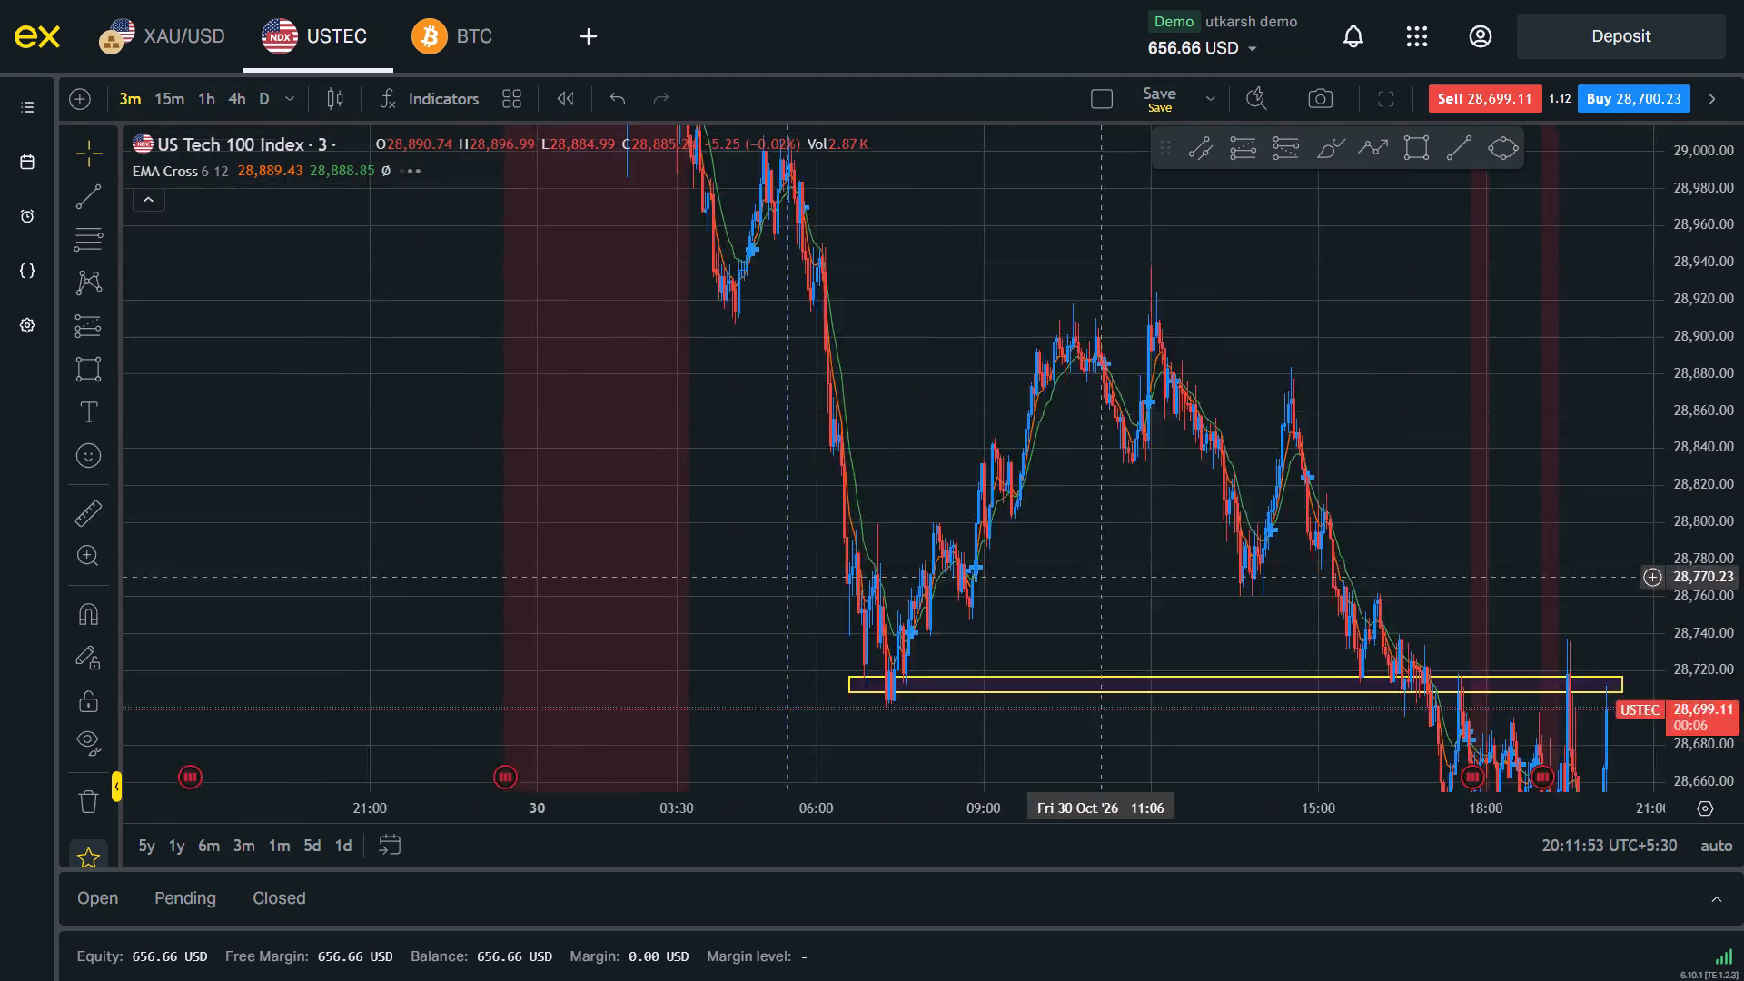
left_click_drag(1134, 609, 1215, 778)
scroll(900, 400, "right", 2)
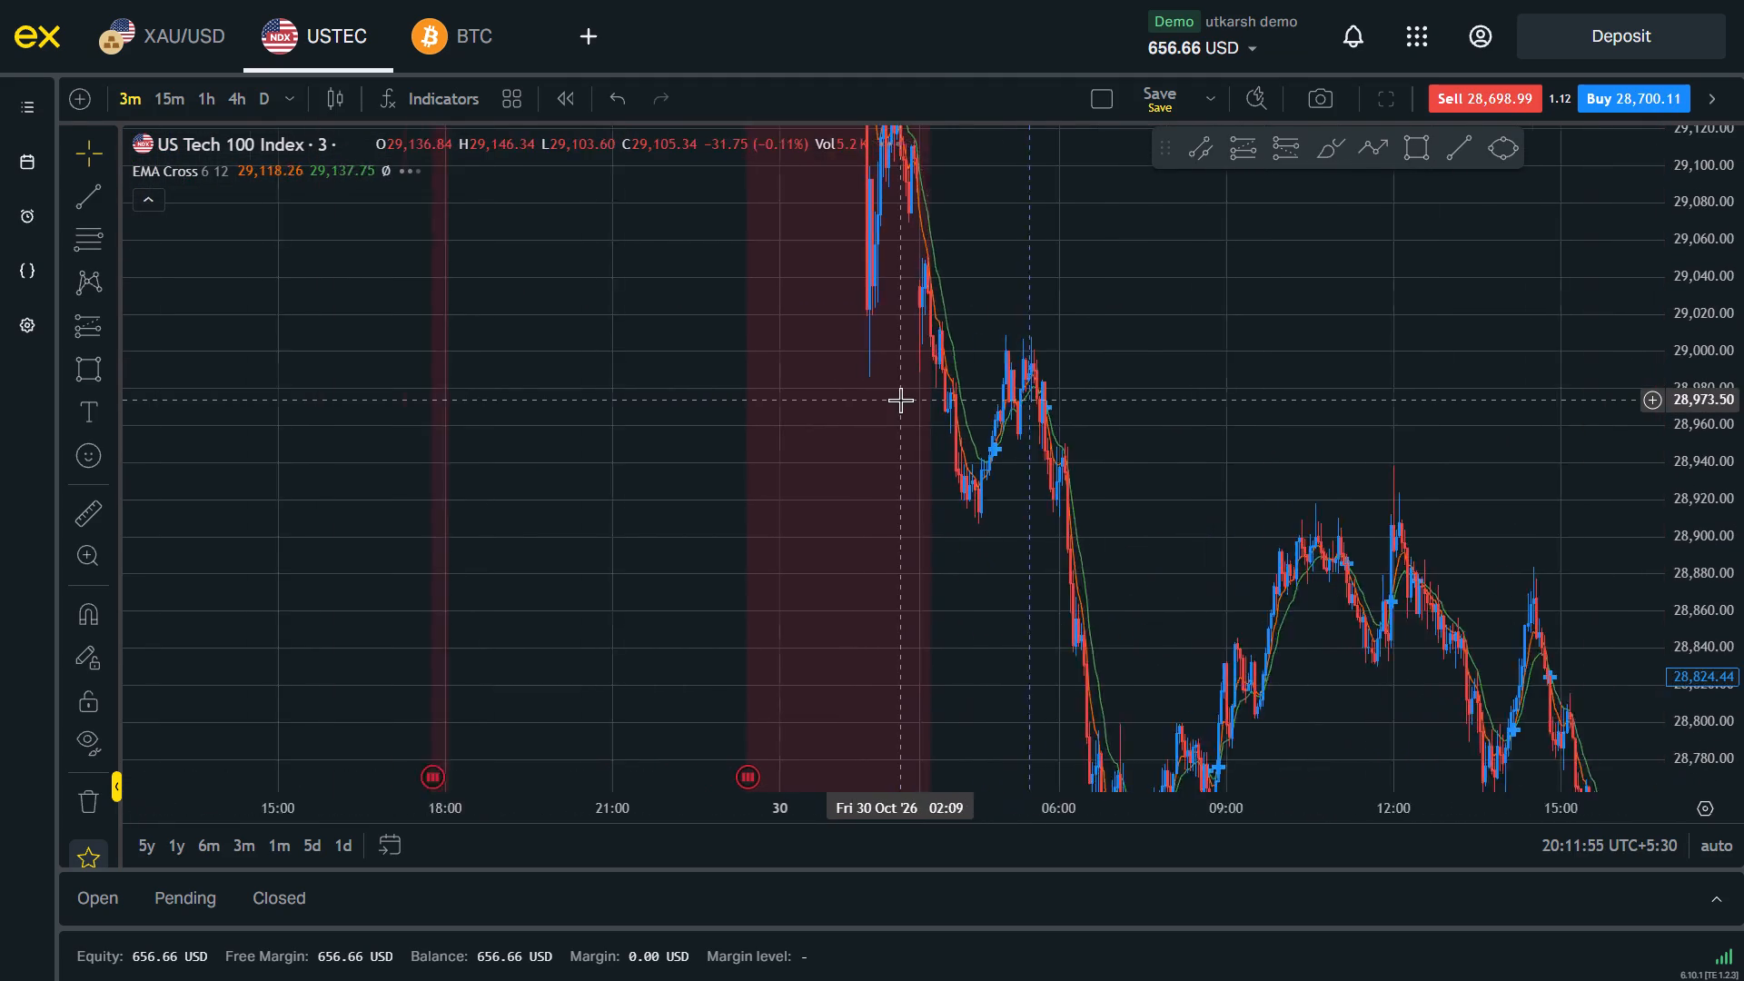
scroll(900, 400, "right", 1)
scroll(900, 400, "up", 4)
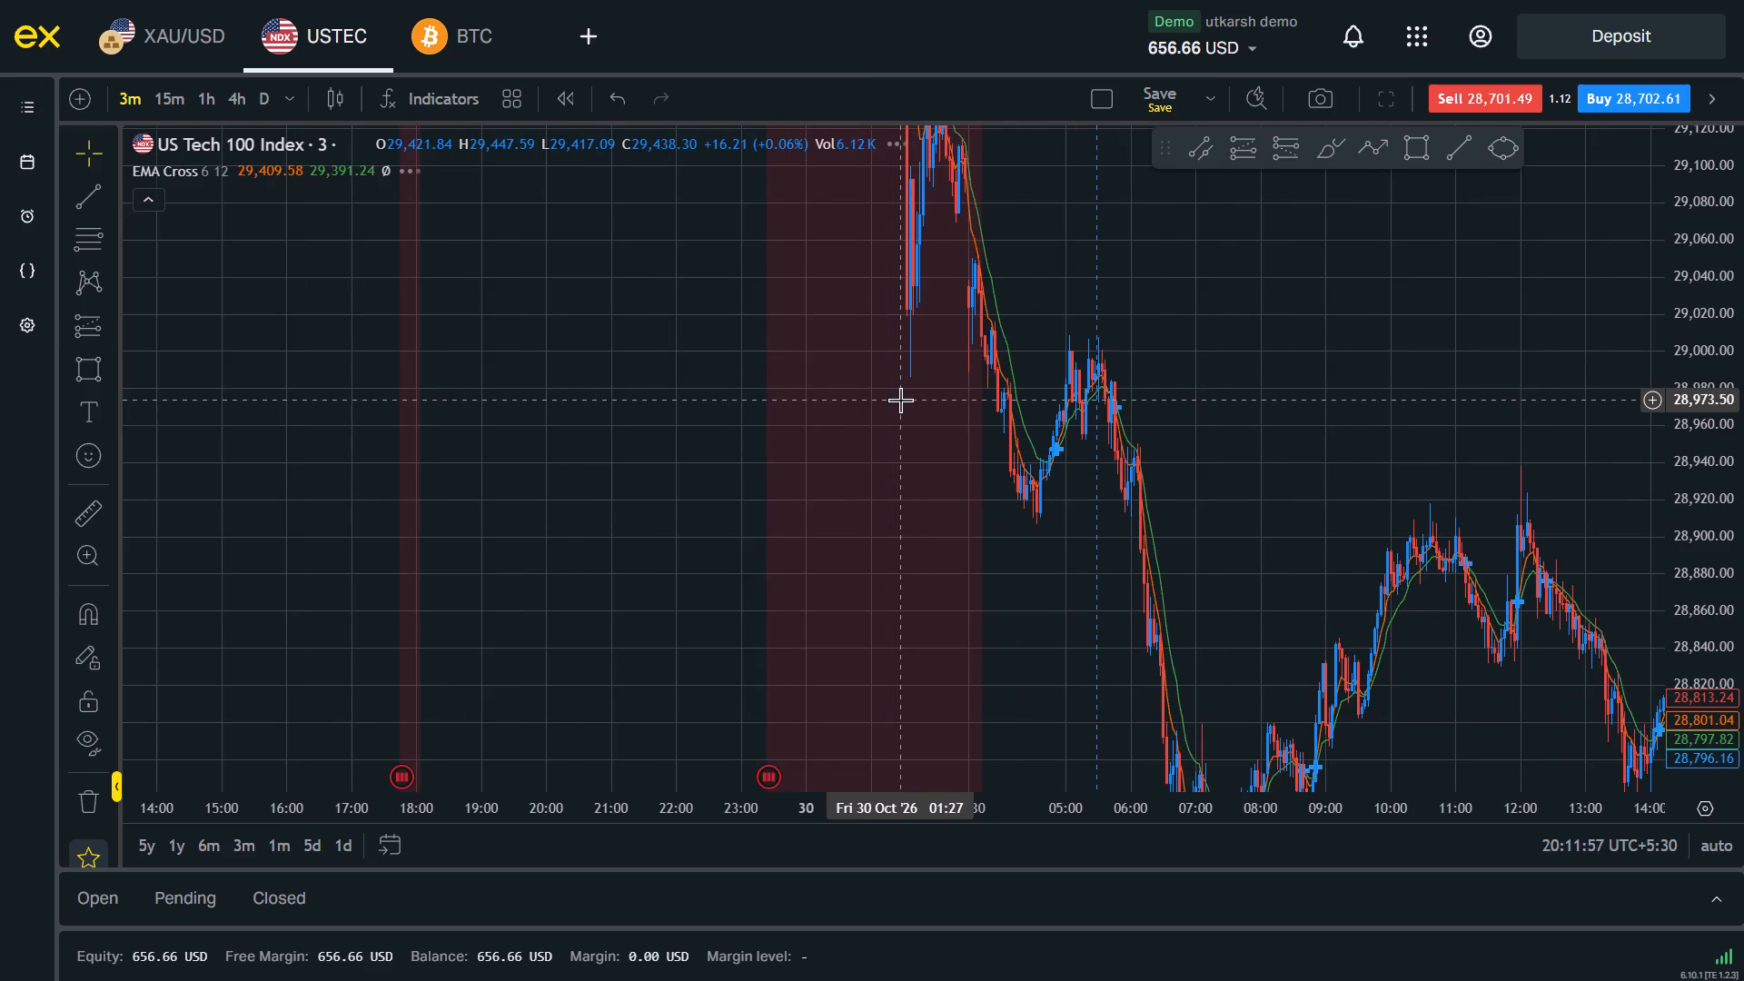
scroll(1220, 446, "up", 2)
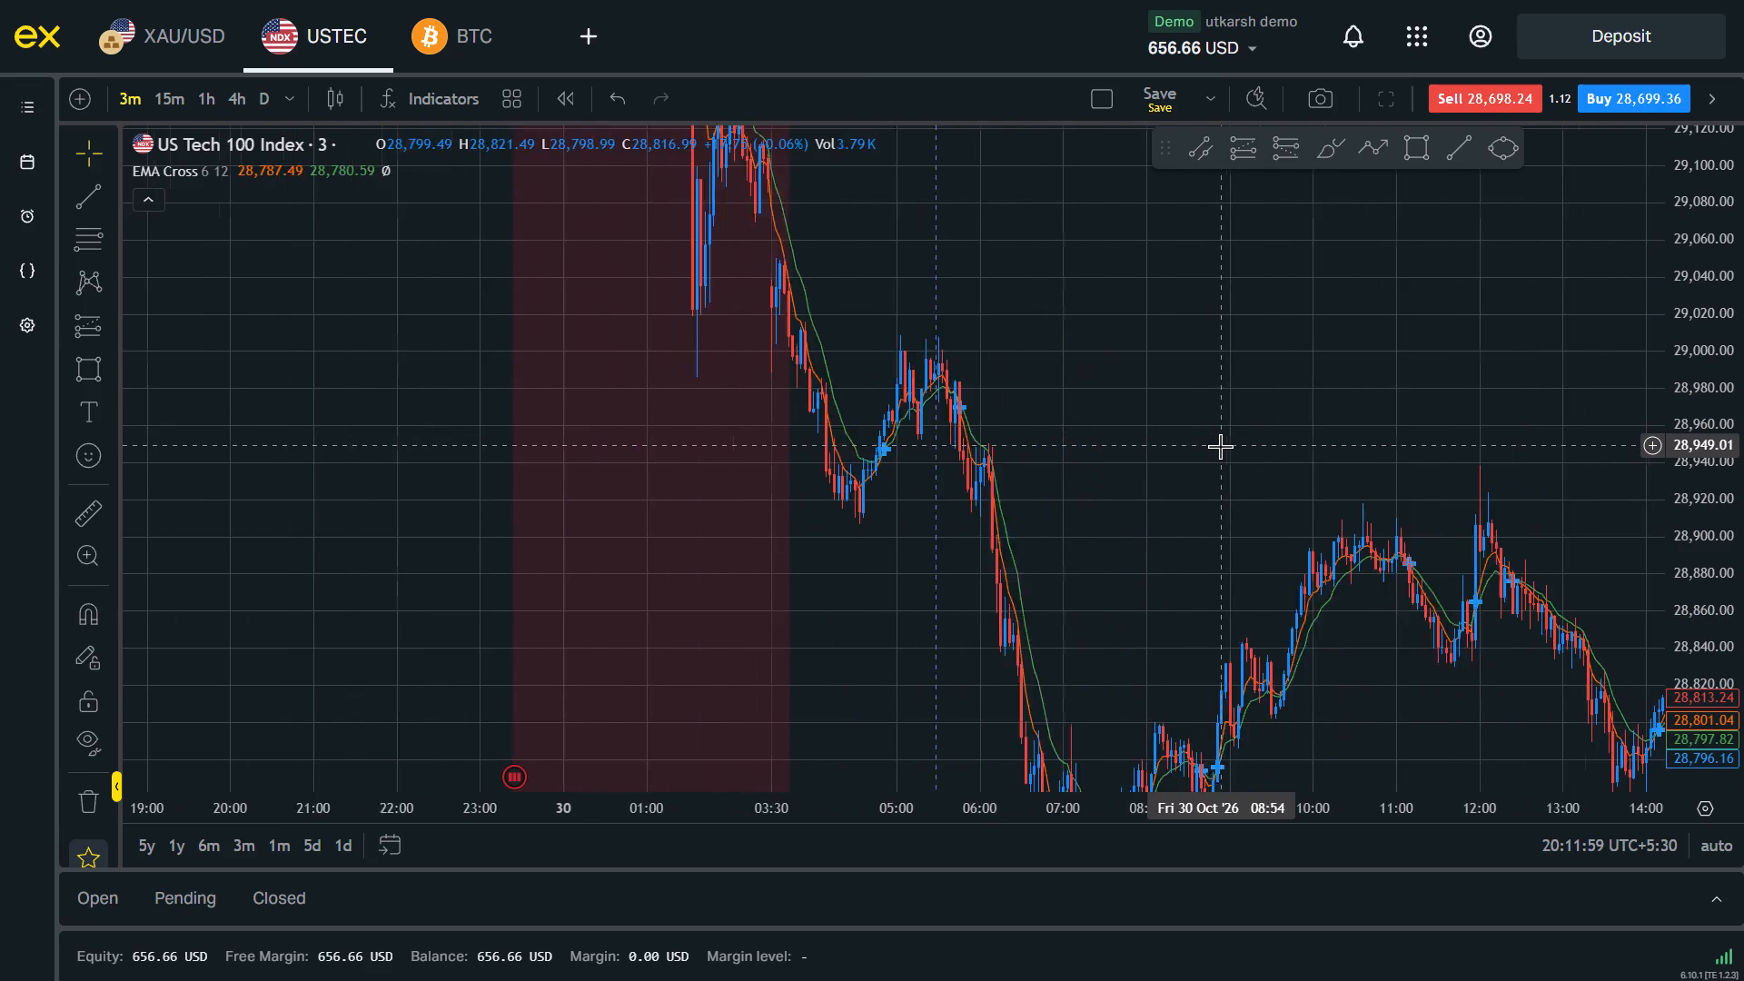
scroll(1220, 446, "up", 5)
left_click_drag(312, 410, 502, 429)
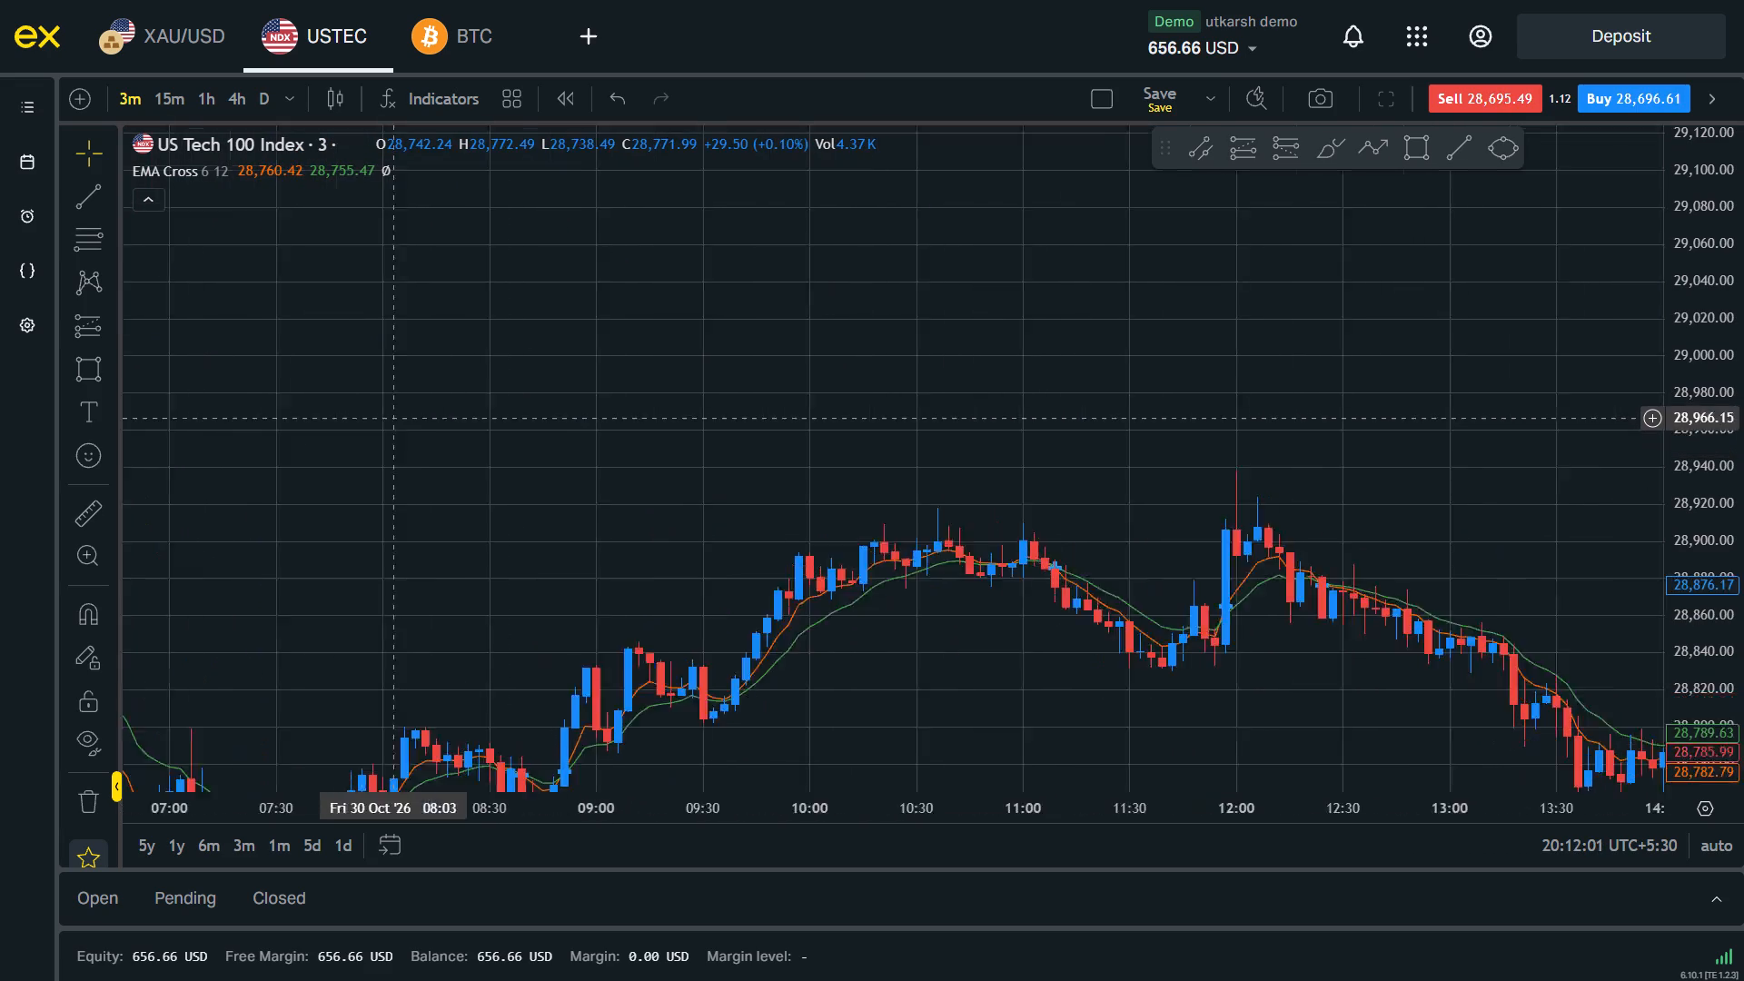
left_click_drag(502, 429, 1458, 628)
left_click_drag(484, 386, 1221, 714)
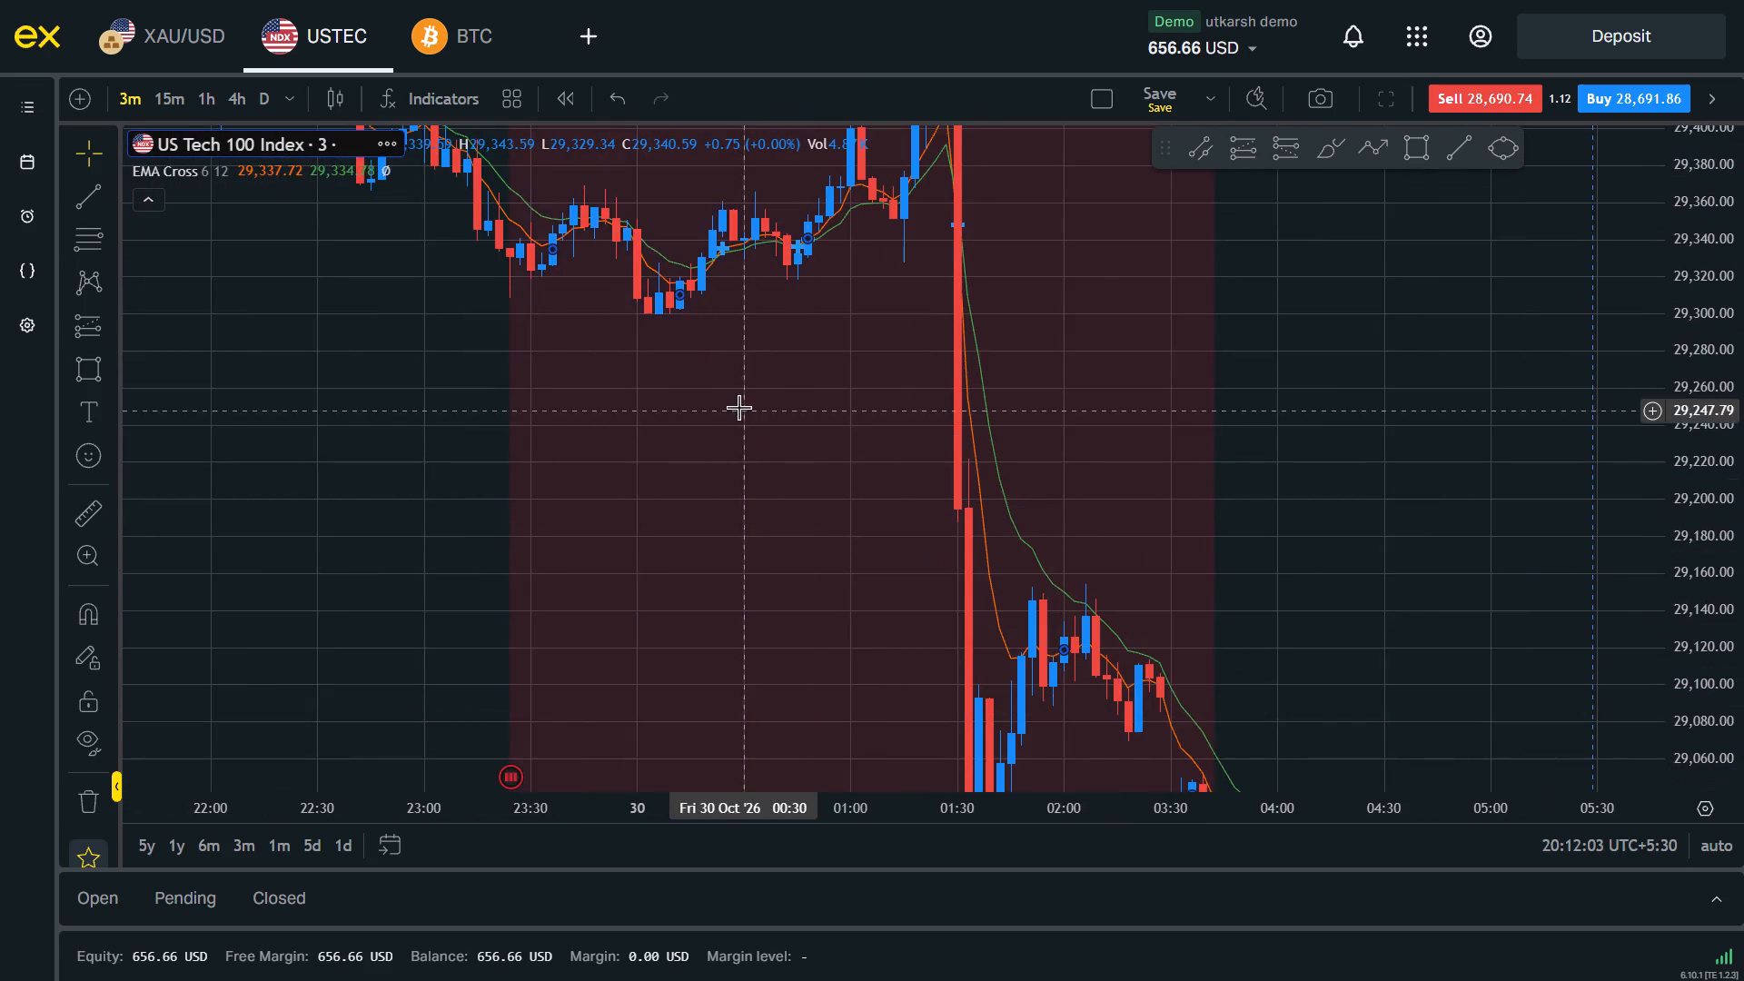
left_click_drag(743, 418, 861, 736)
scroll(1026, 592, "down", 3)
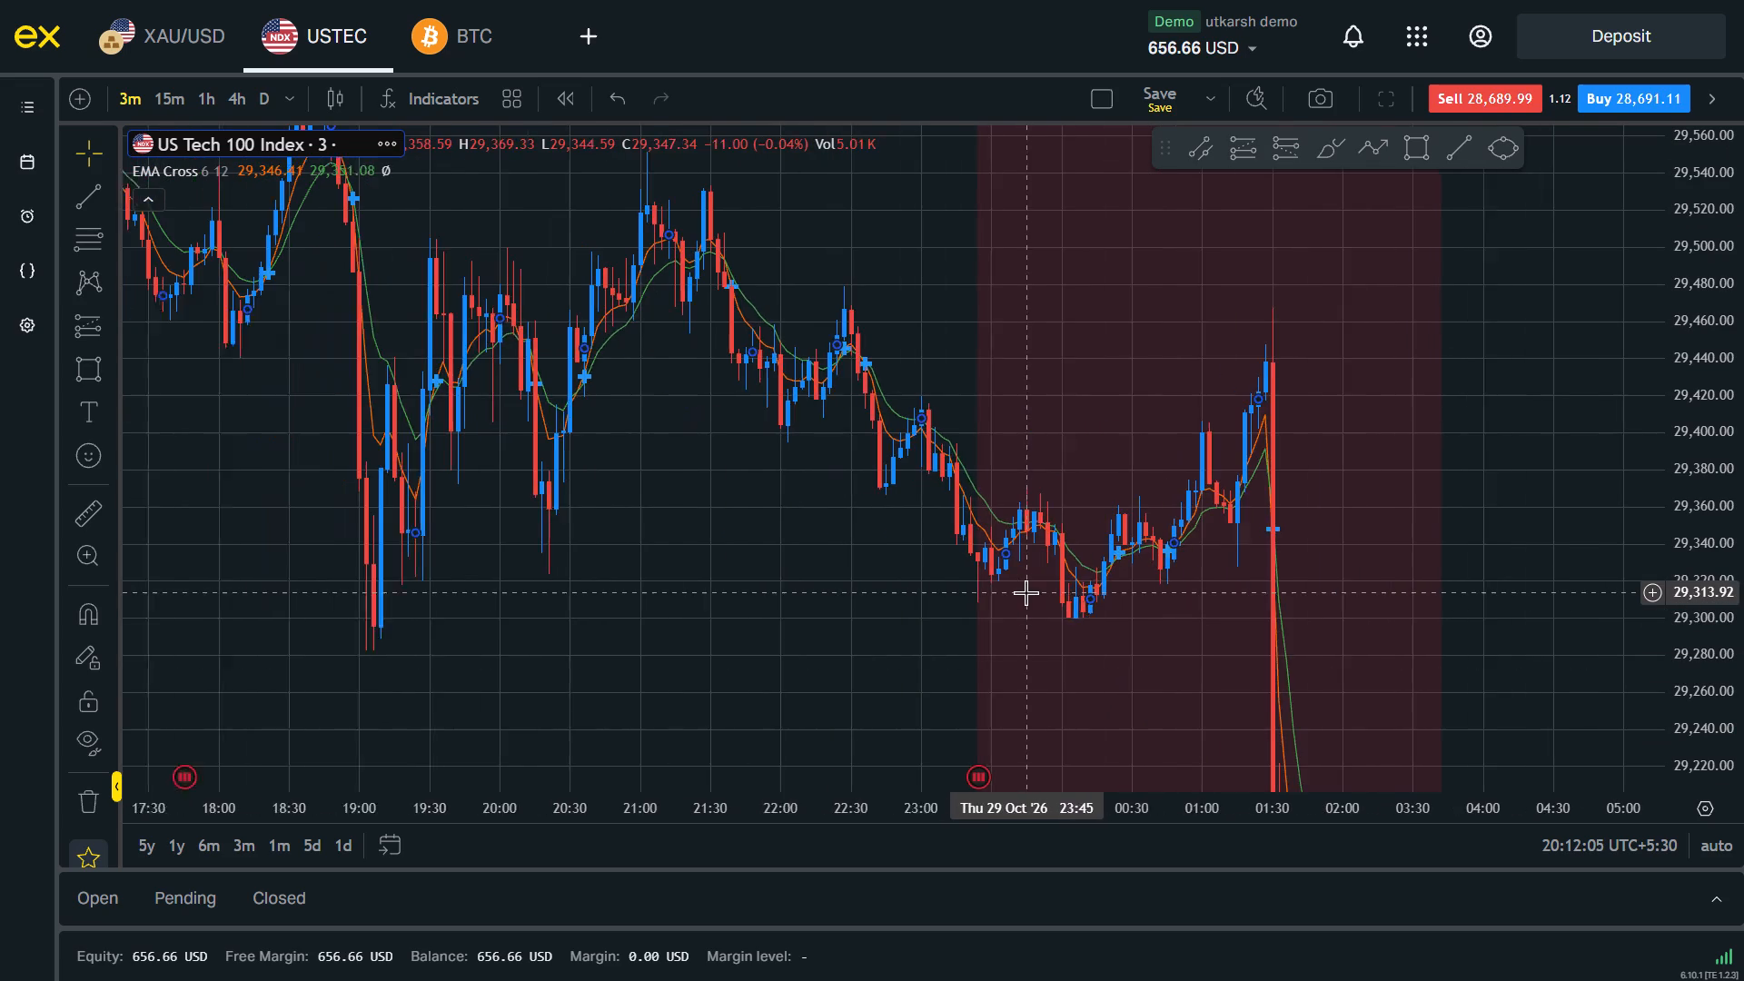
Switch to the Settings app and look through the Windows Security page down to the related support links.
scroll(1026, 592, "down", 1)
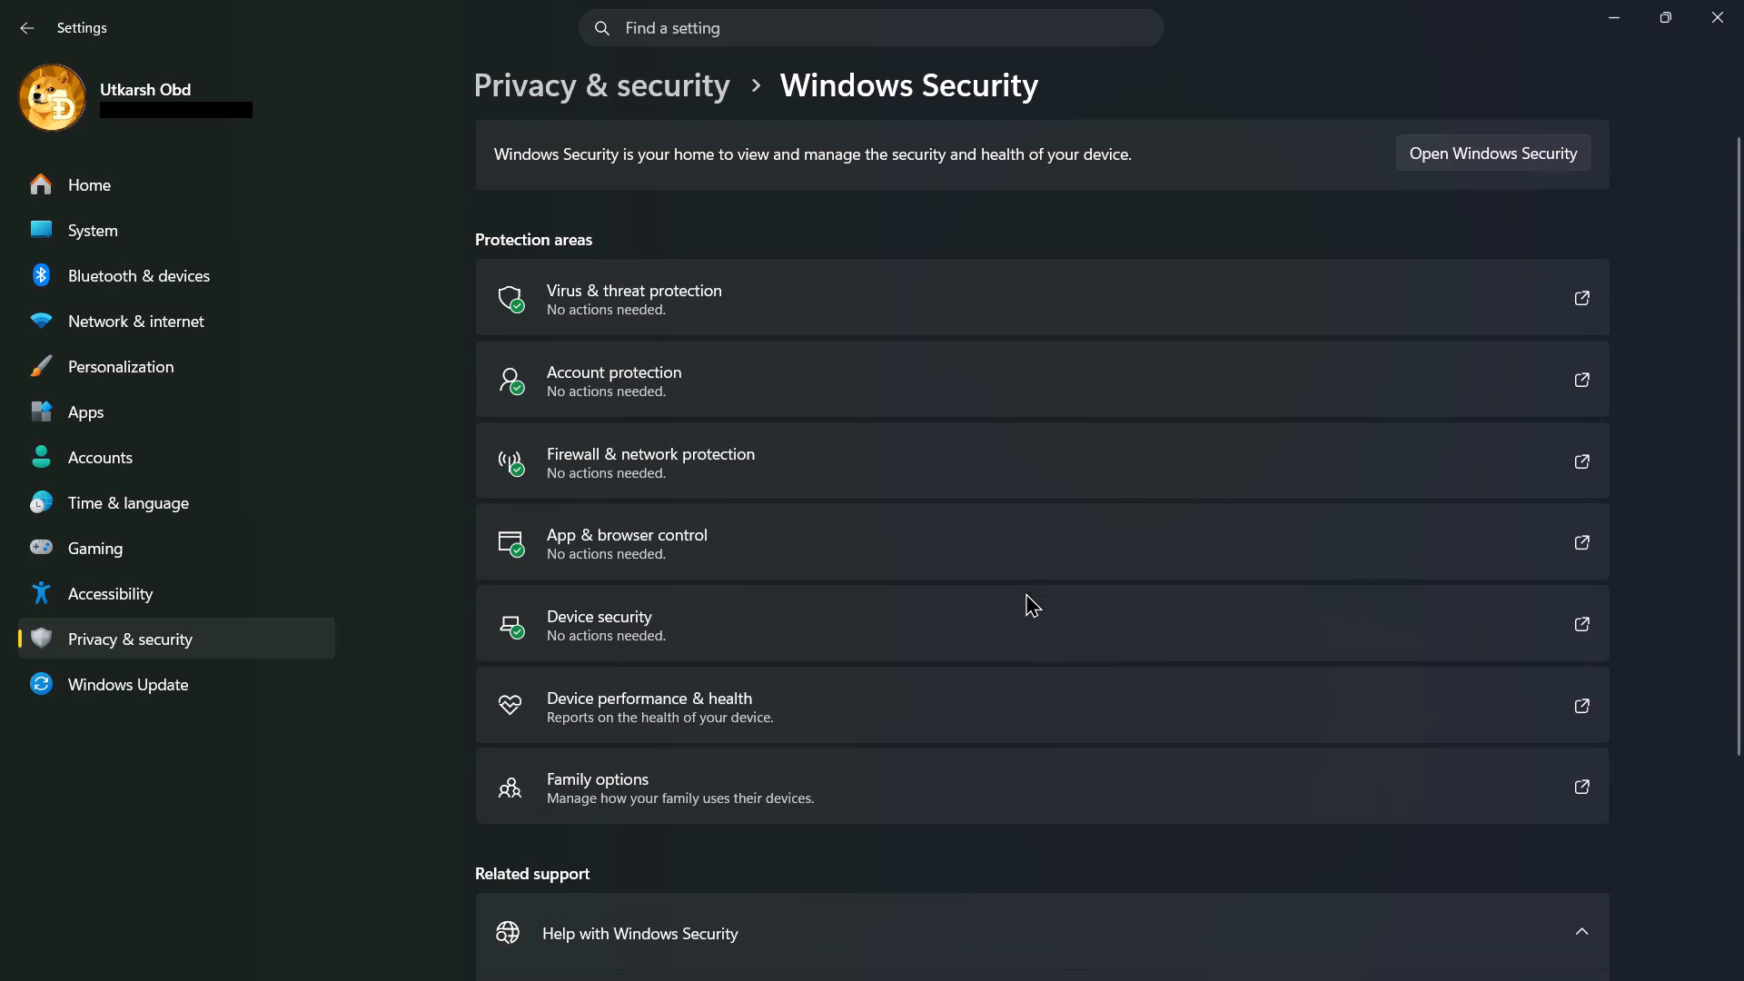
scroll(1026, 592, "down", 4)
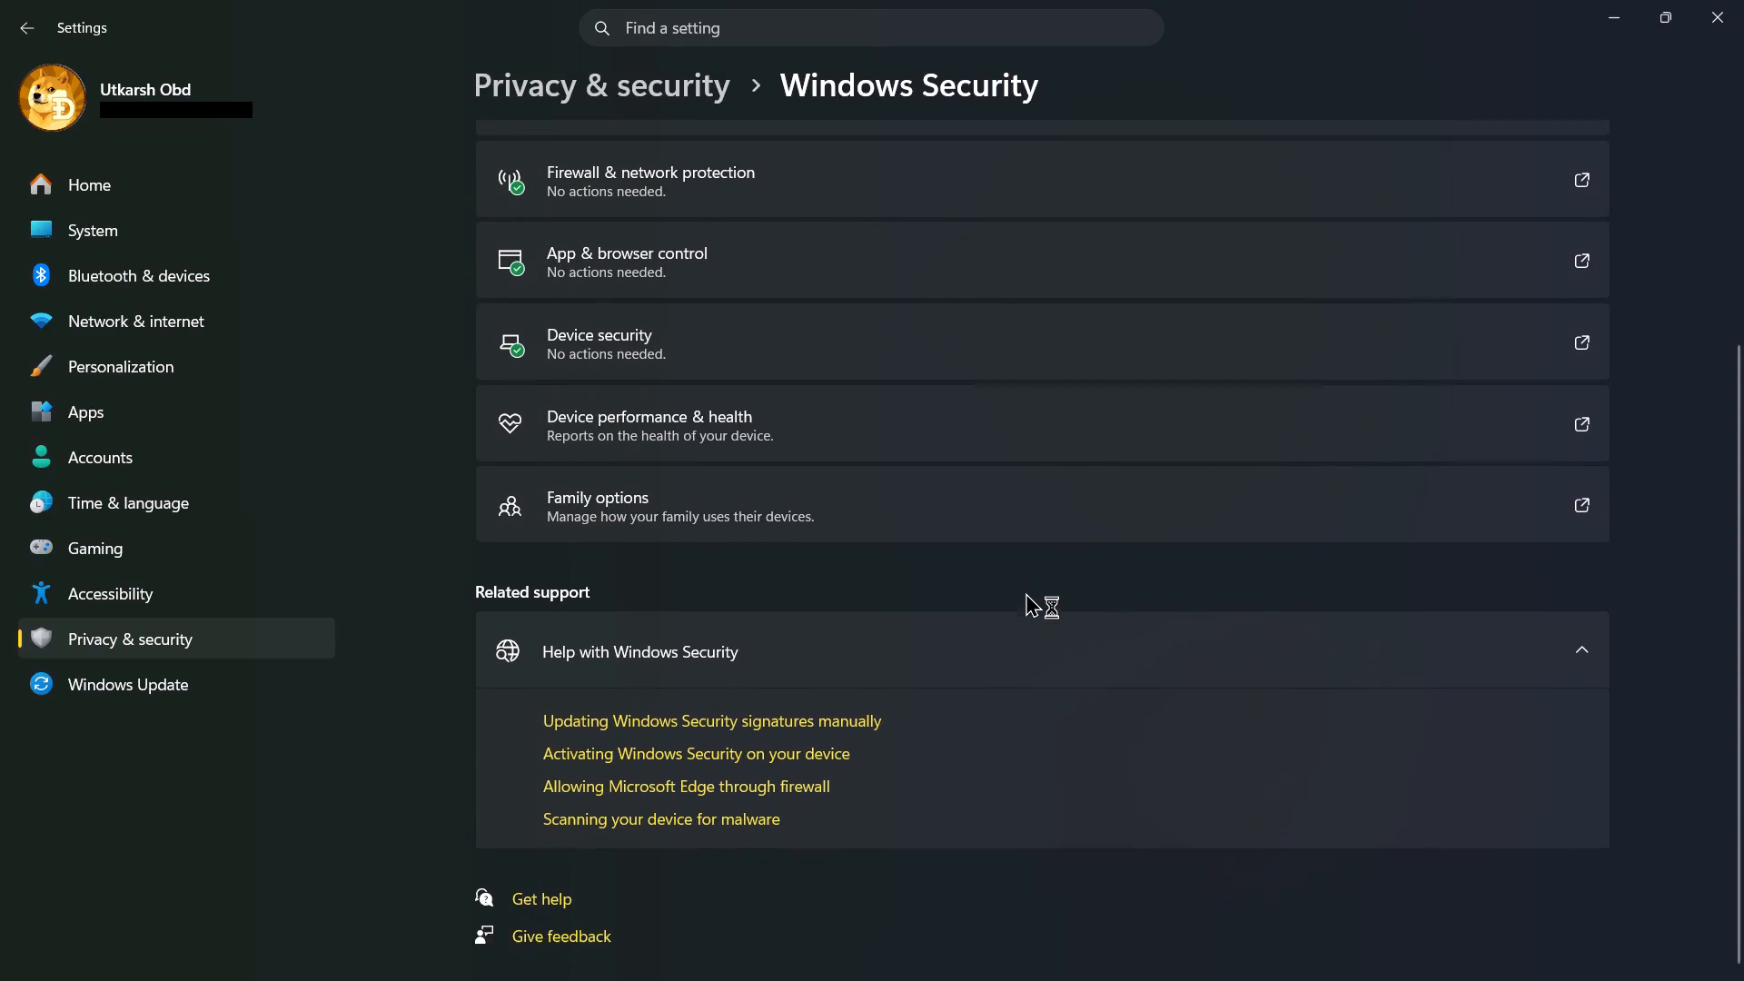
scroll(1026, 592, "down", 1)
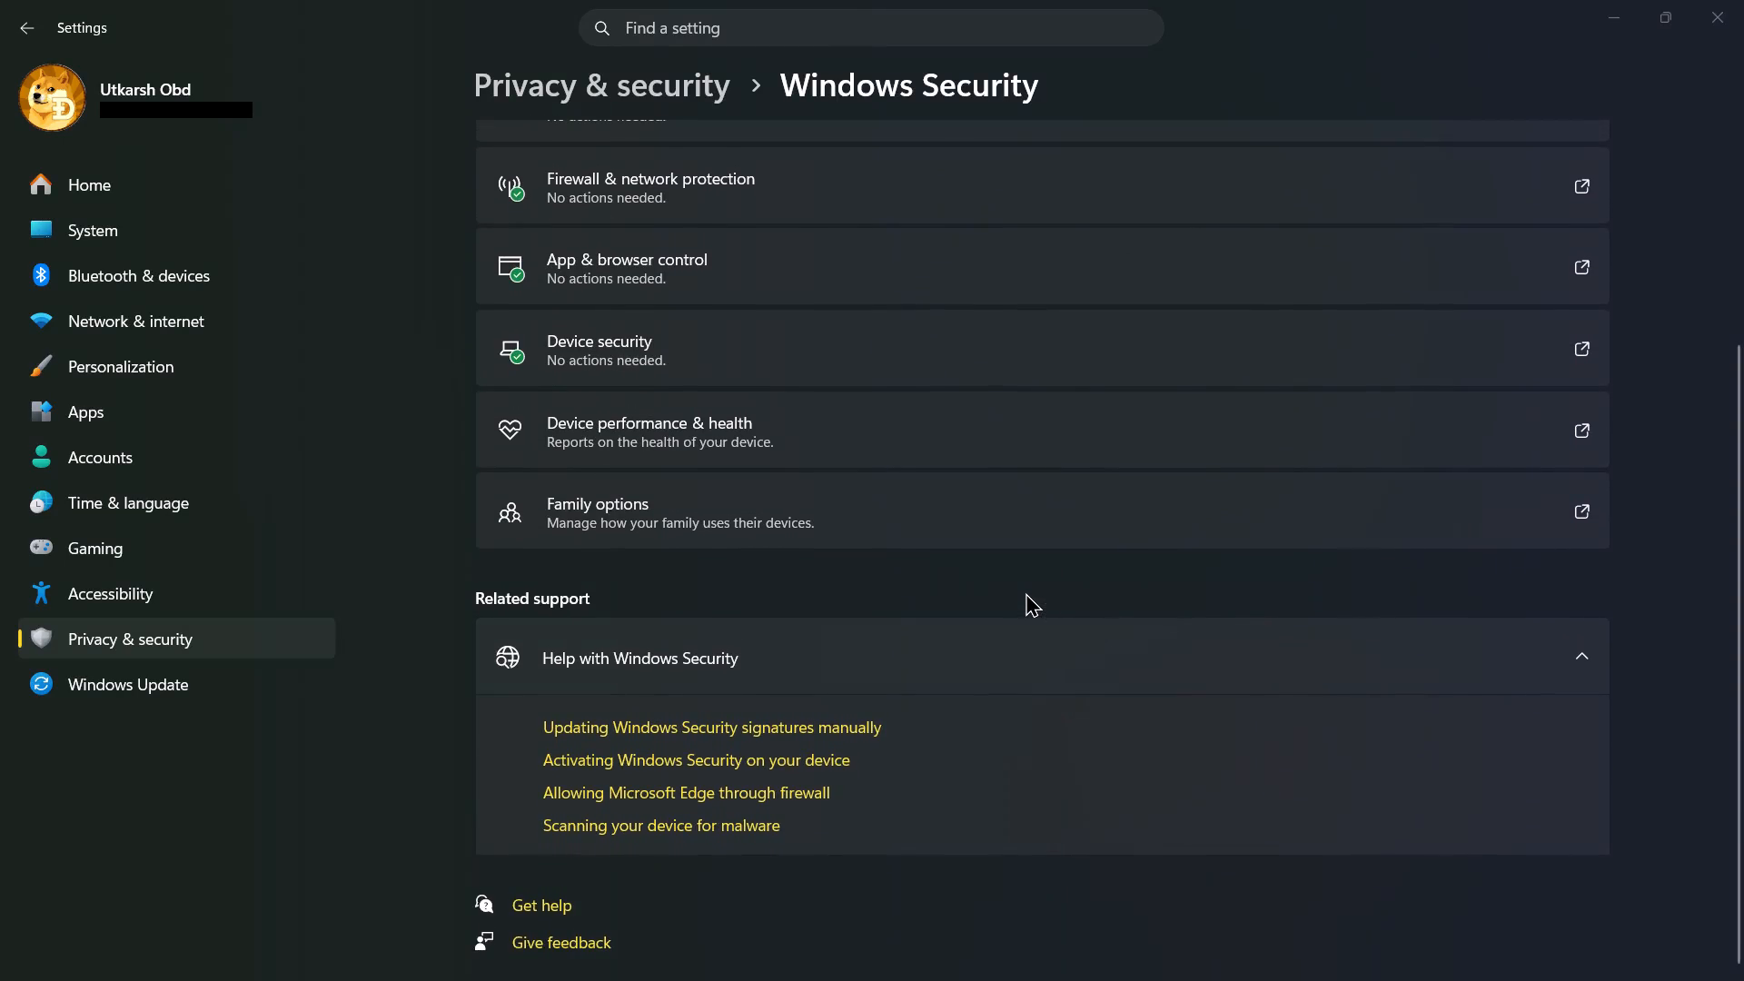
Return to the USTEC chart in Google Chrome and go to the date 2026-10-29 at 00:00.
left_click_drag(705, 279, 1055, 587)
left_click(1353, 505)
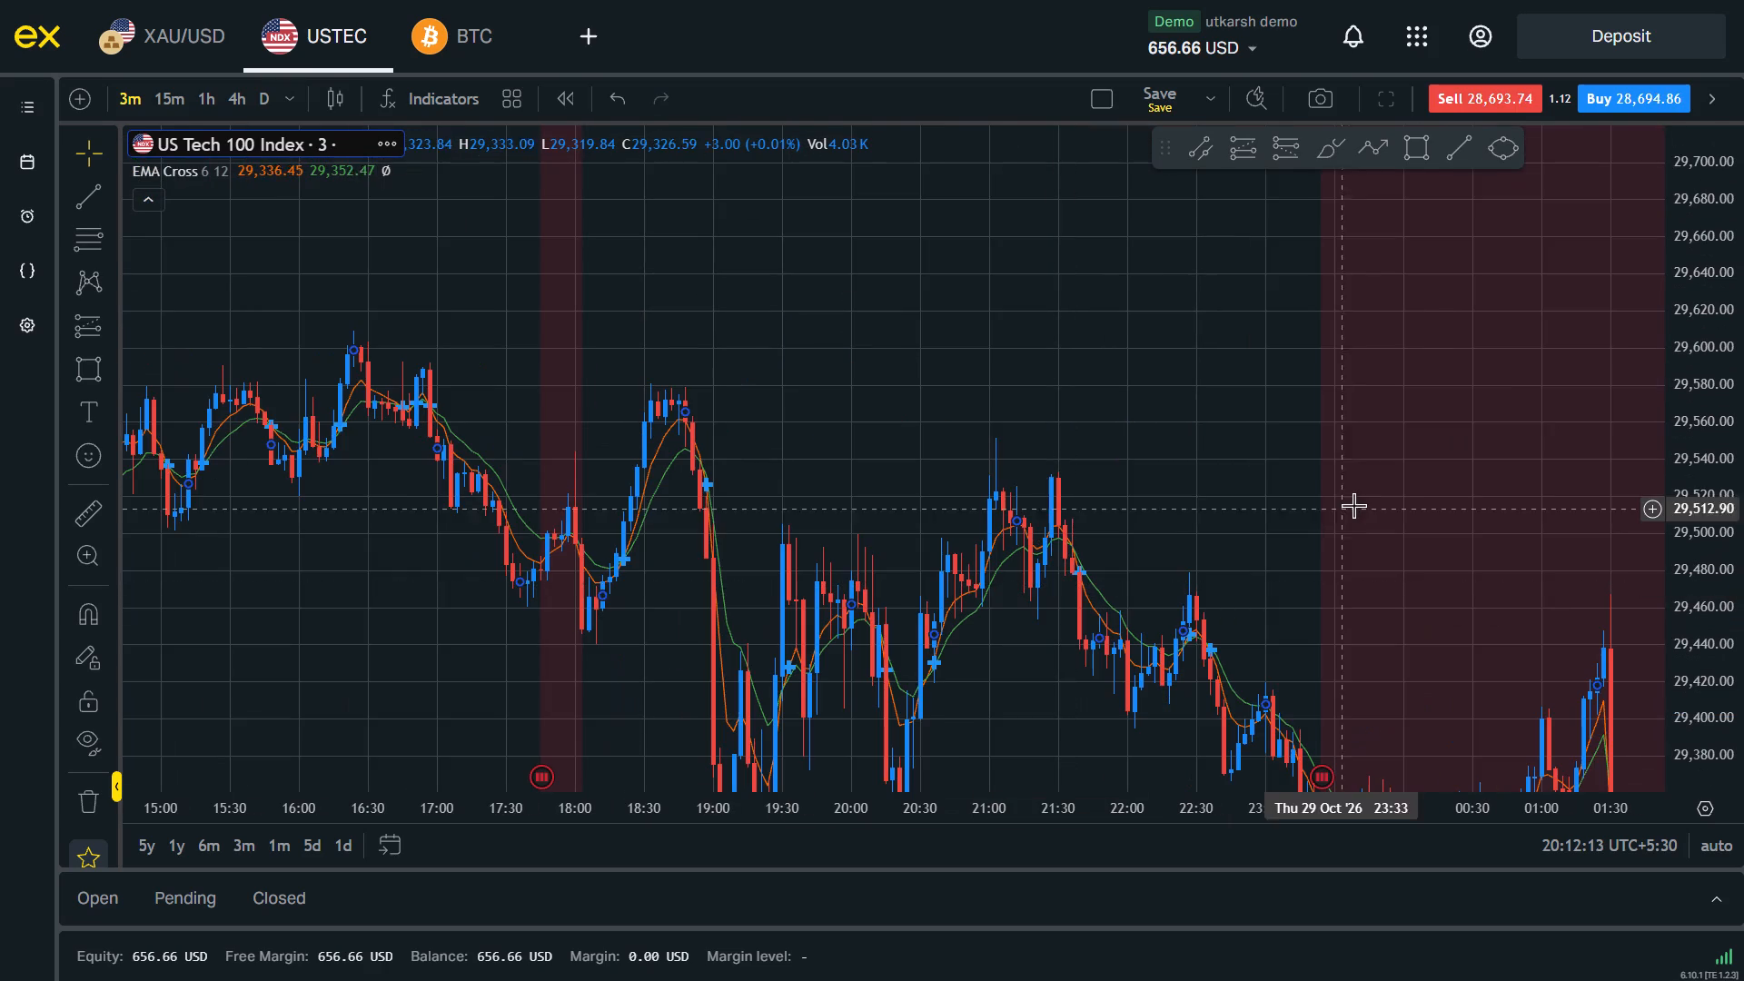
left_click(400, 842)
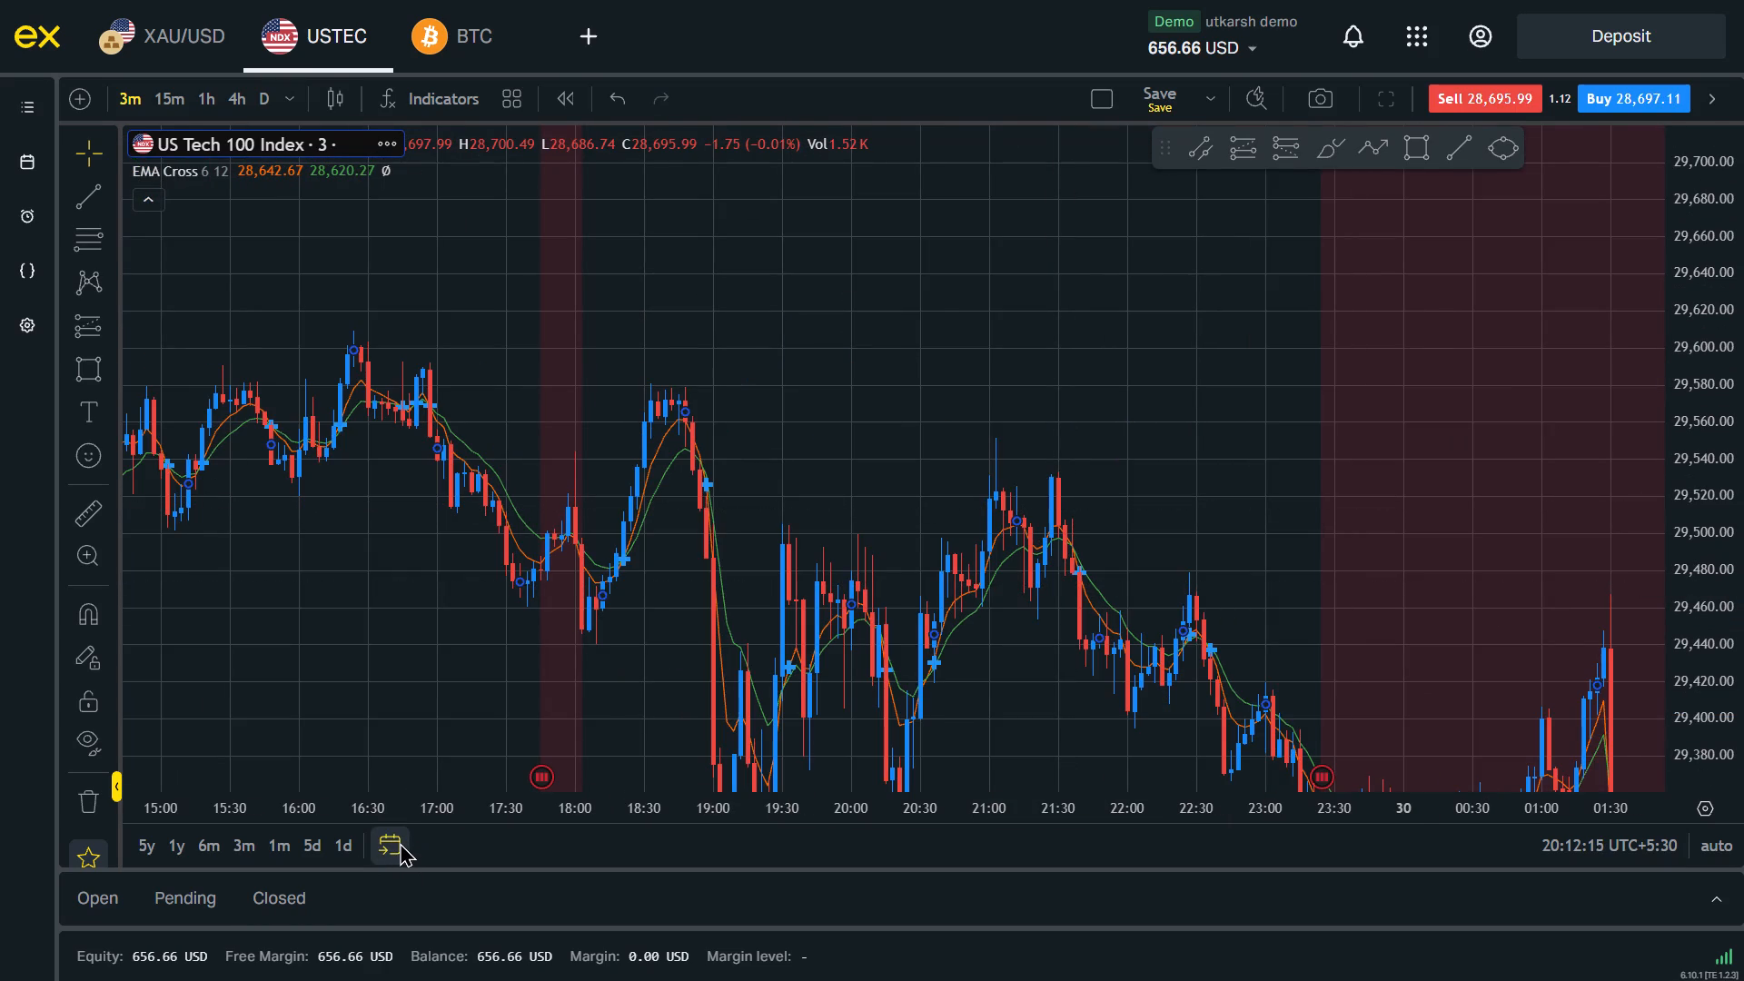
left_click(895, 623)
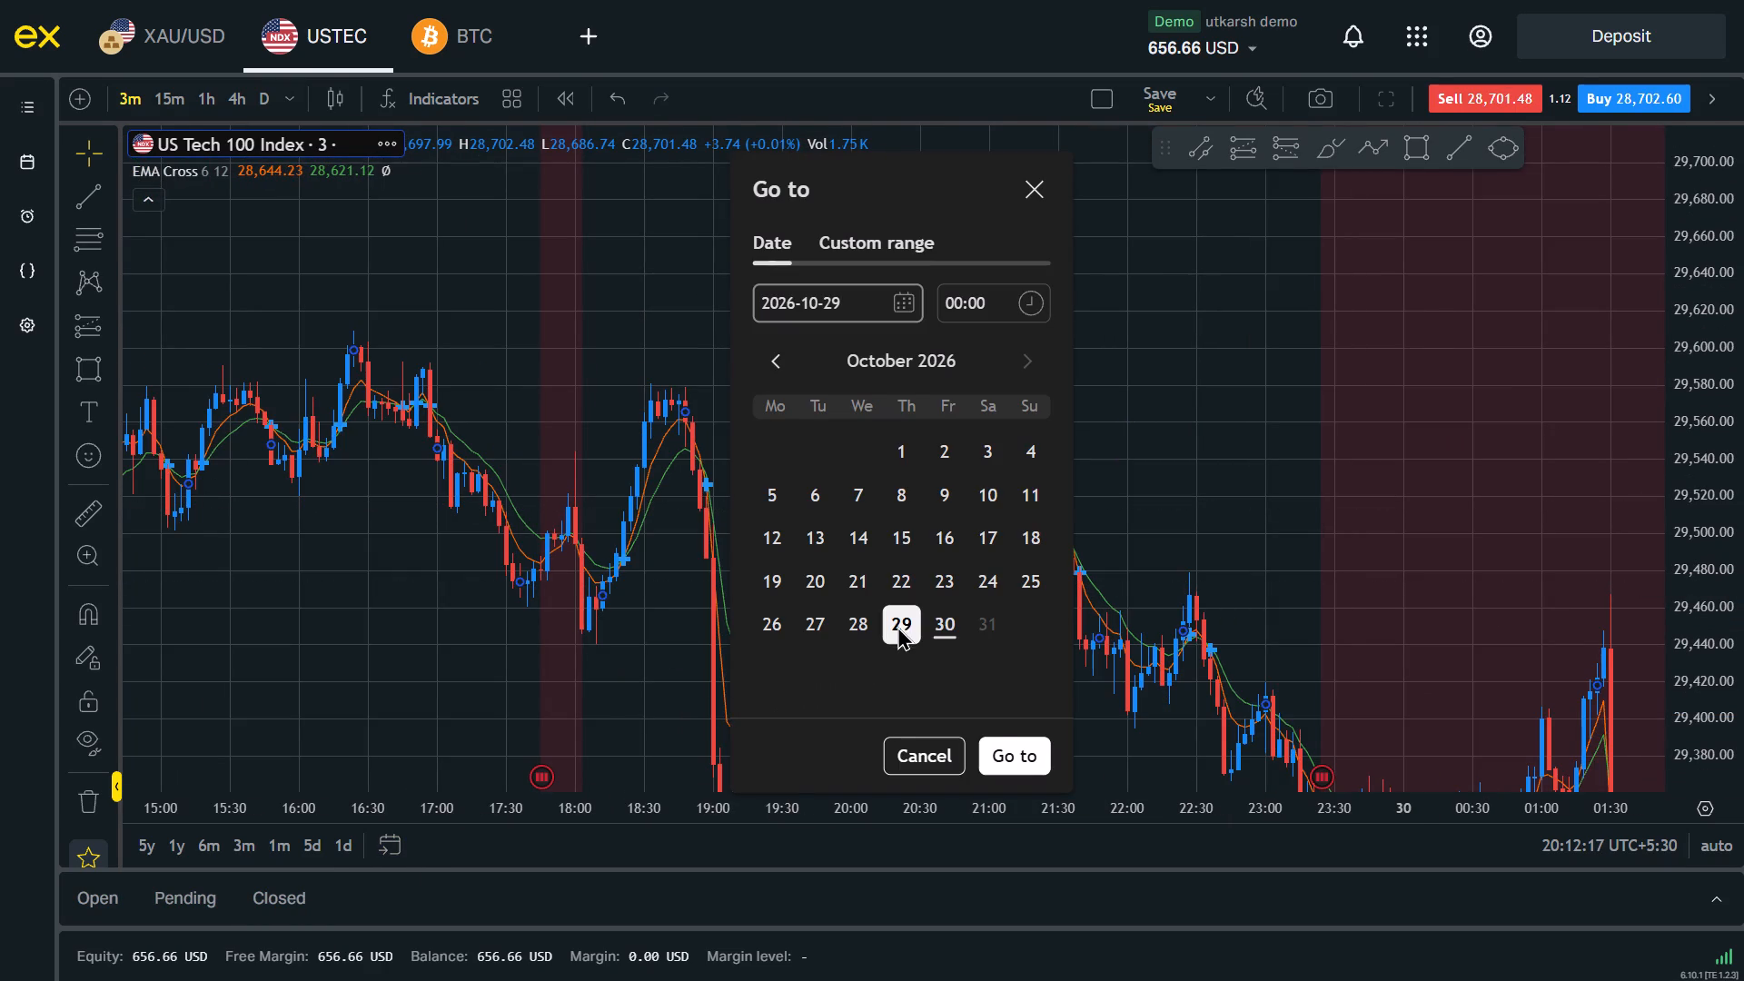
left_click(1011, 745)
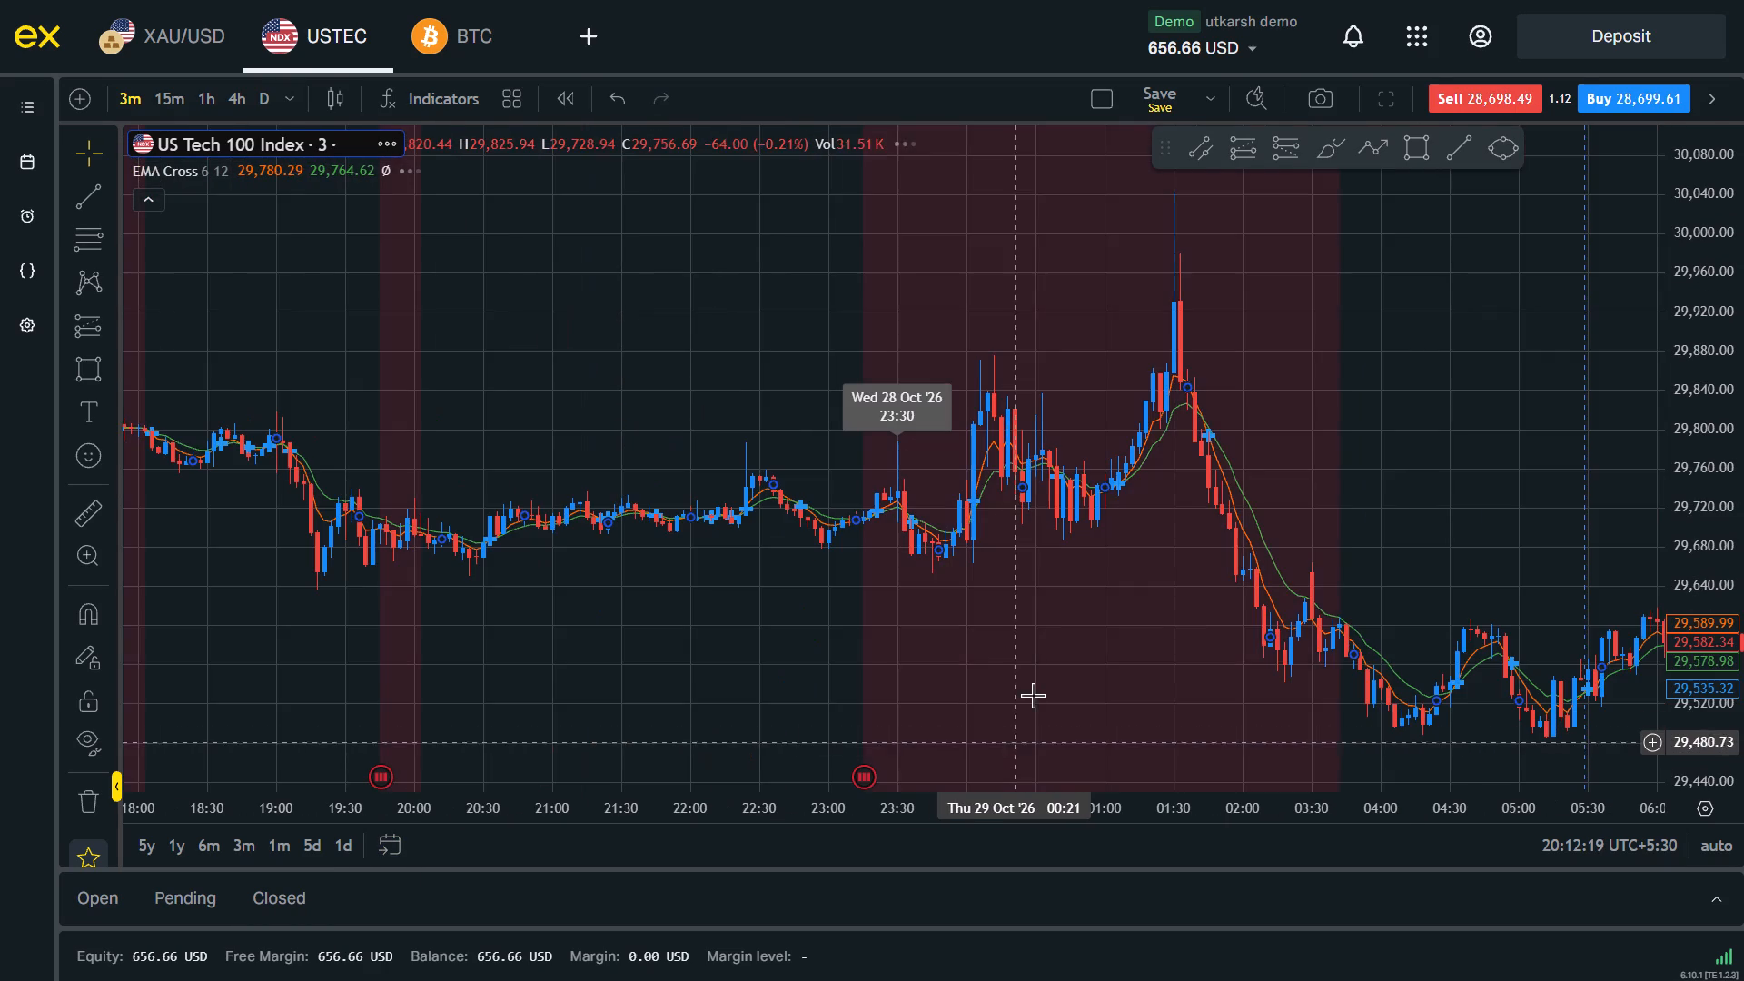
Start bar replay on the USTEC chart from just after 05:30 on 29 Oct.
left_click(1053, 635)
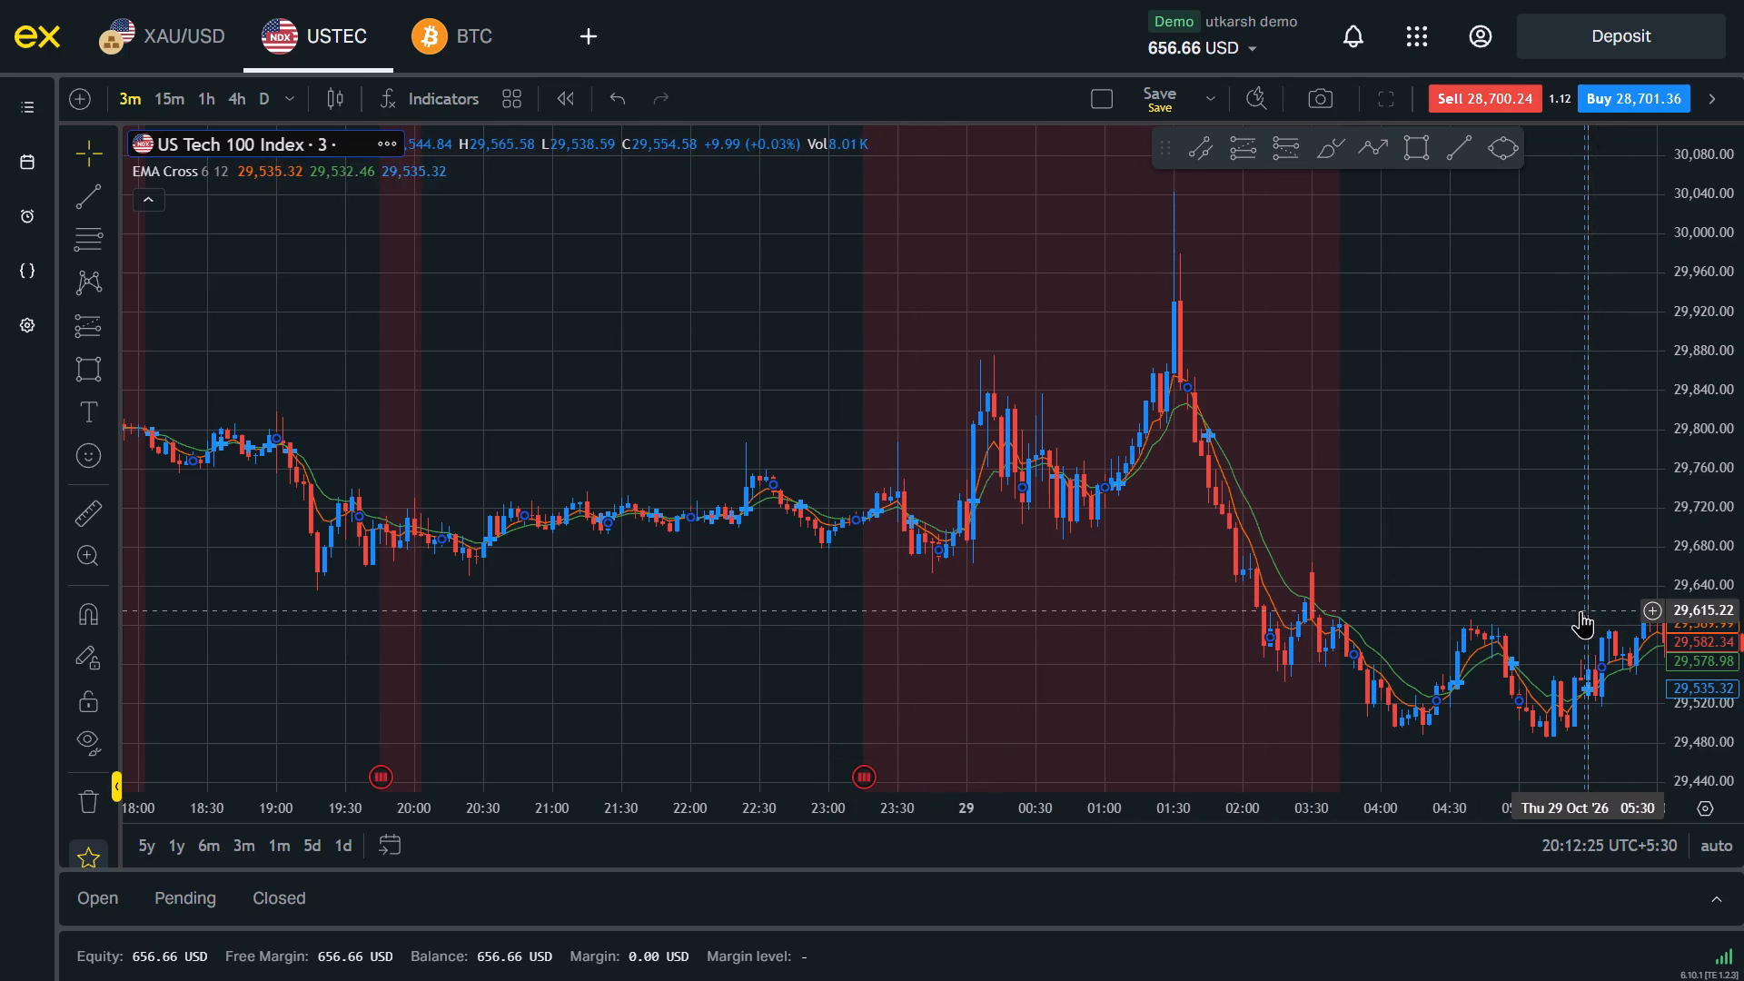
left_click_drag(1609, 610, 1373, 560)
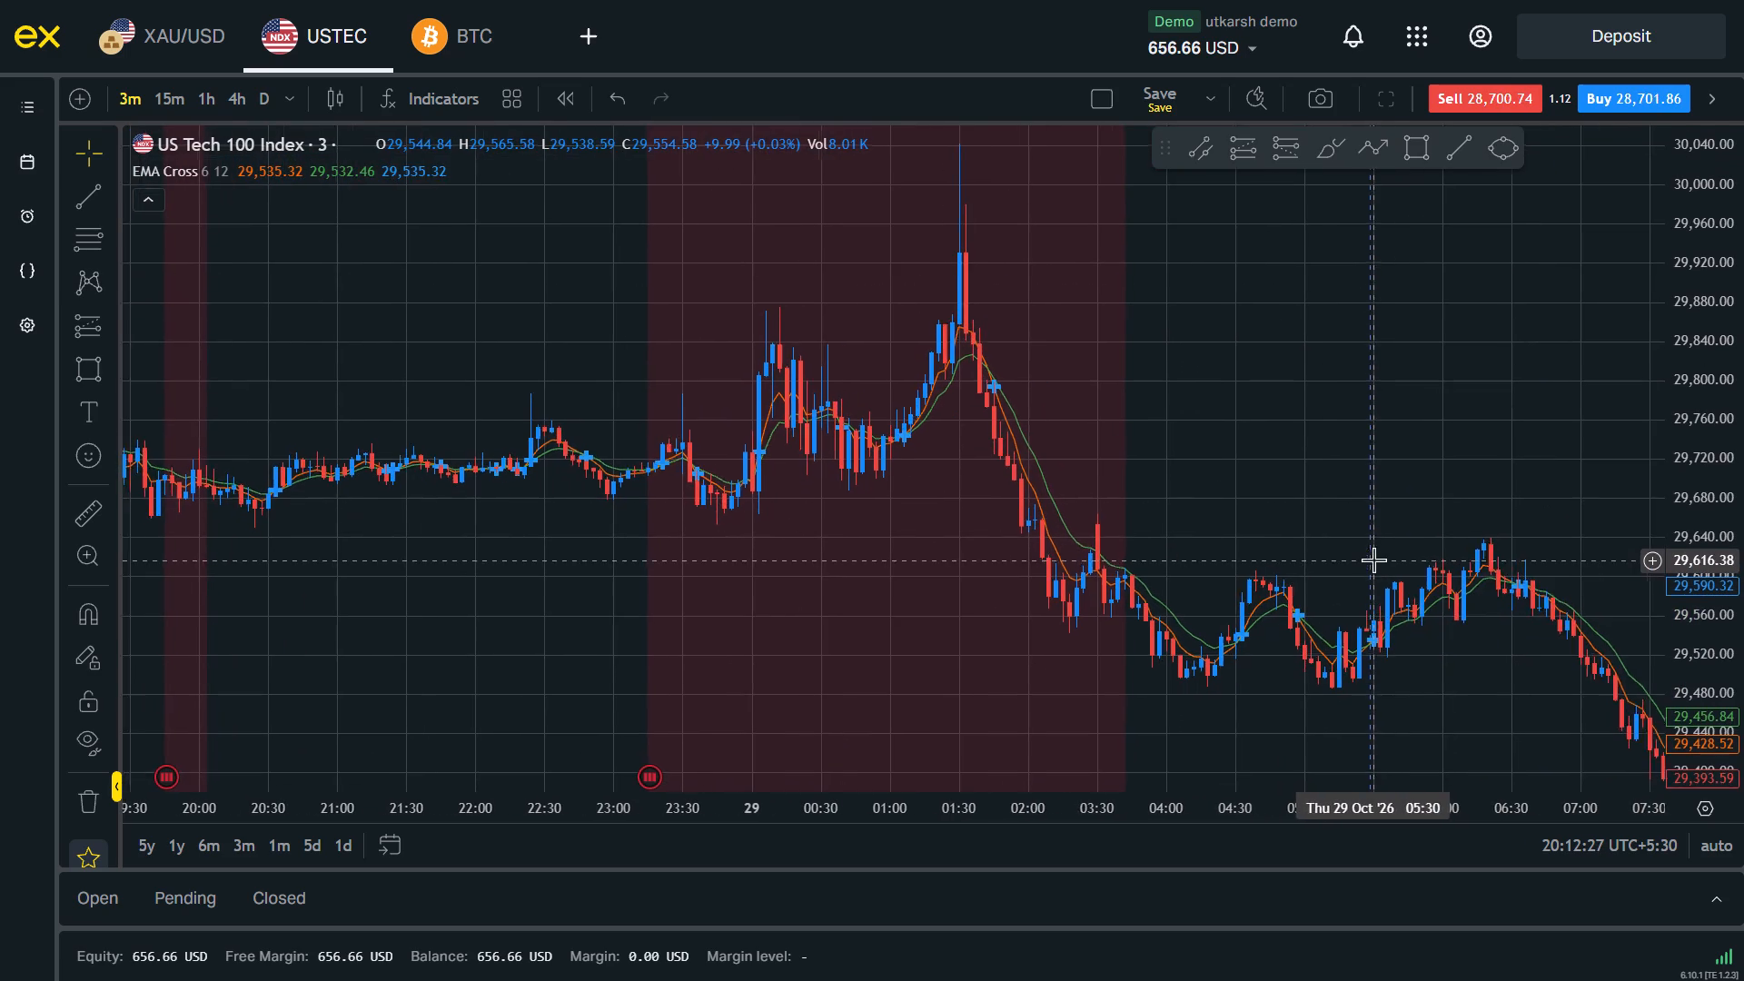
left_click(564, 100)
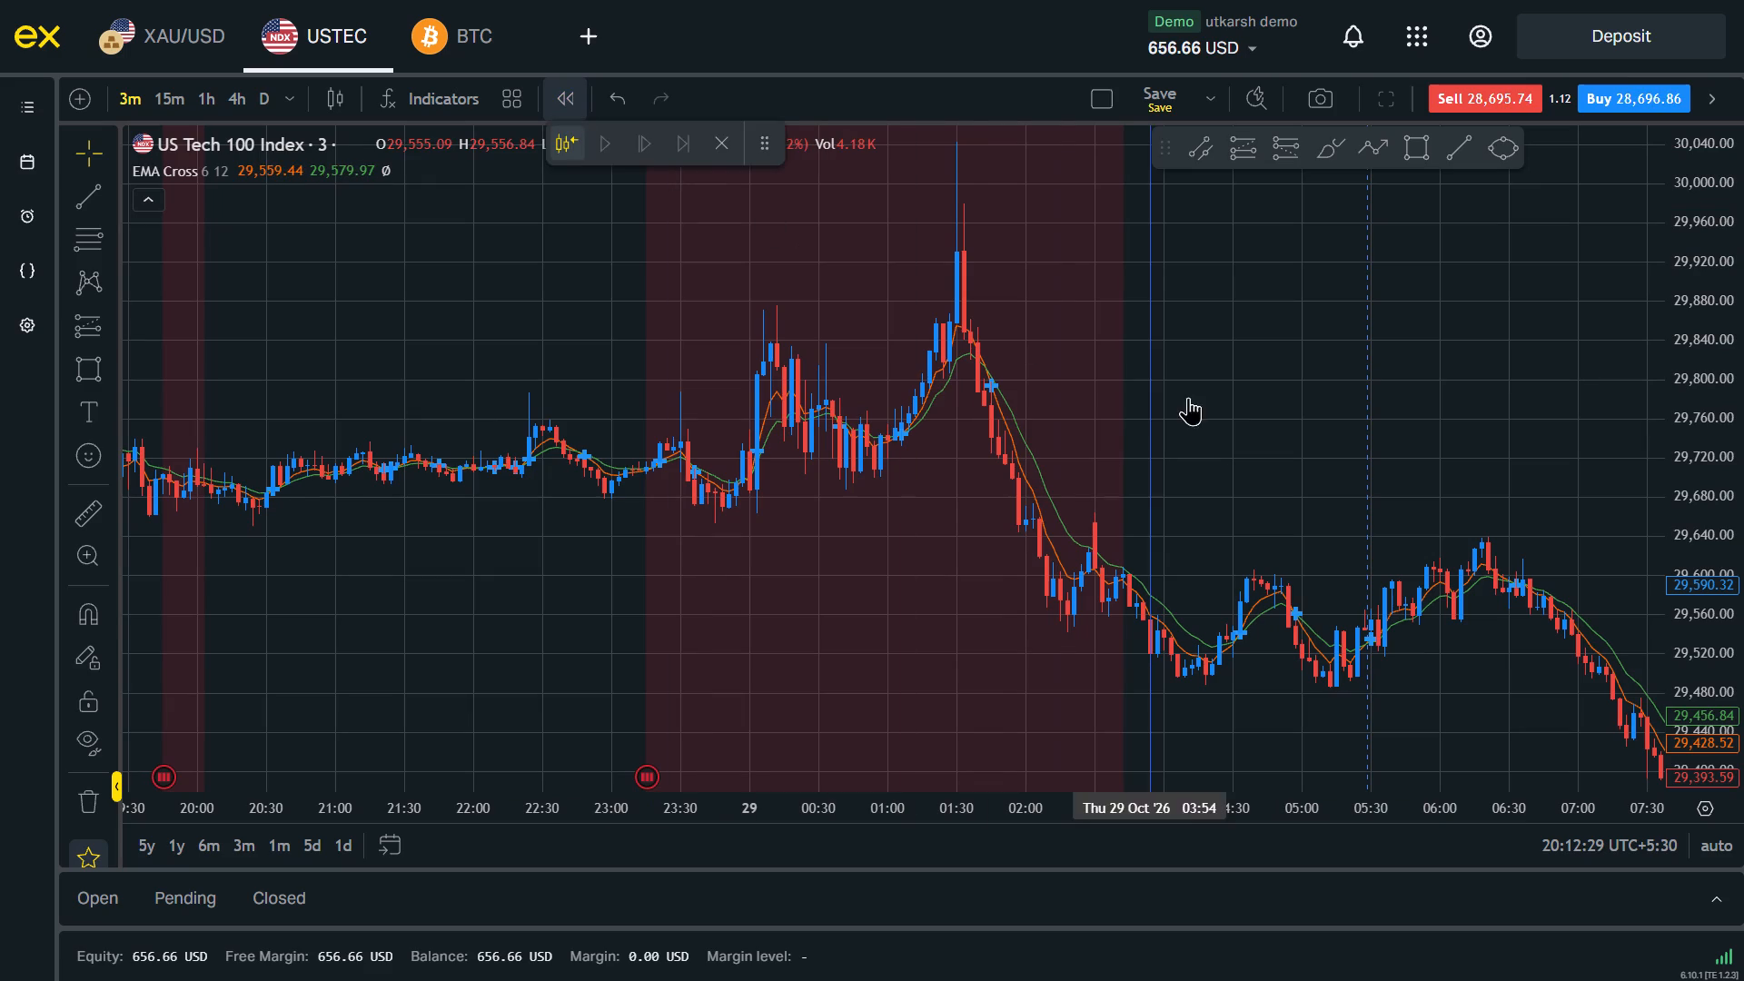
left_click(1379, 465)
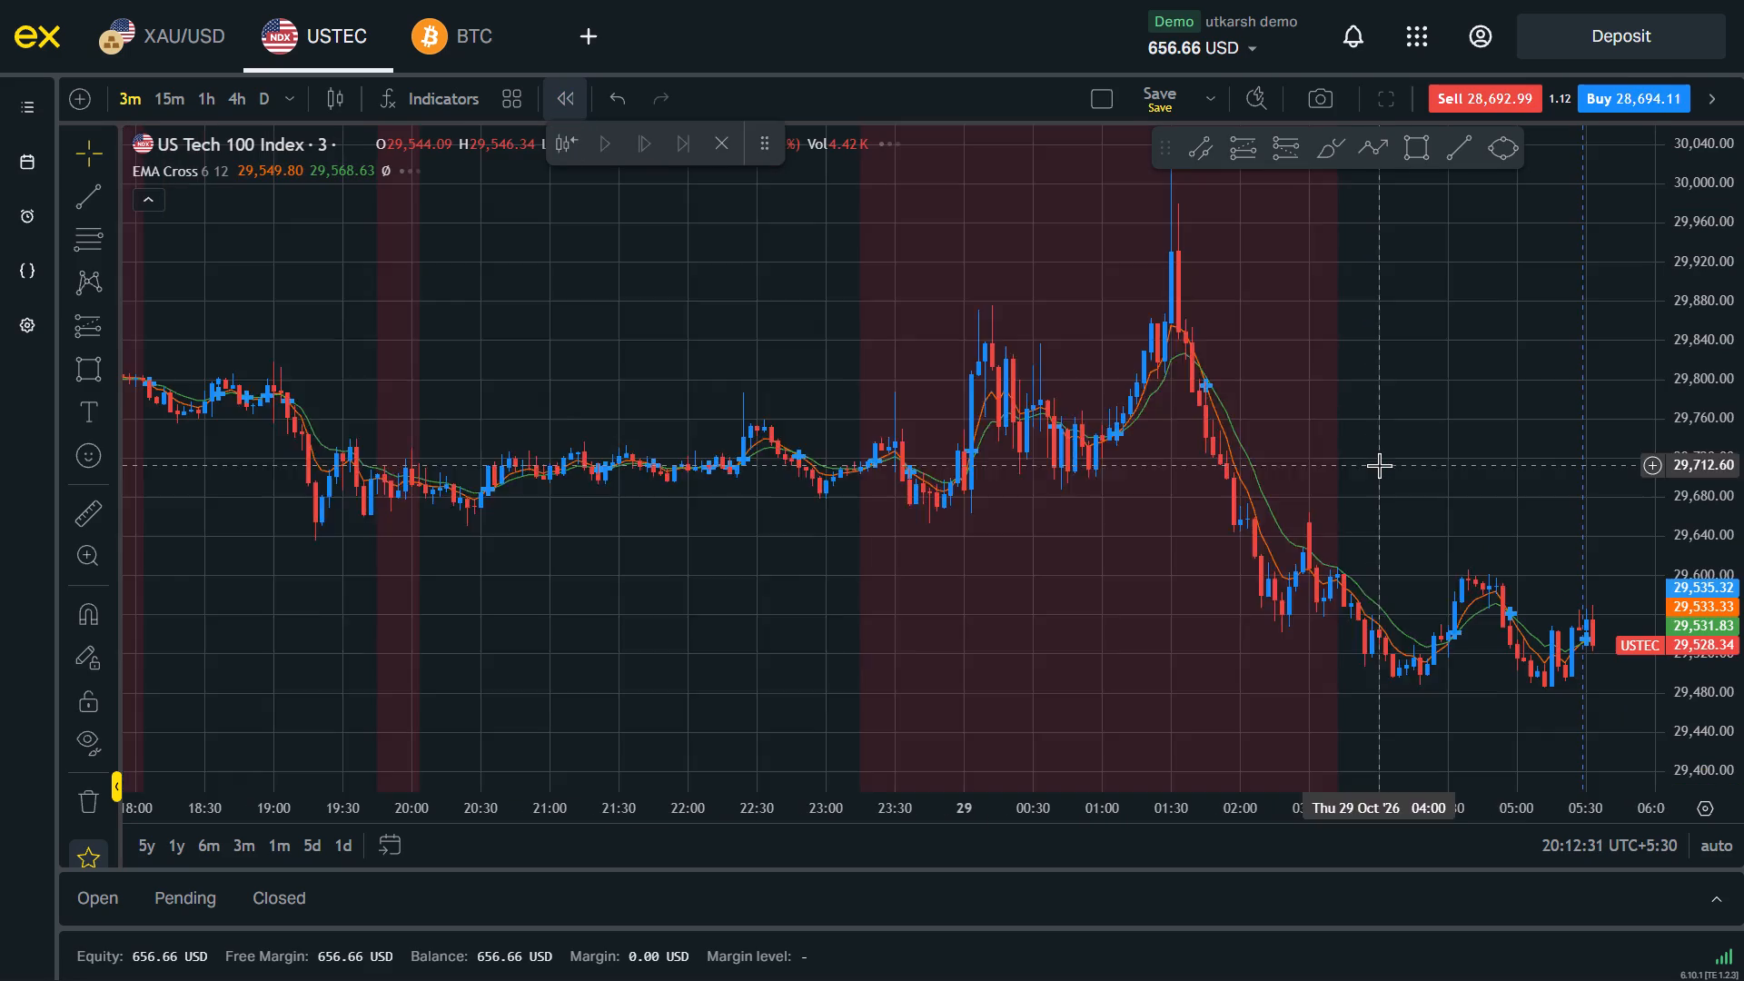
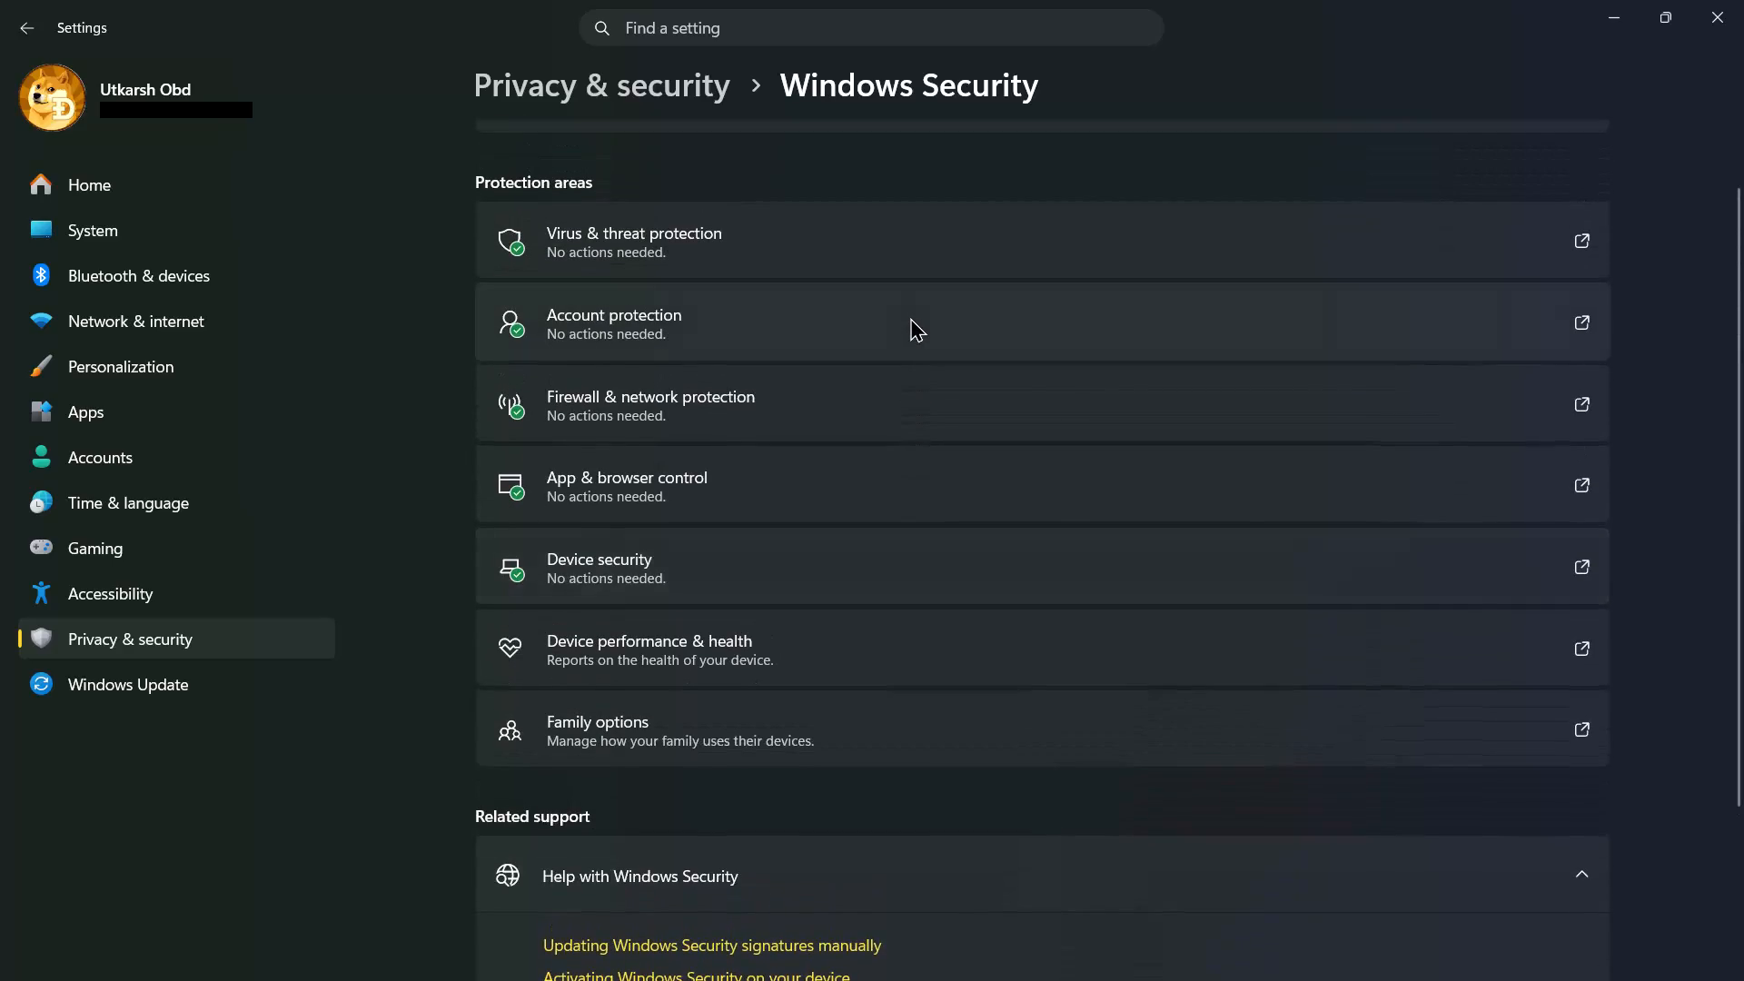
Look over the Windows Security protection areas and support links in the Settings app, and return to the Privacy & security overview.
scroll(910, 317, "up", 3)
scroll(910, 317, "down", 2)
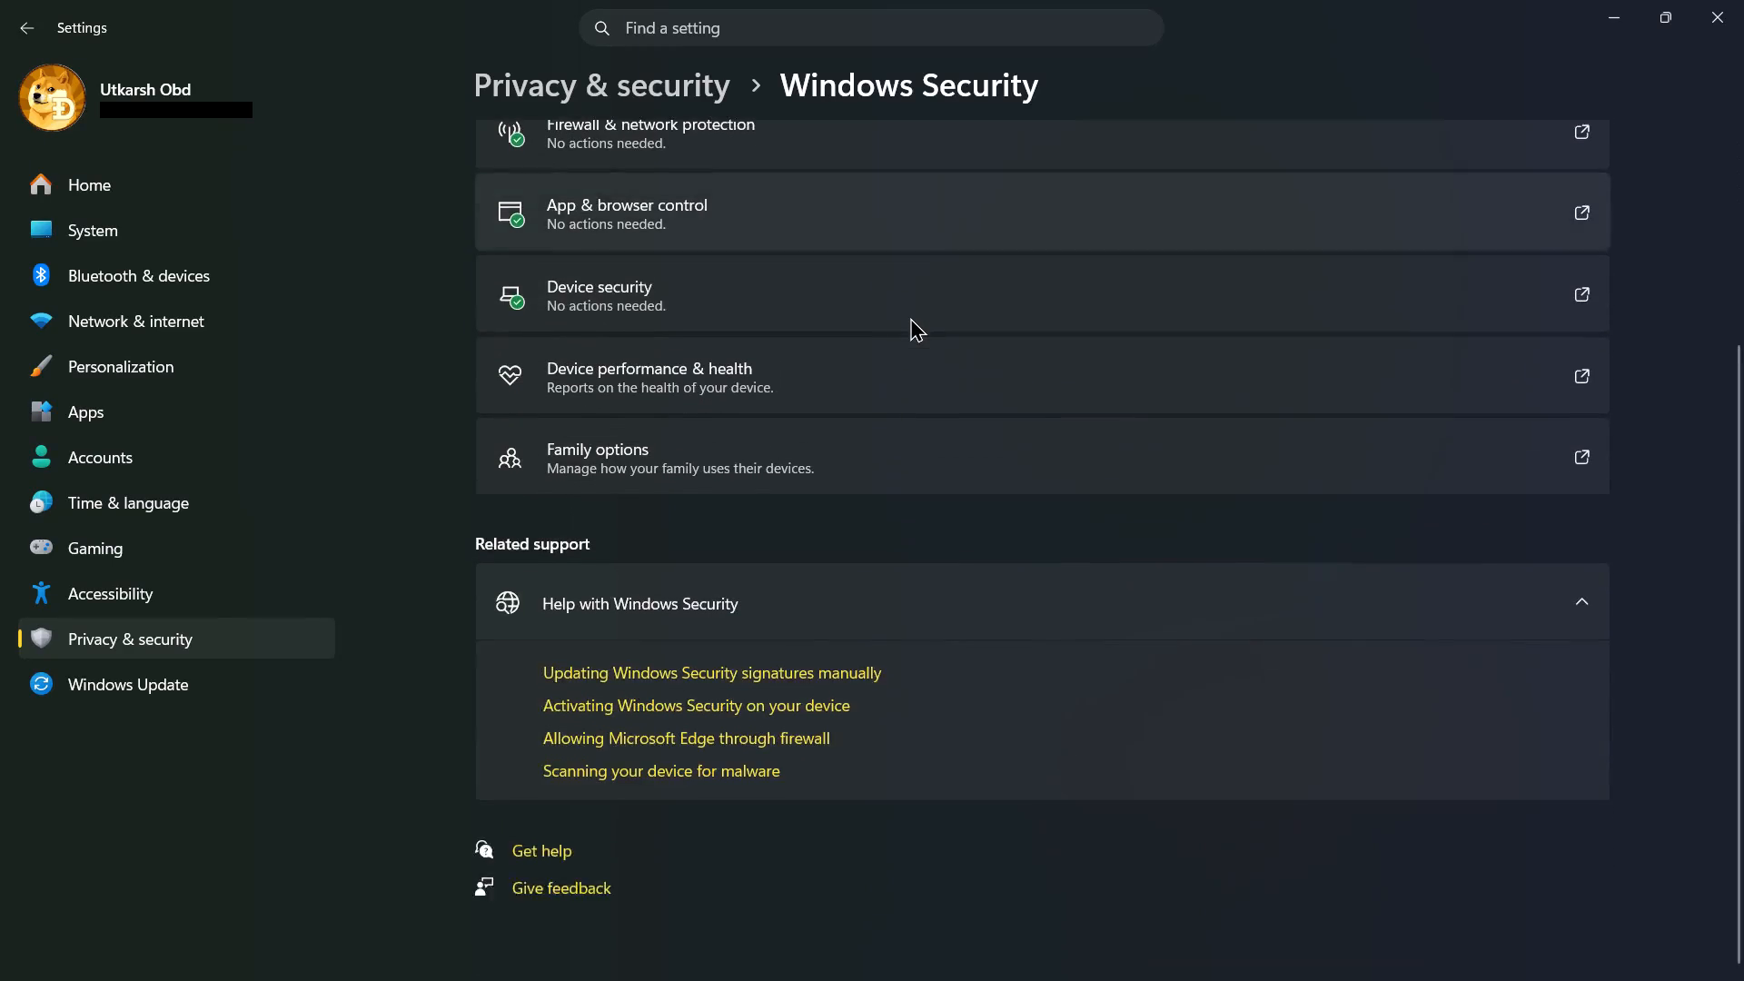
scroll(910, 317, "up", 4)
left_click(674, 81)
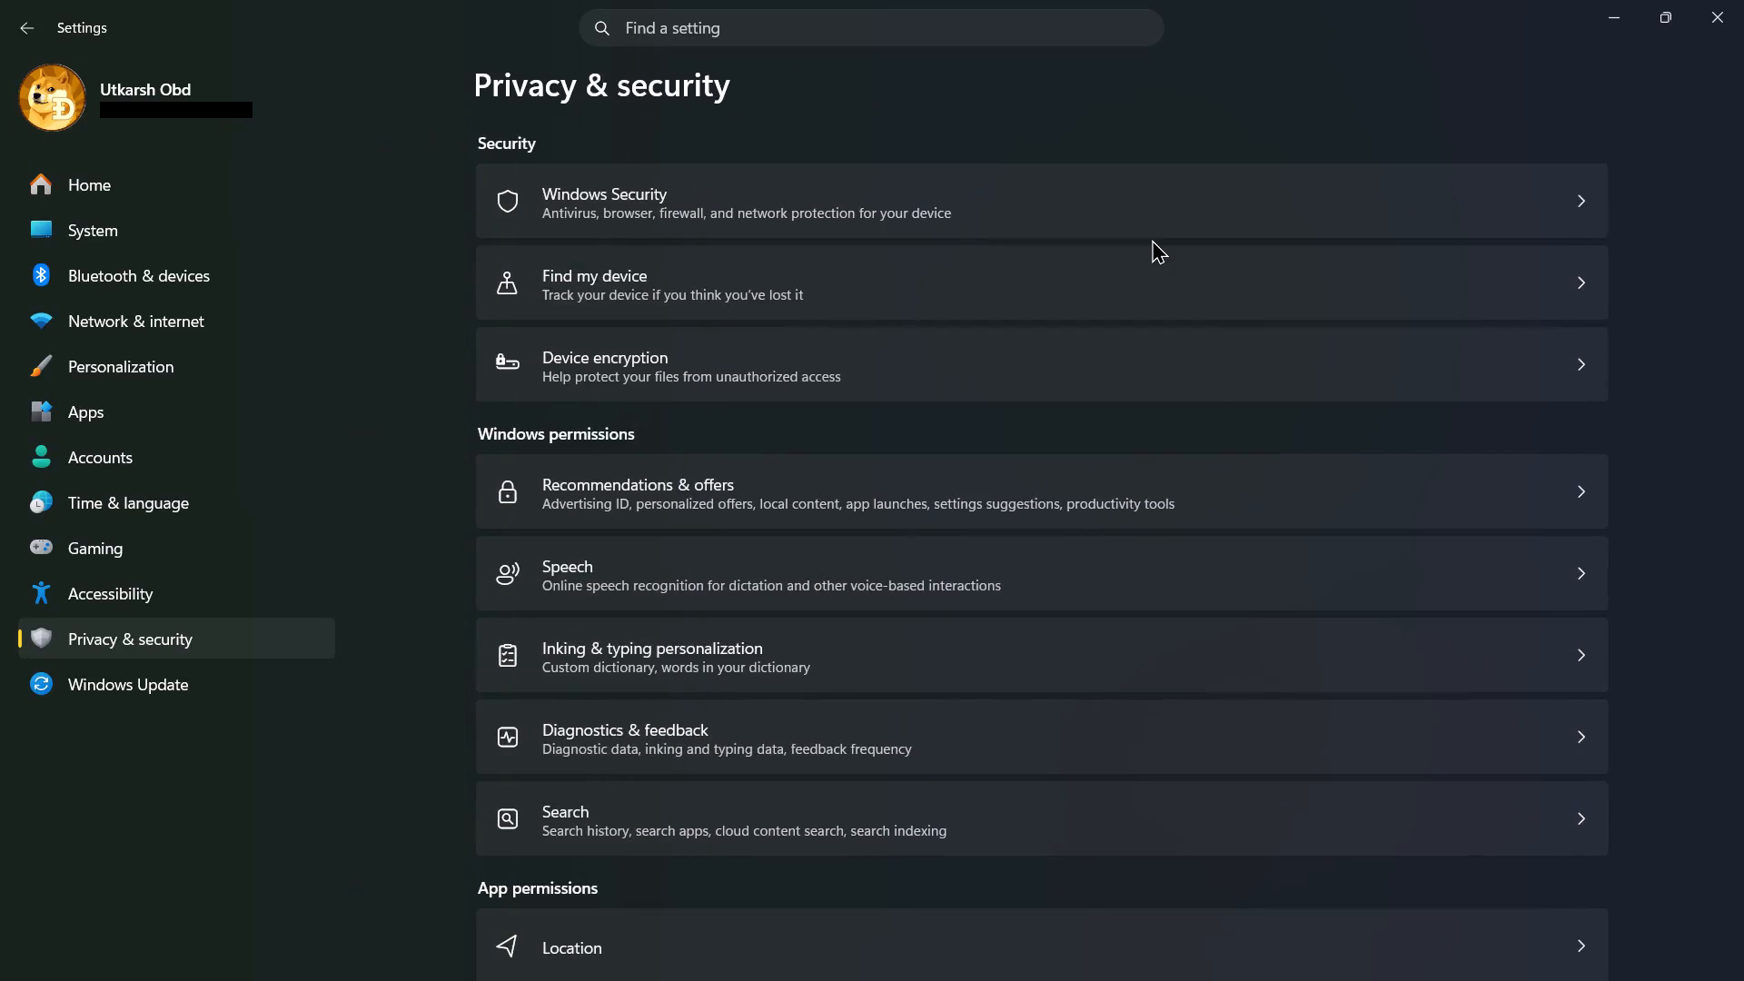
scroll(1249, 668, "down", 3)
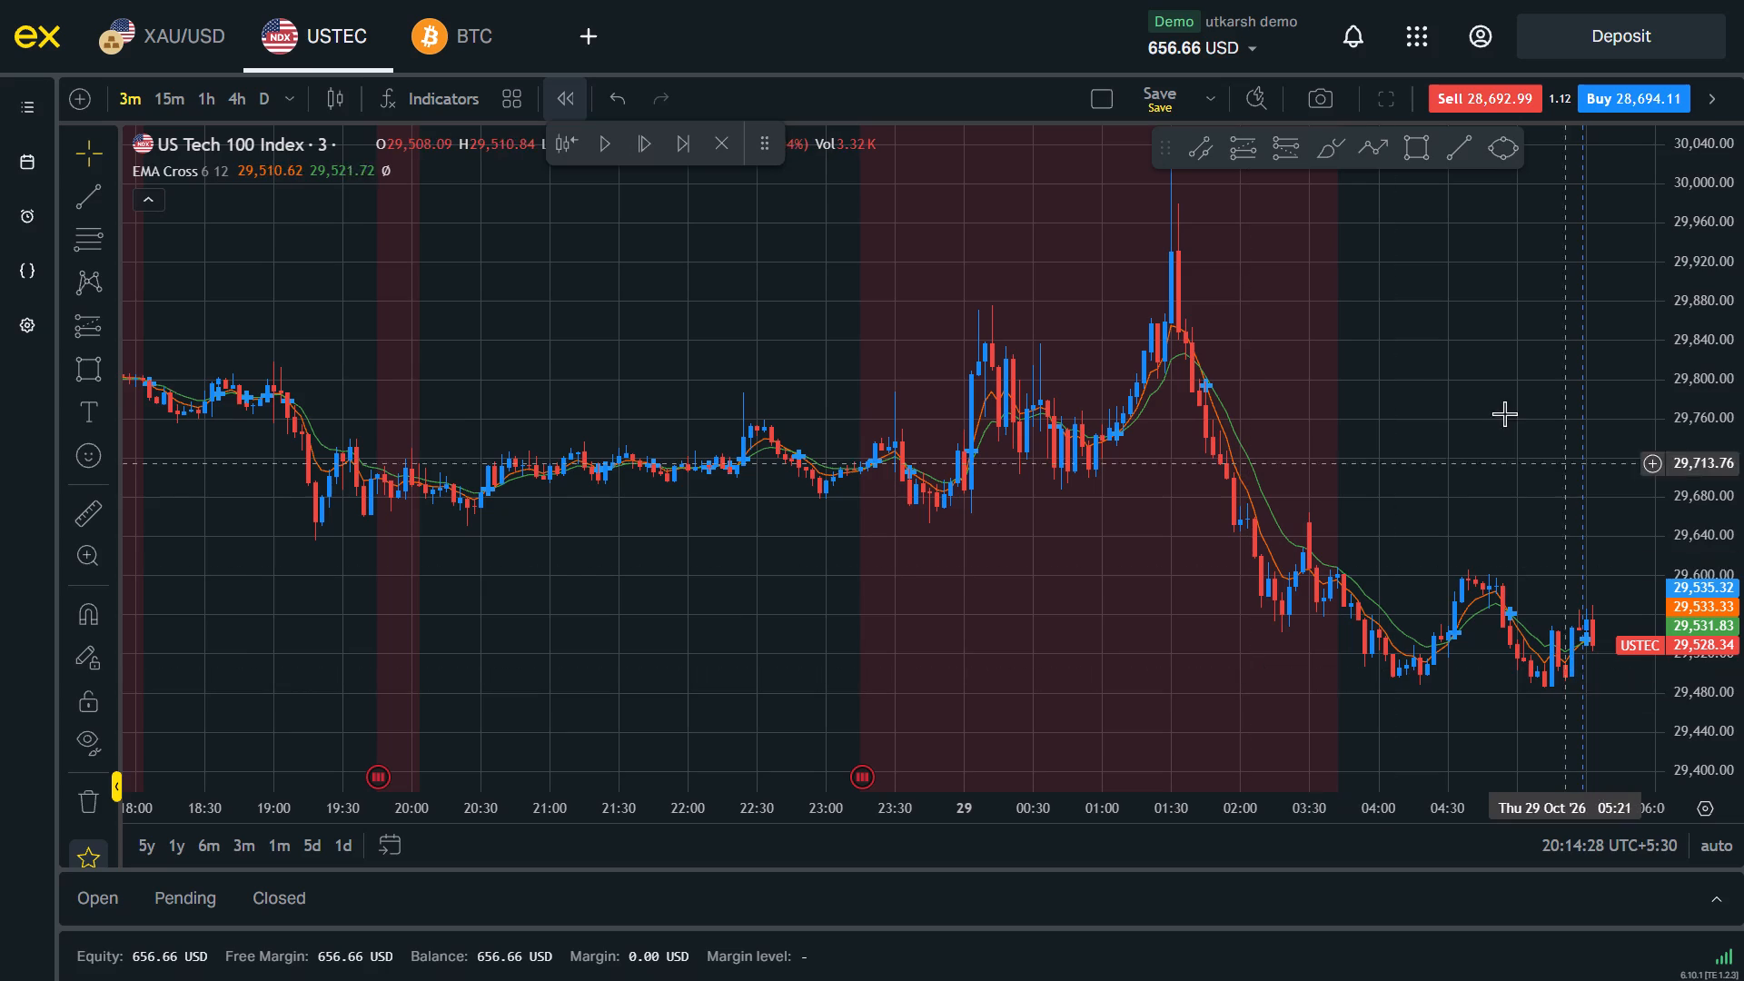
Switch to the USTEC chart in Google Chrome and move the floating replay controls beneath the favourite drawing tools.
left_click_drag(1606, 579, 1025, 482)
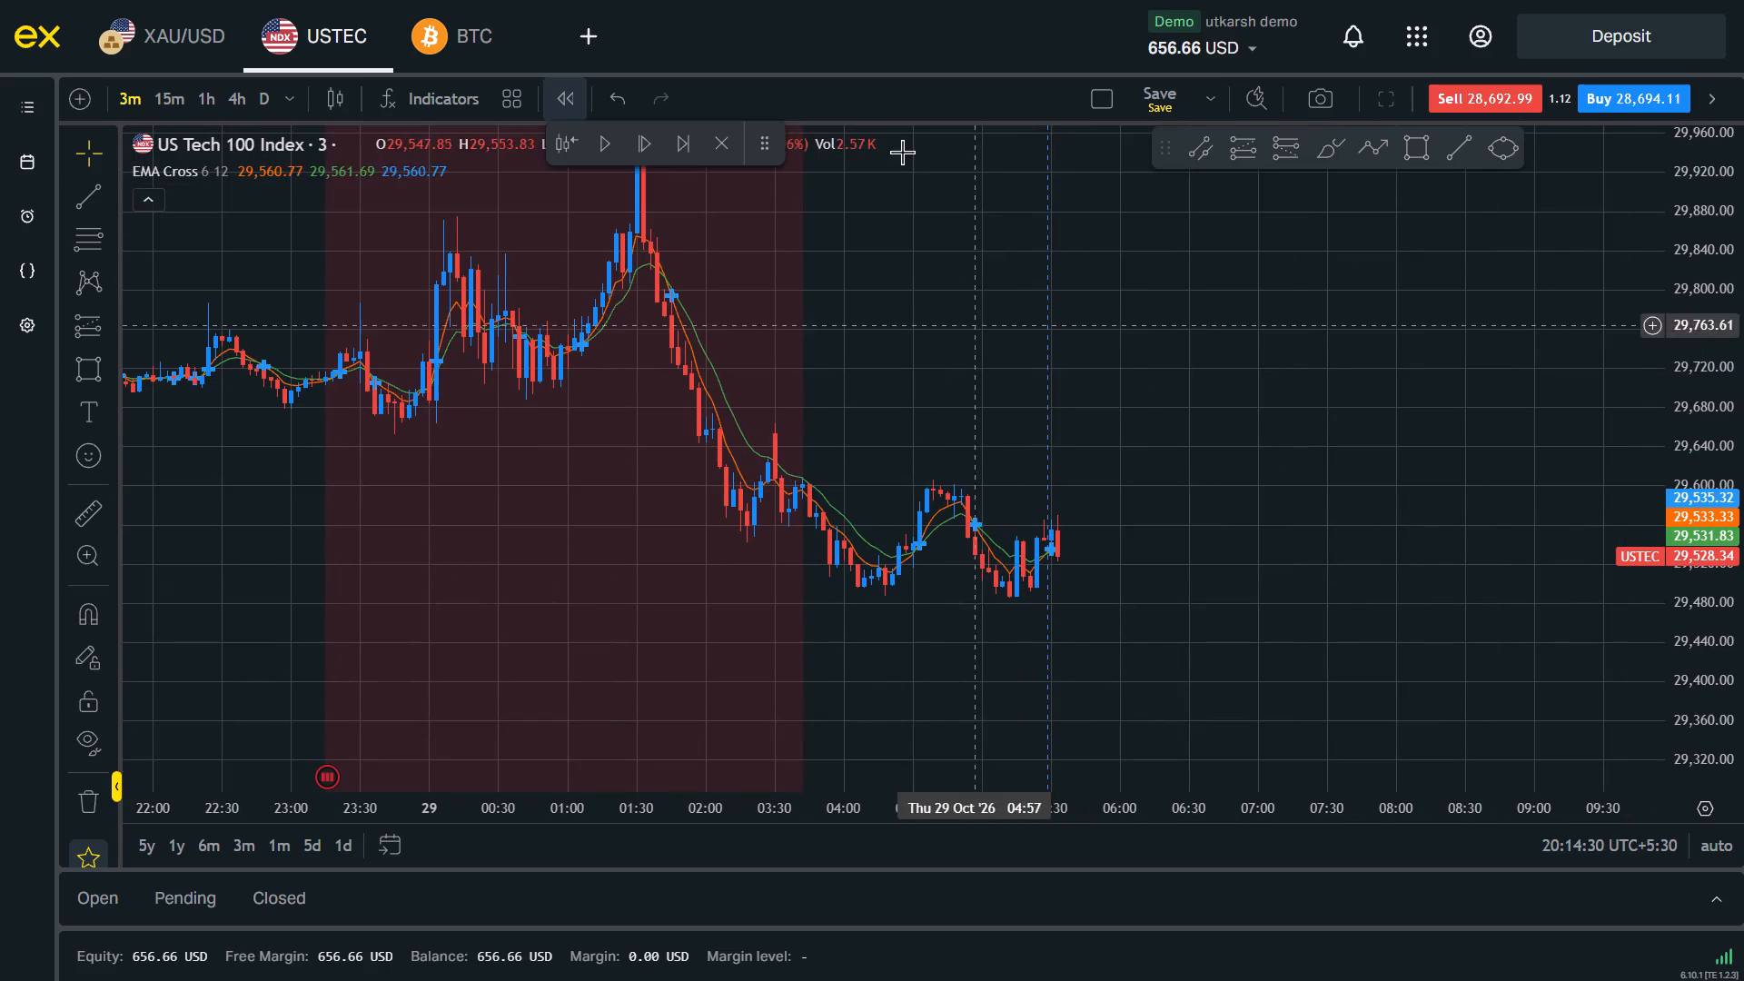
left_click_drag(774, 145, 1473, 213)
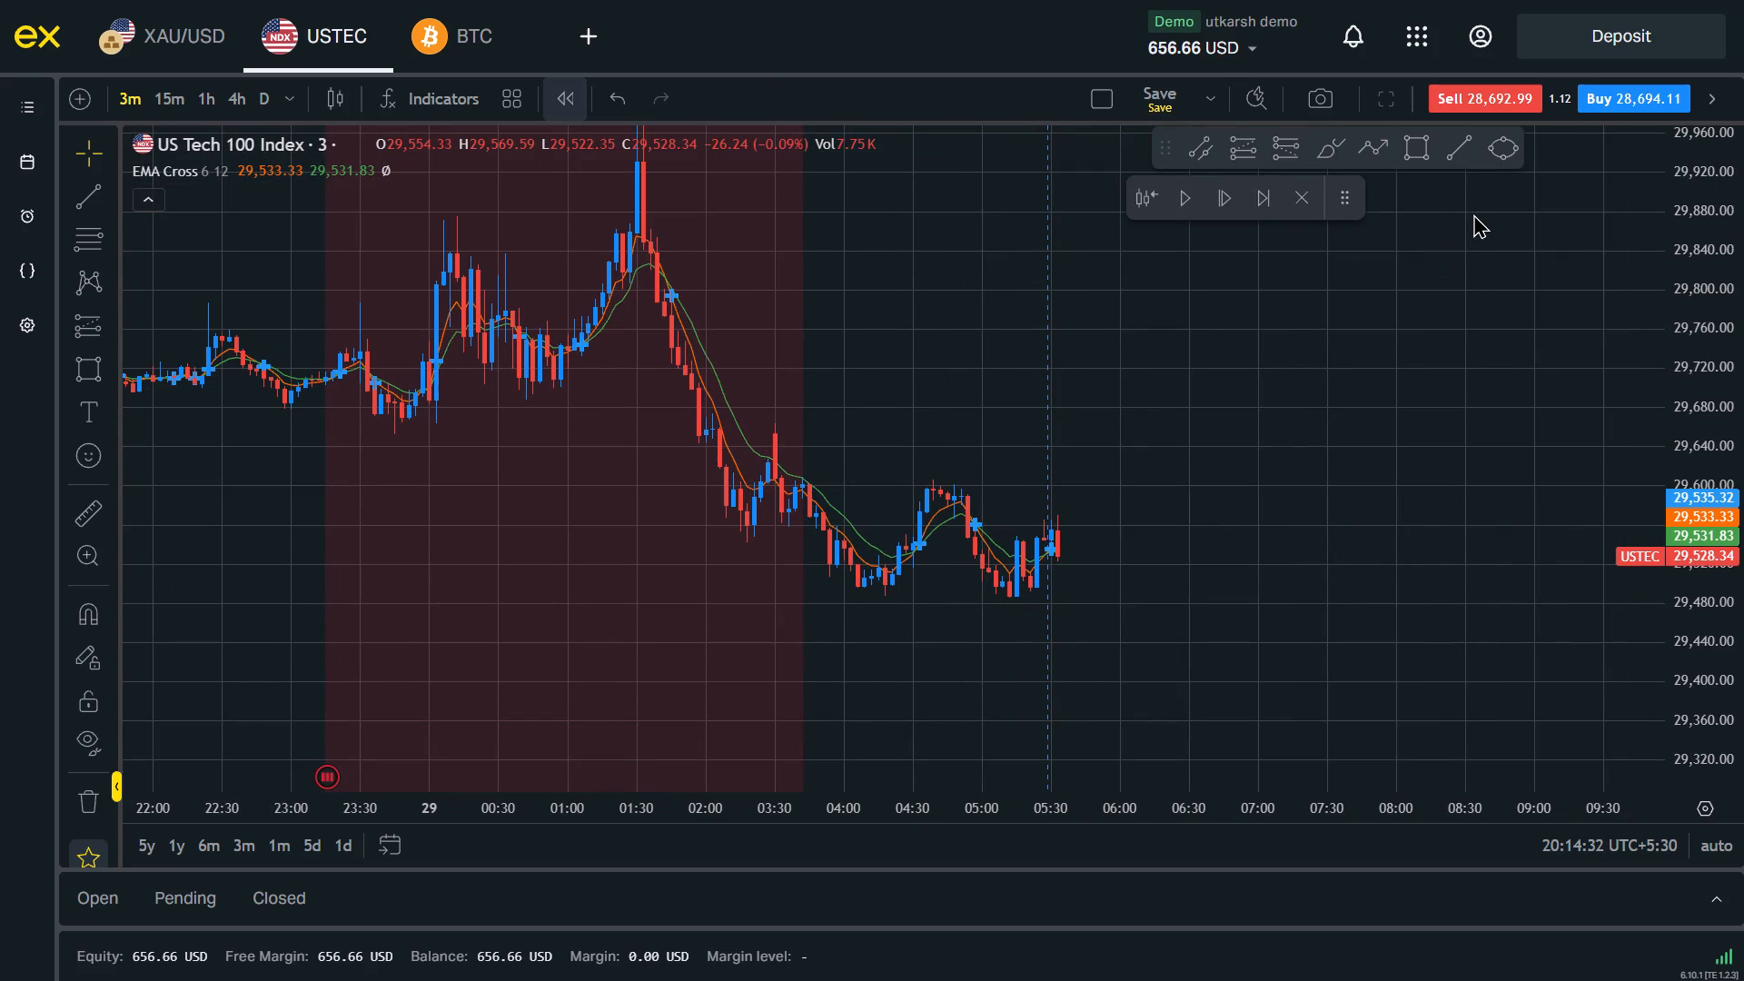
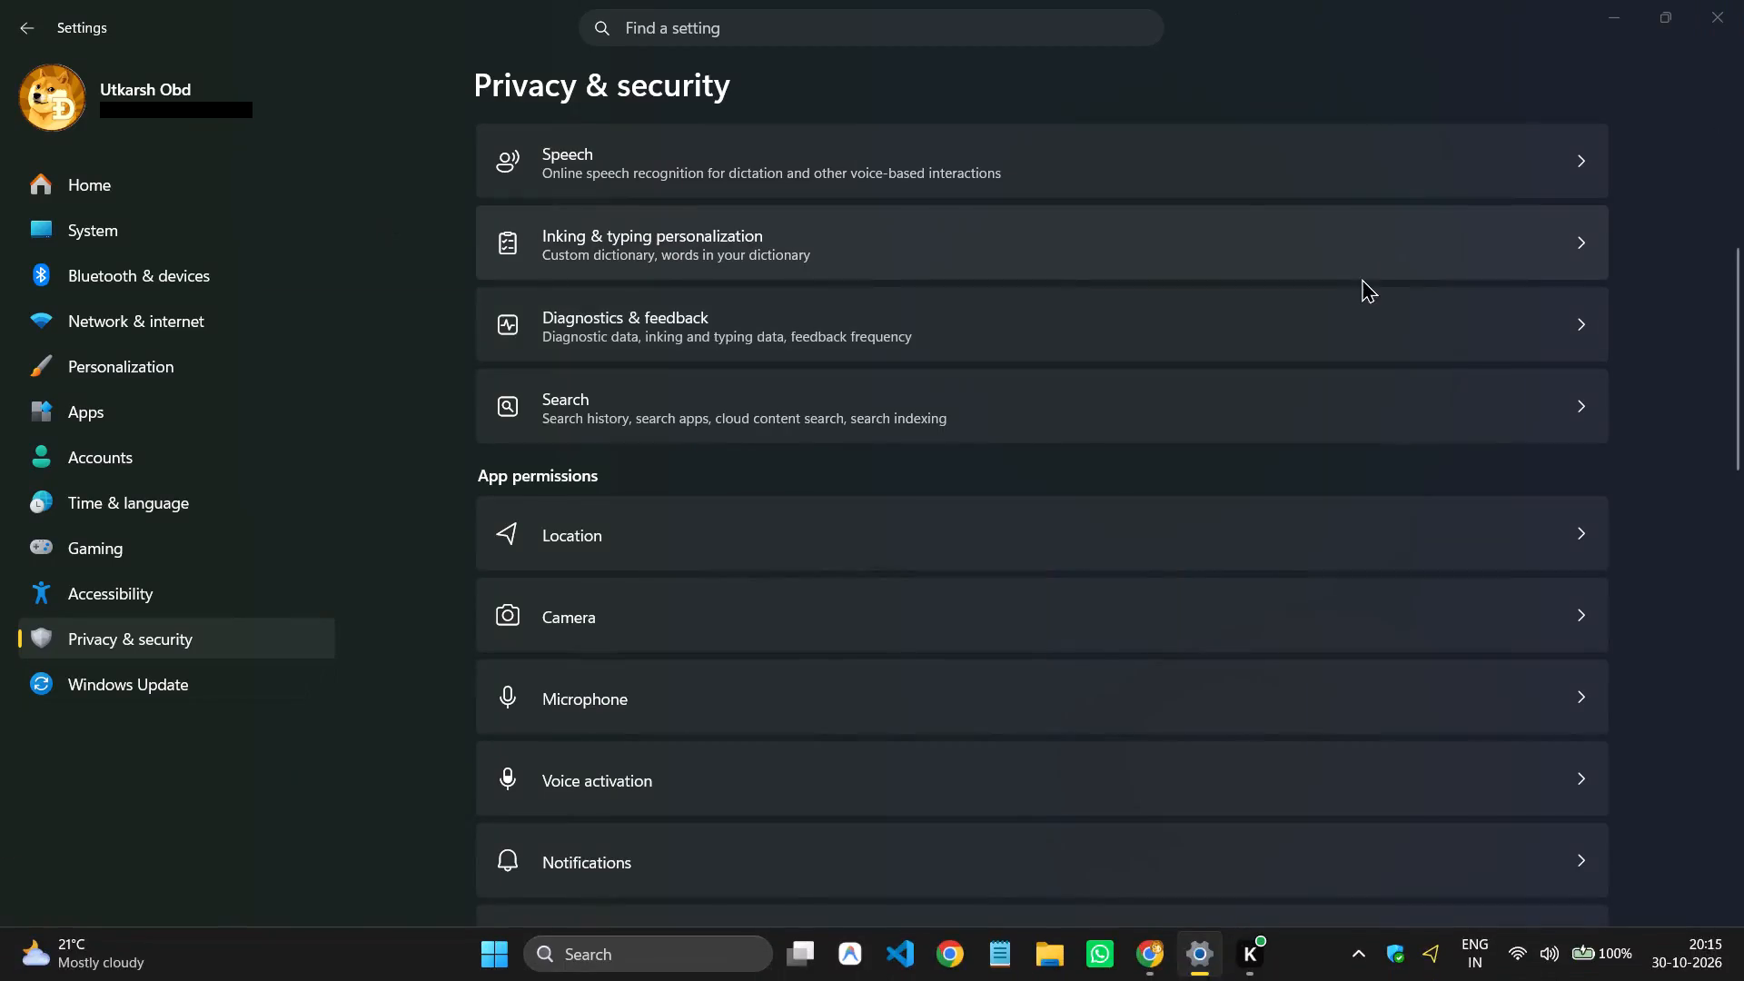
Draw a rectangle zone at the lows on the USTEC chart, about 29,495 to 29,503, from 03:57 to about 09:00 on 29 Oct.
scroll(1190, 604, "down", 5)
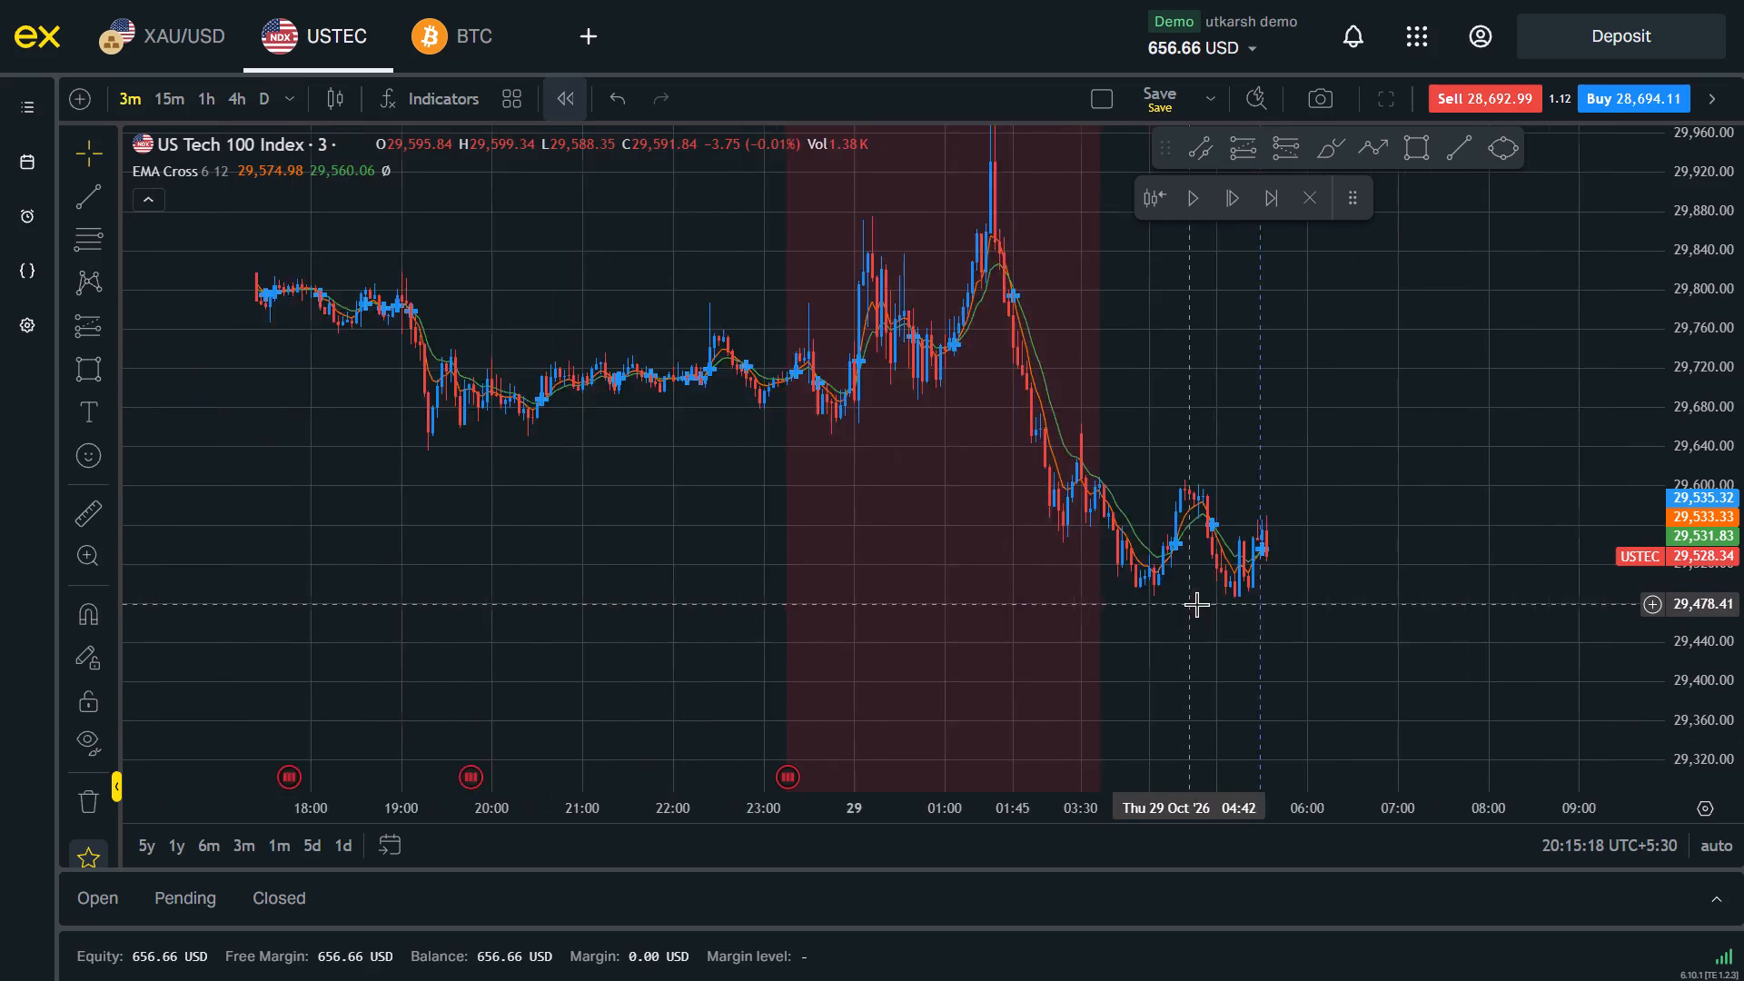
scroll(1196, 604, "down", 9)
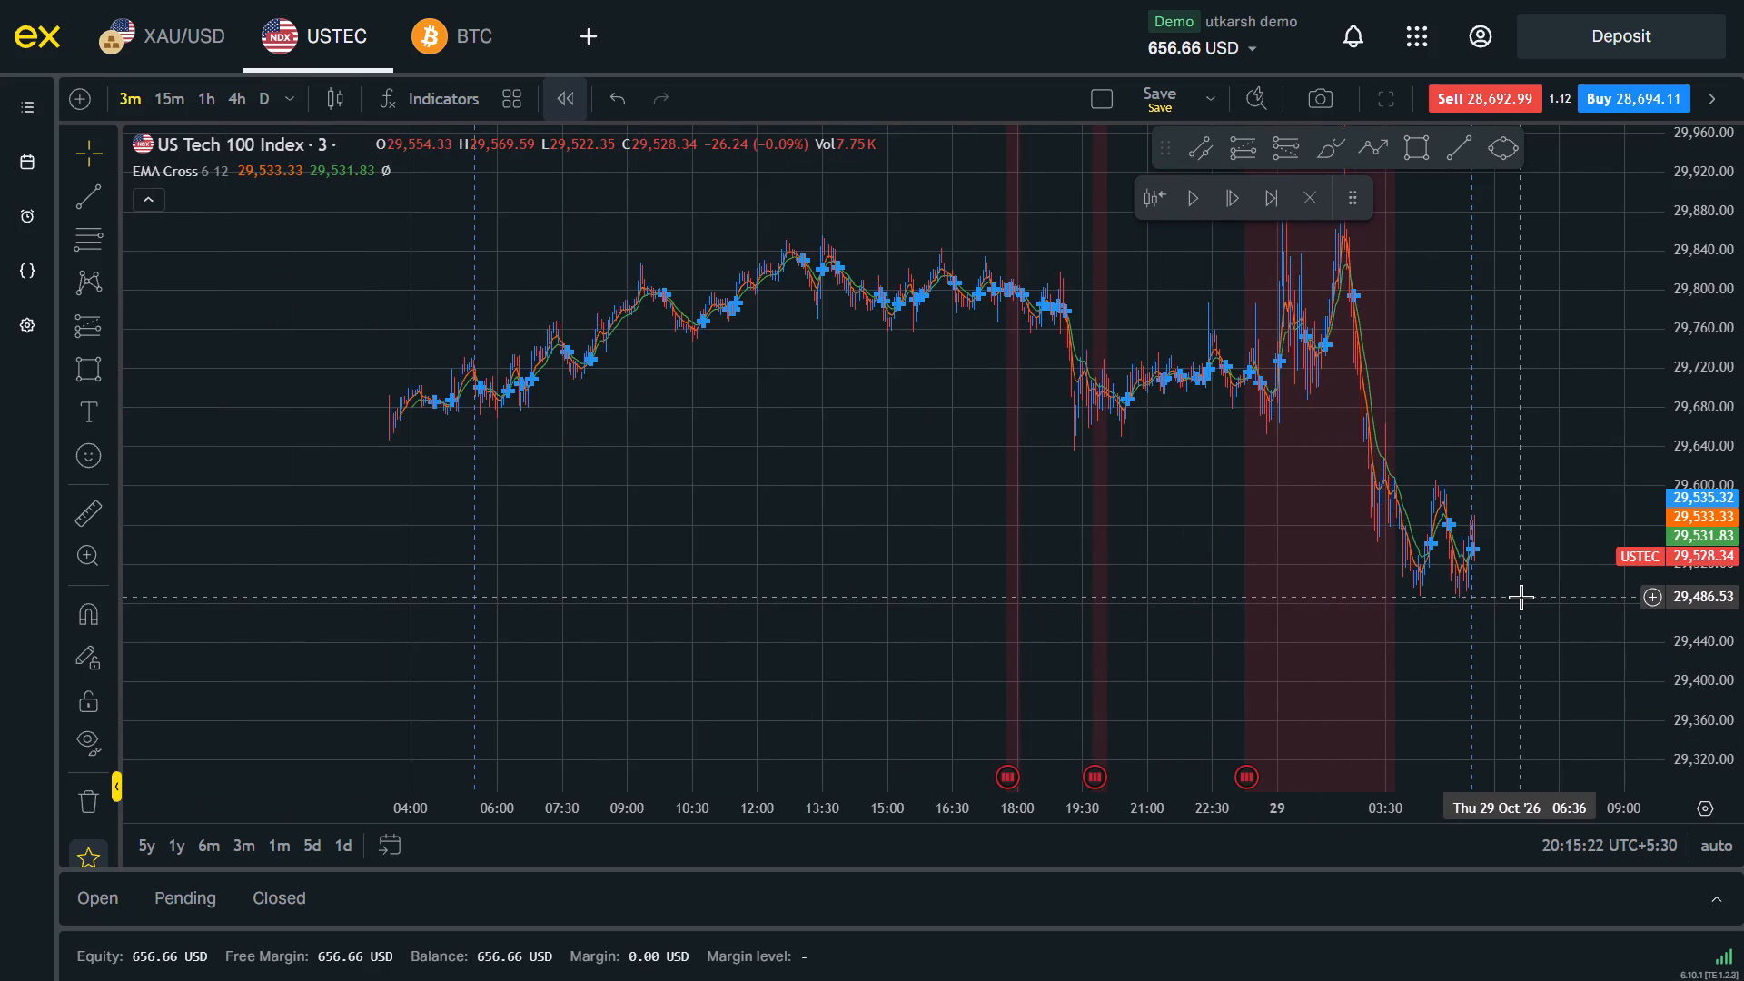
scroll(1521, 602, "up", 12)
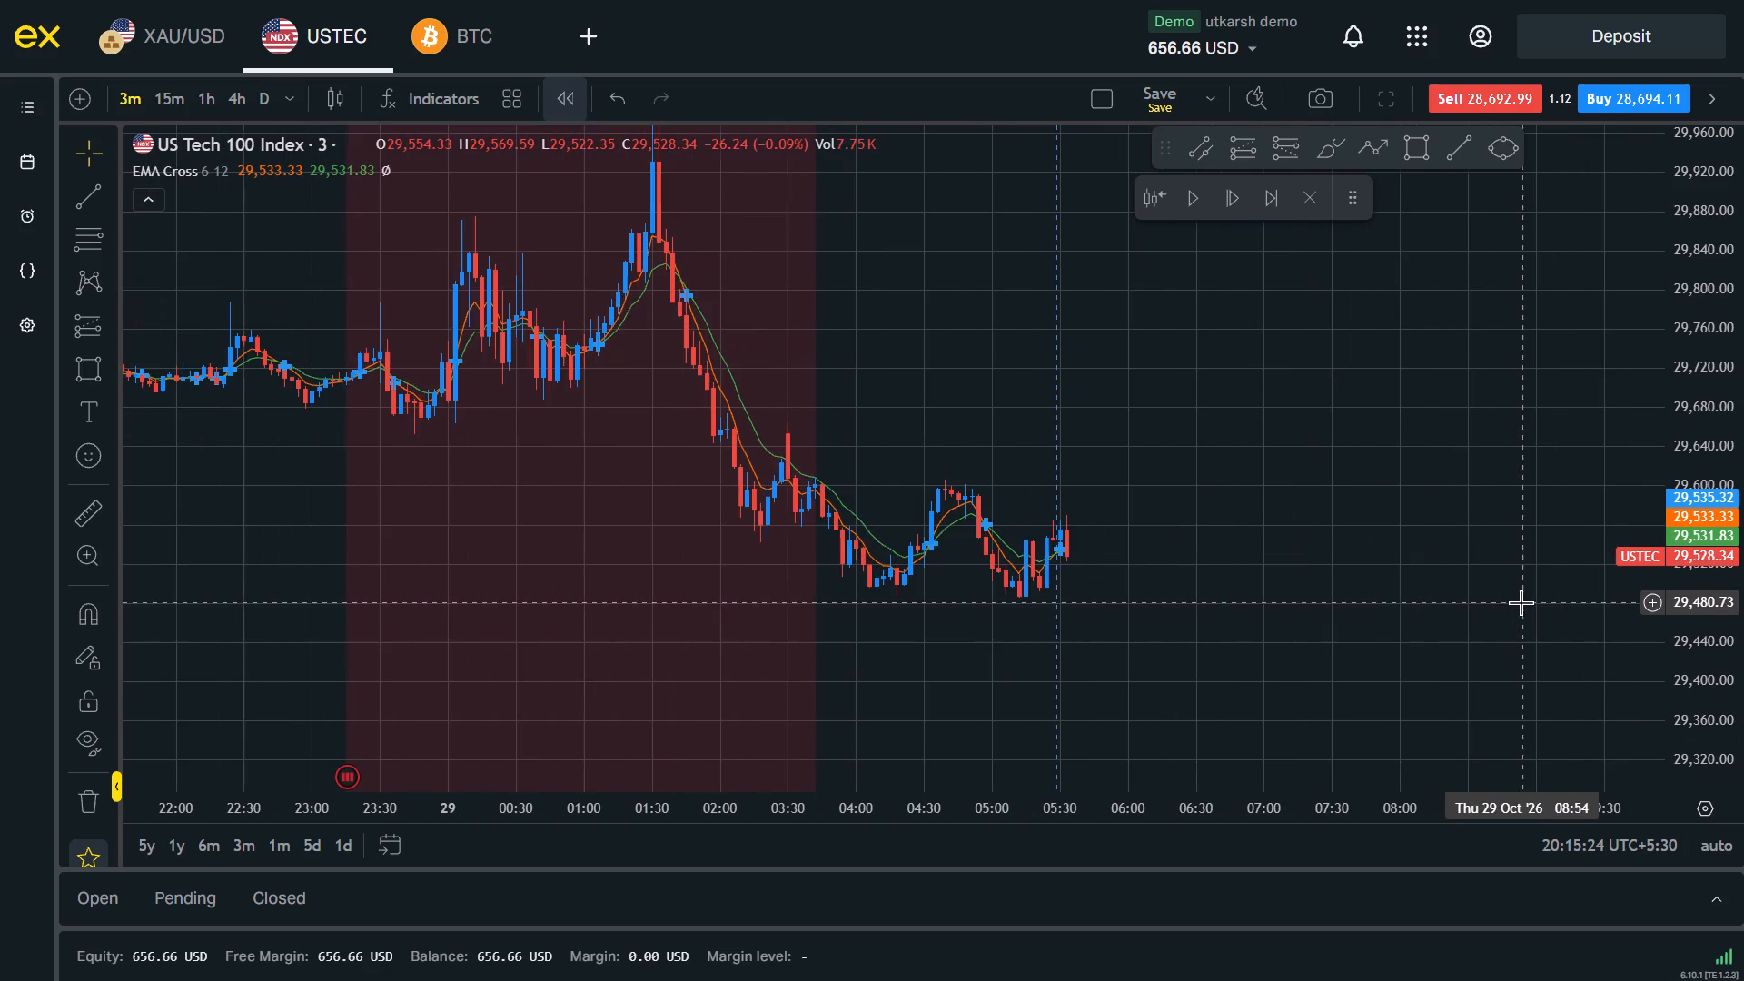
left_click_drag(1743, 645, 1737, 484)
left_click(1418, 154)
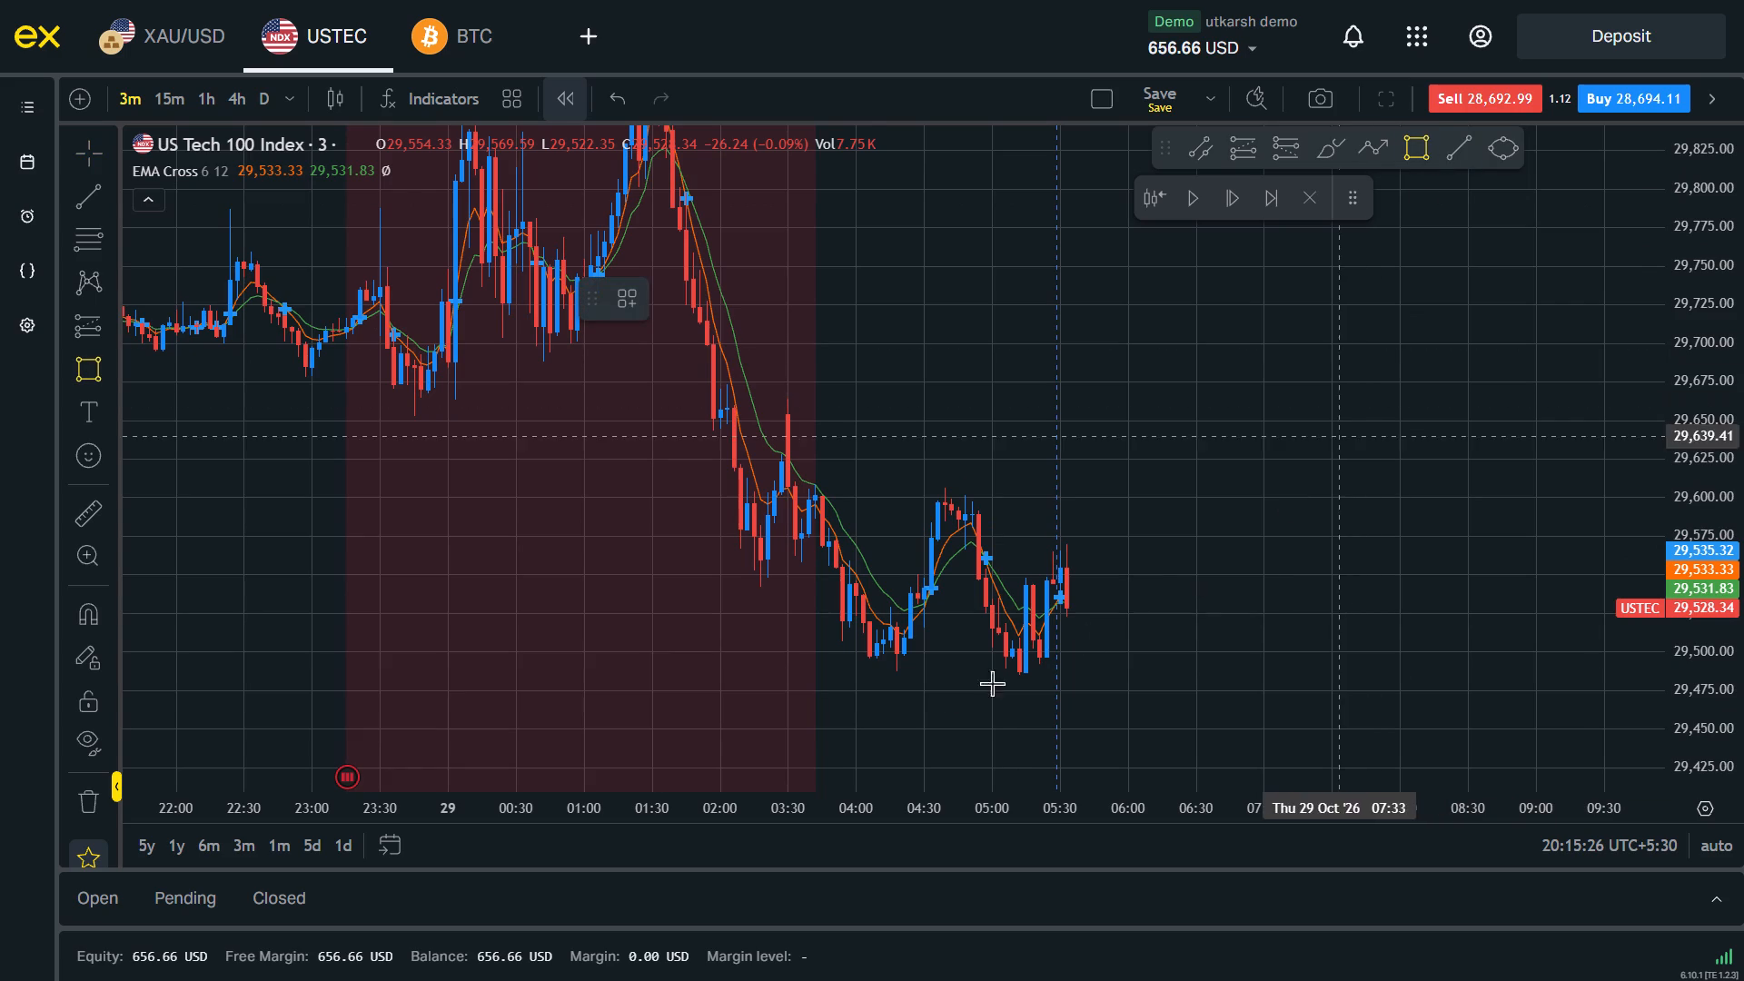
left_click(847, 660)
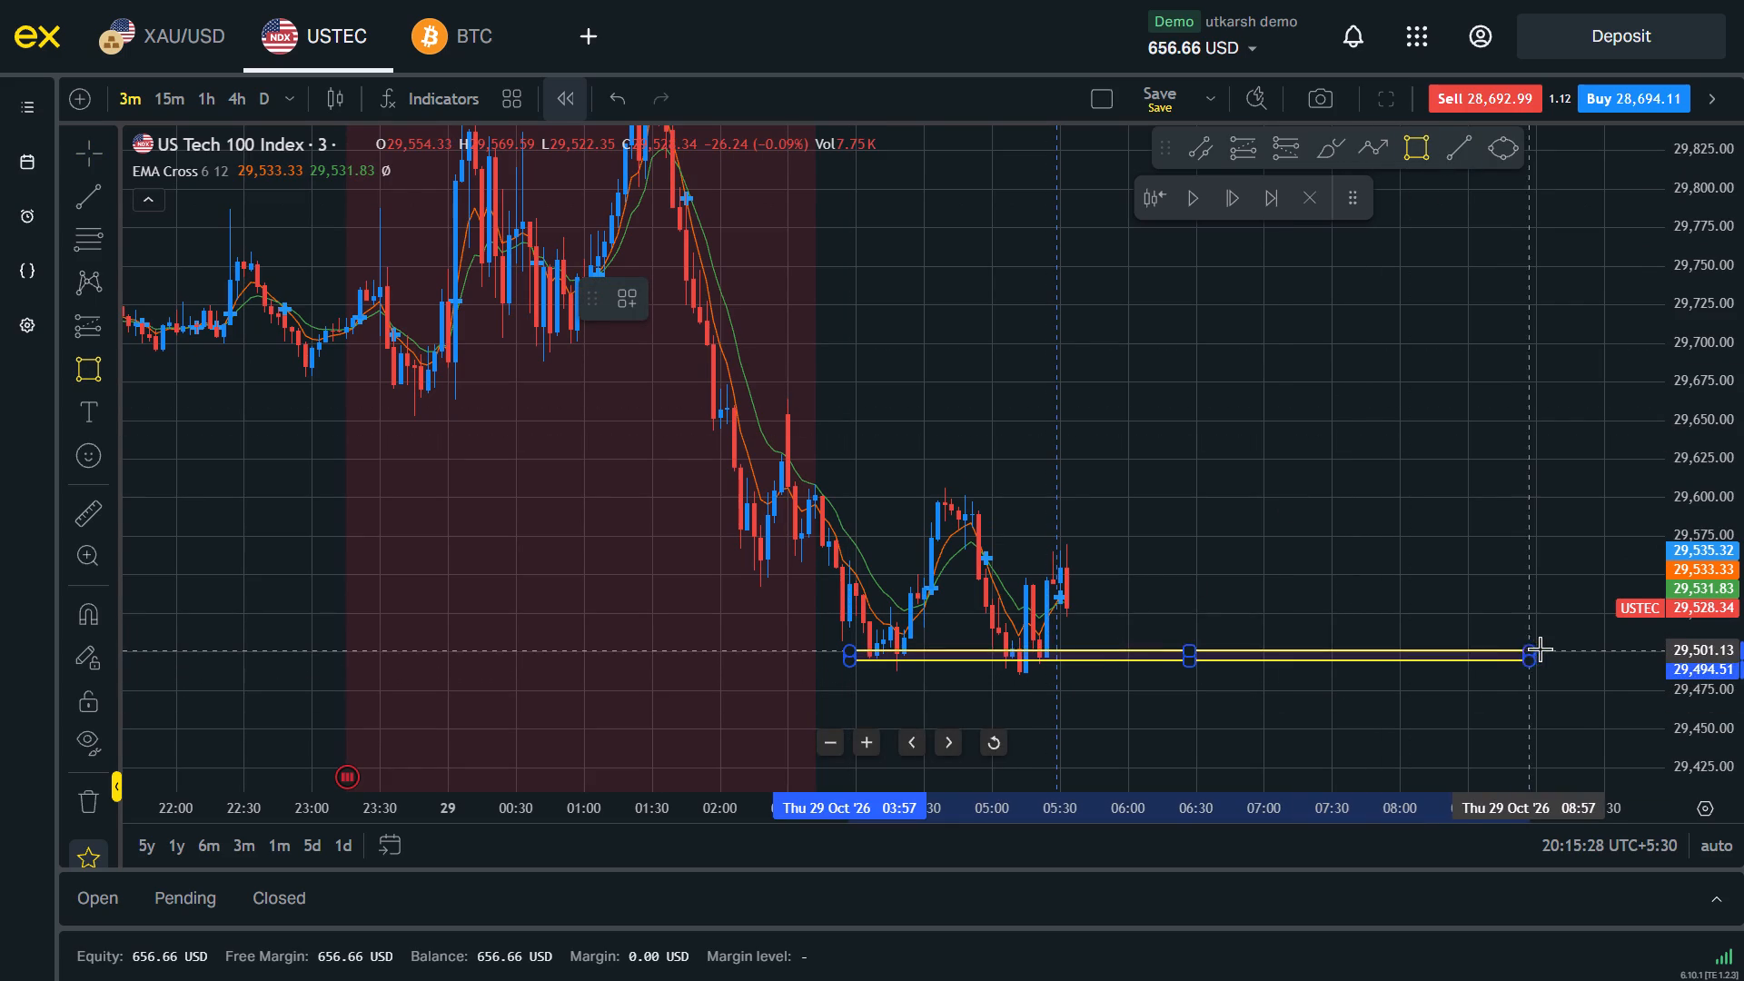
left_click(1551, 647)
Draw a second rectangle zone at about 29,663 to 29,669, from the earliest candles on 28 Oct to about 08:24 on 29 Oct.
left_click_drag(1462, 493, 1470, 571)
scroll(1476, 569, "down", 7)
scroll(1561, 527, "down", 6)
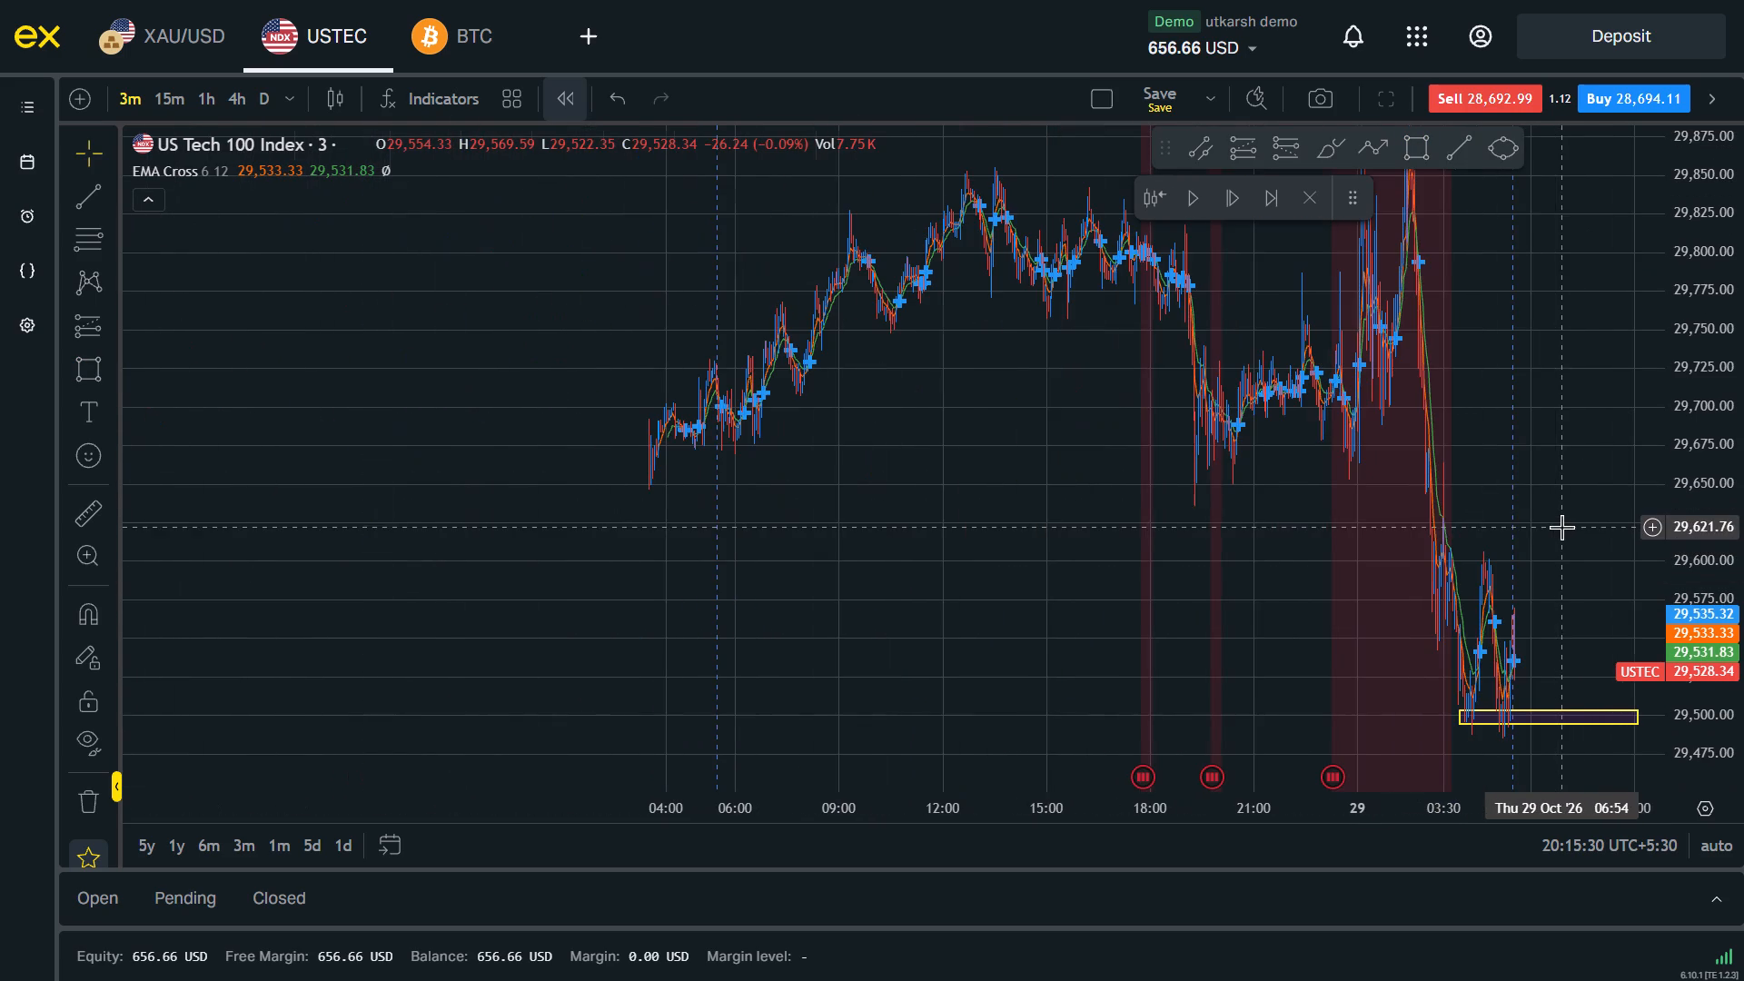
scroll(1576, 487, "down", 6)
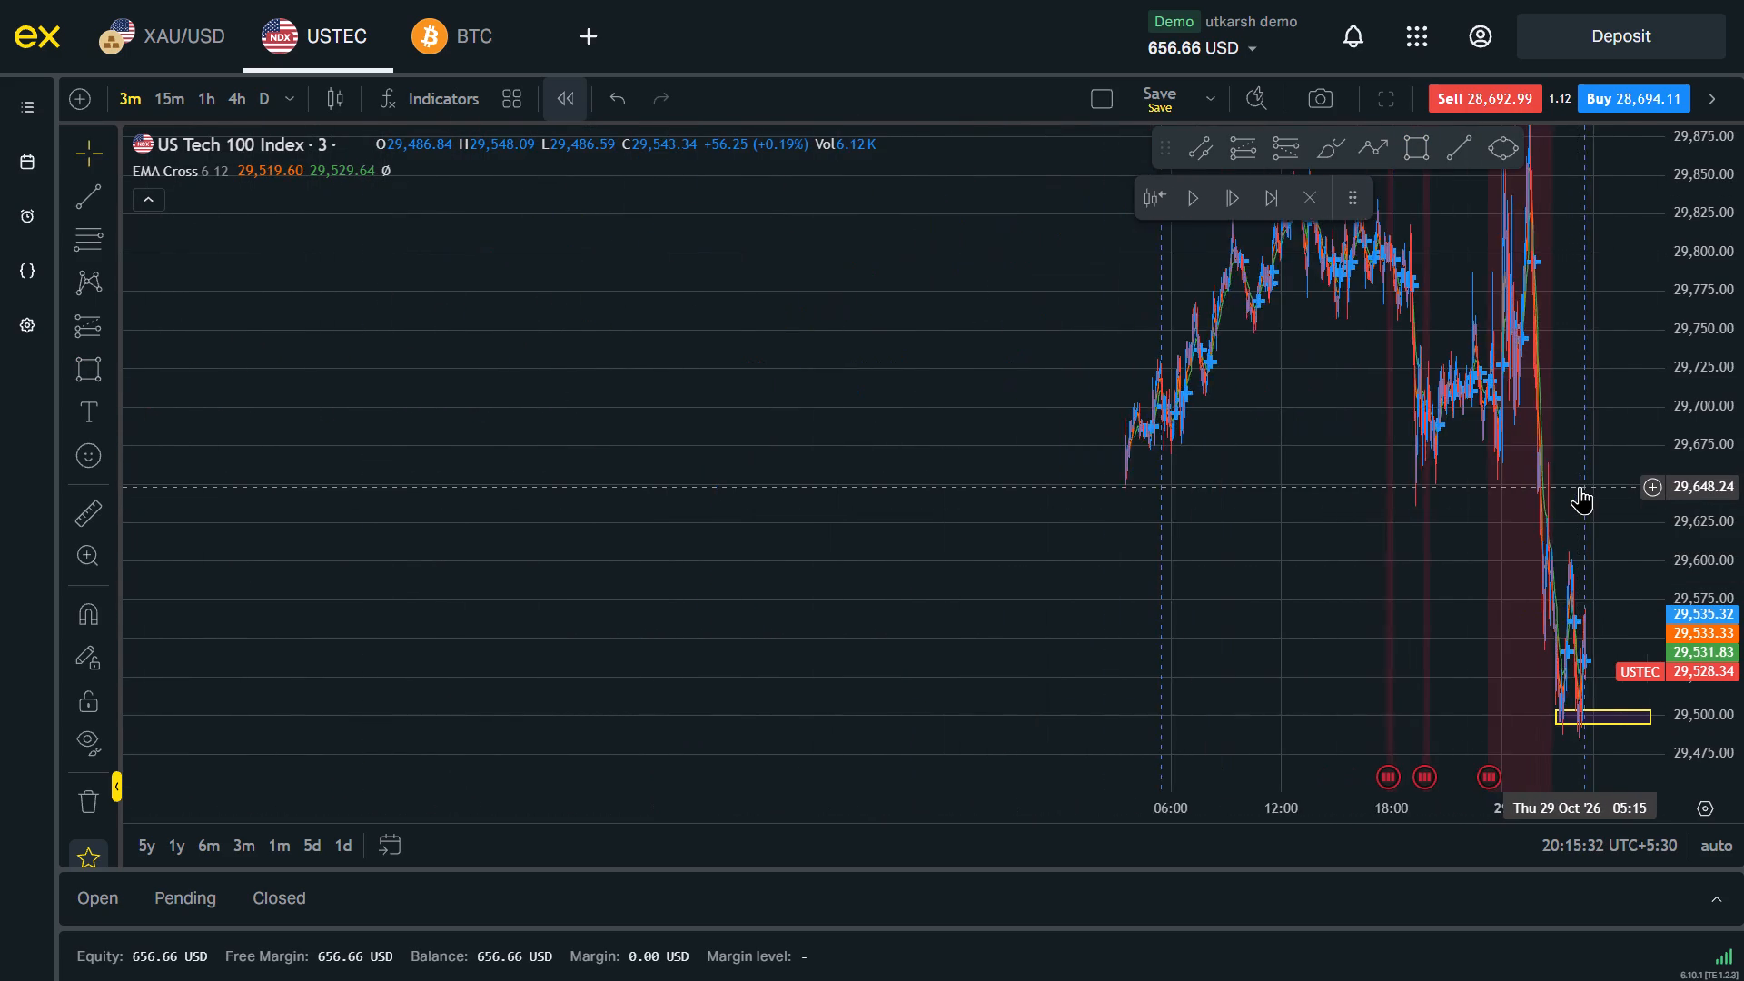
scroll(1580, 486, "down", 6)
left_click_drag(1743, 260, 1743, 574)
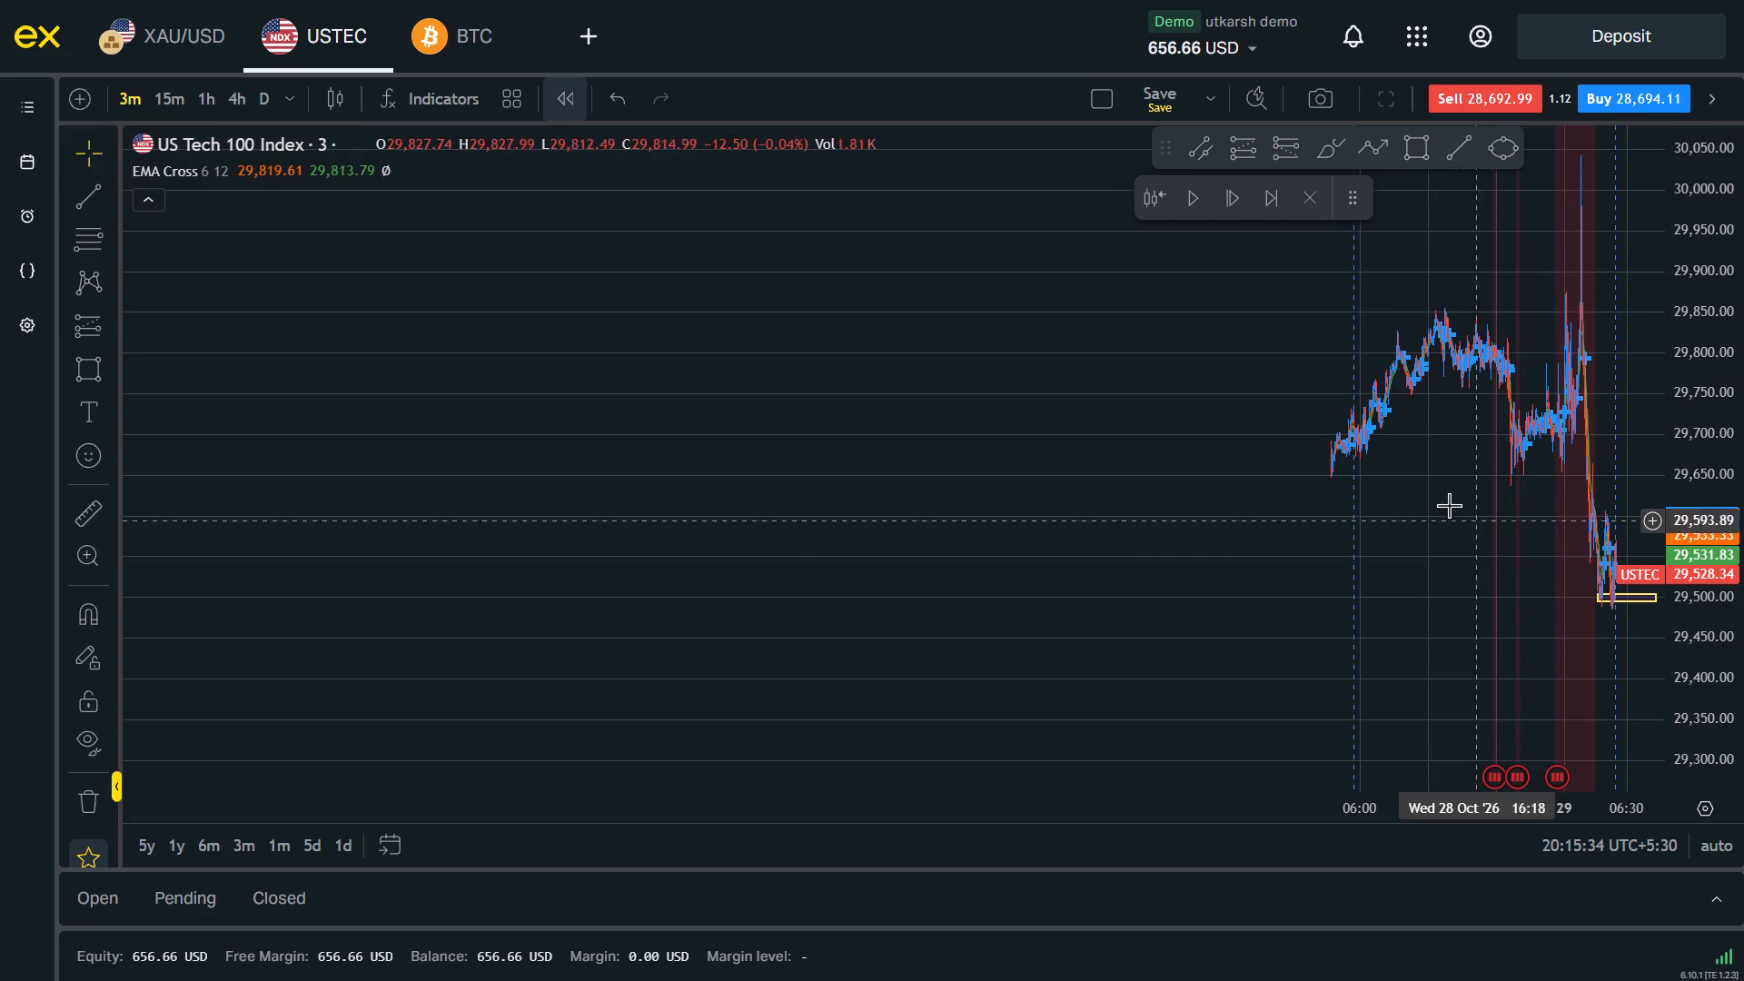
scroll(1414, 485, "up", 13)
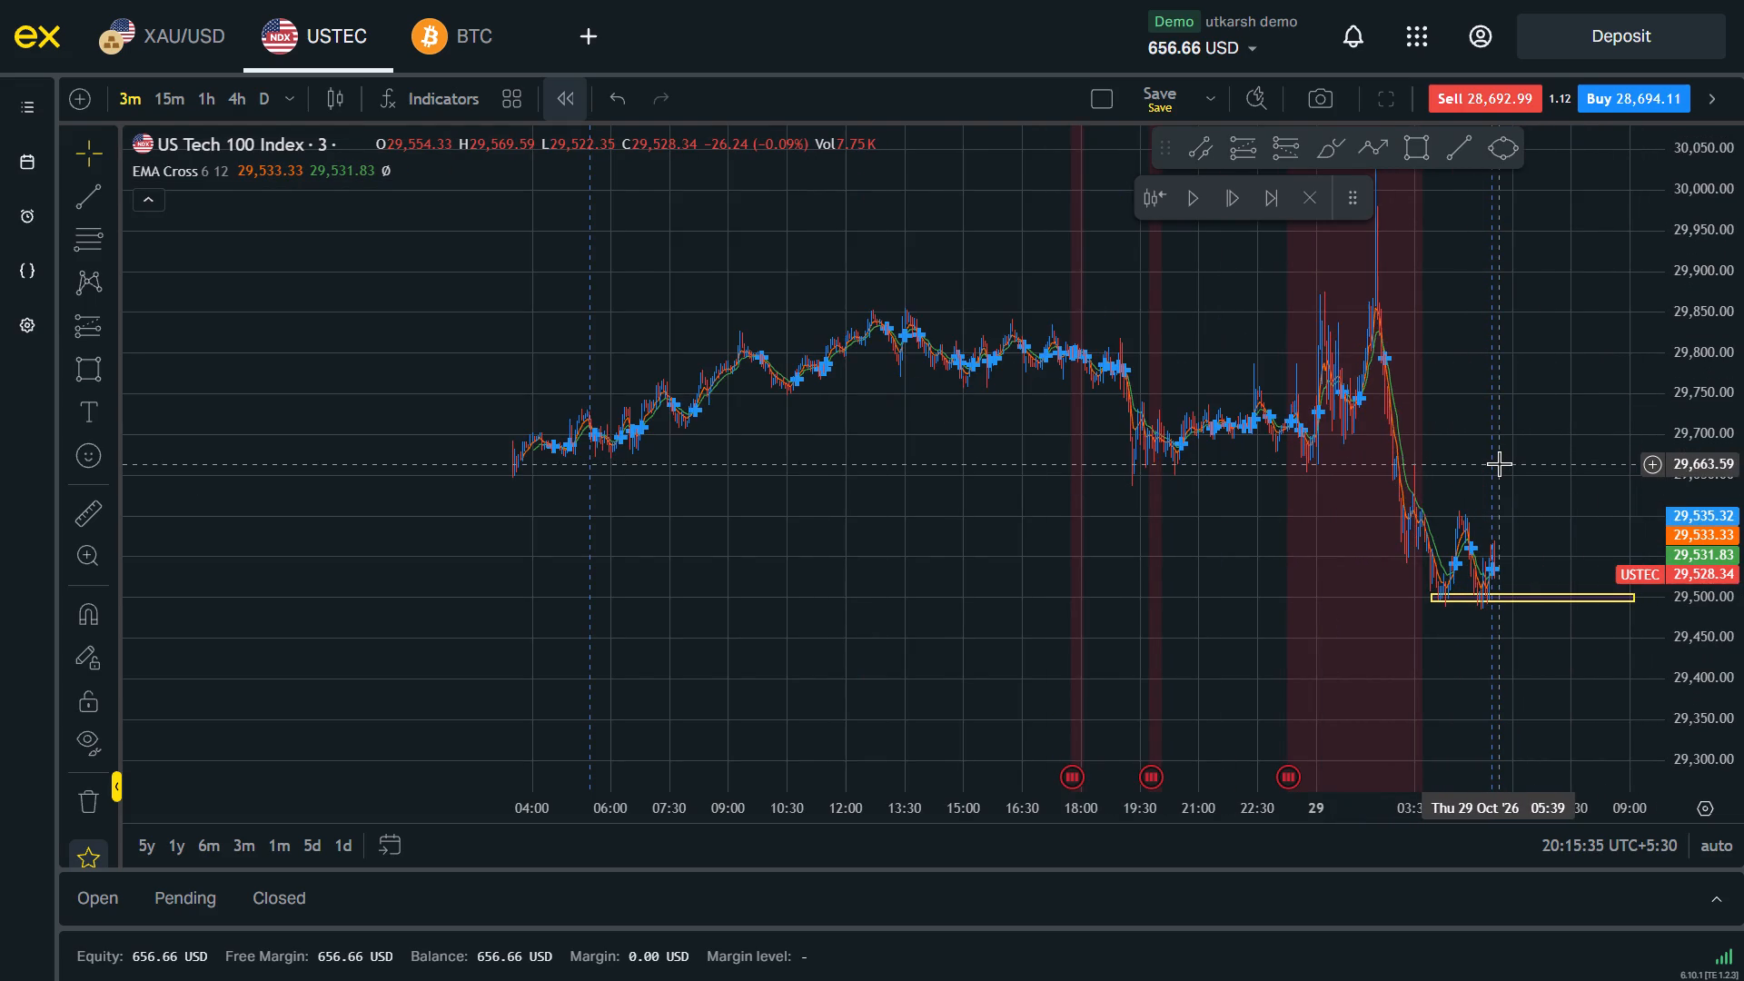
scroll(1499, 463, "up", 1)
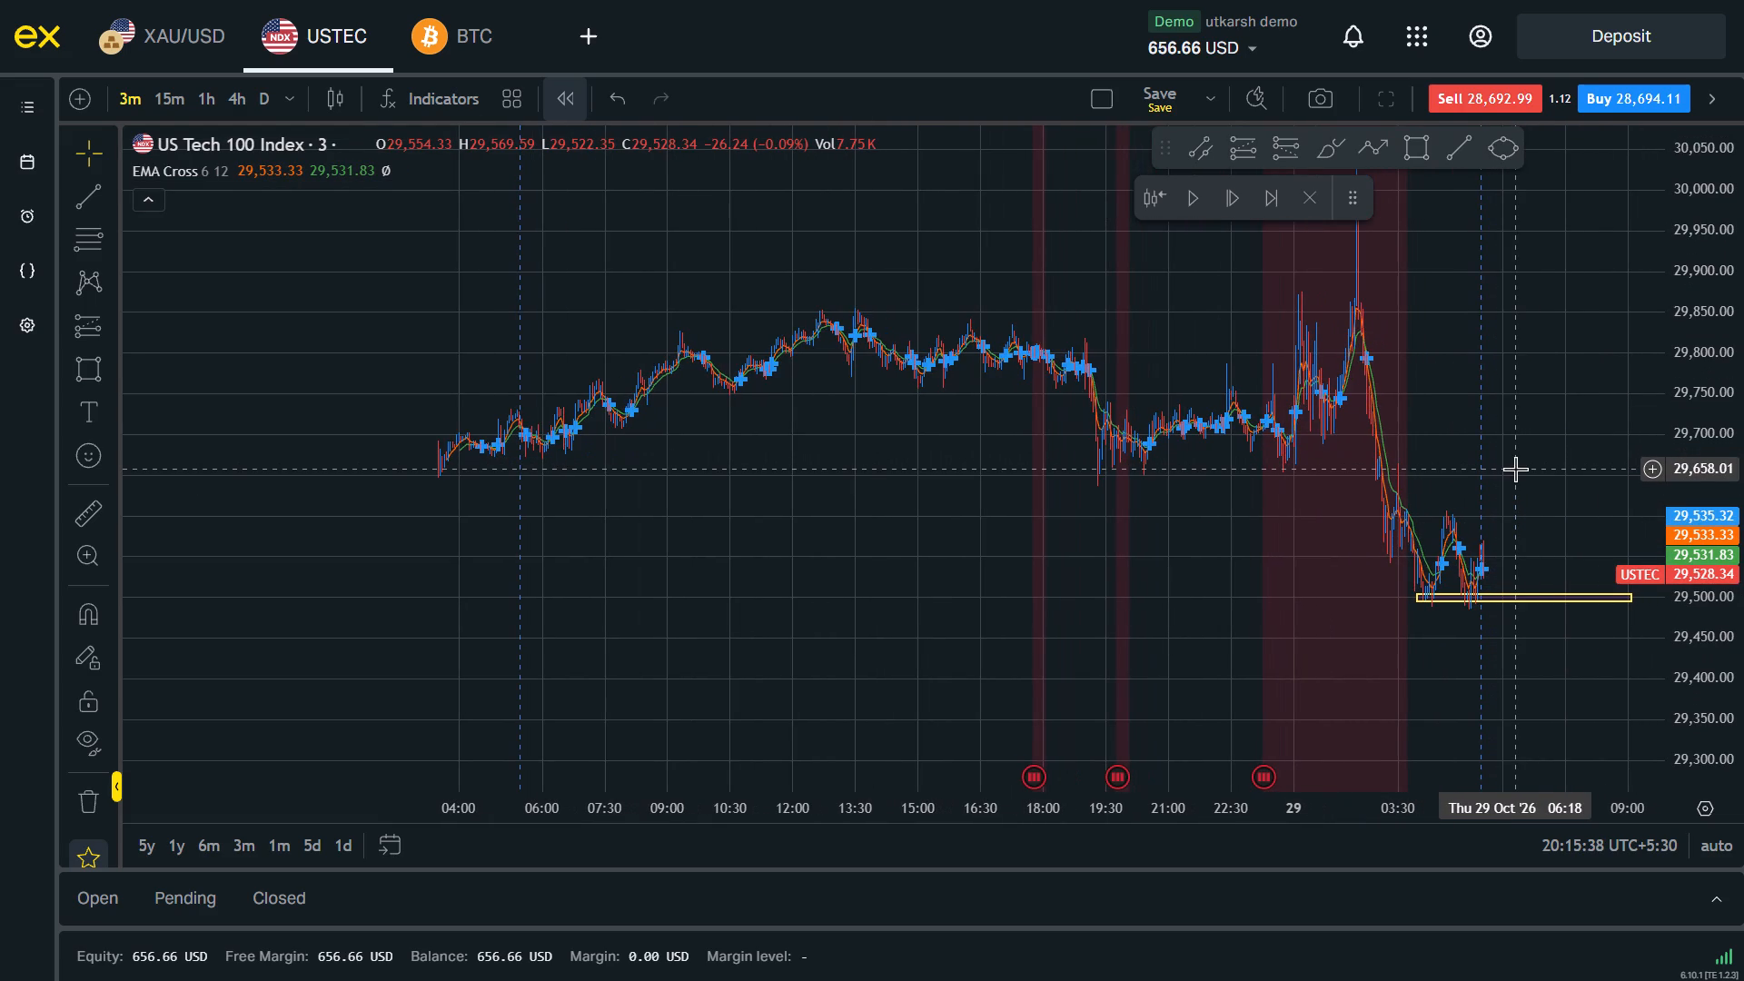
left_click_drag(1743, 741, 1671, 477)
scroll(1528, 454, "up", 1)
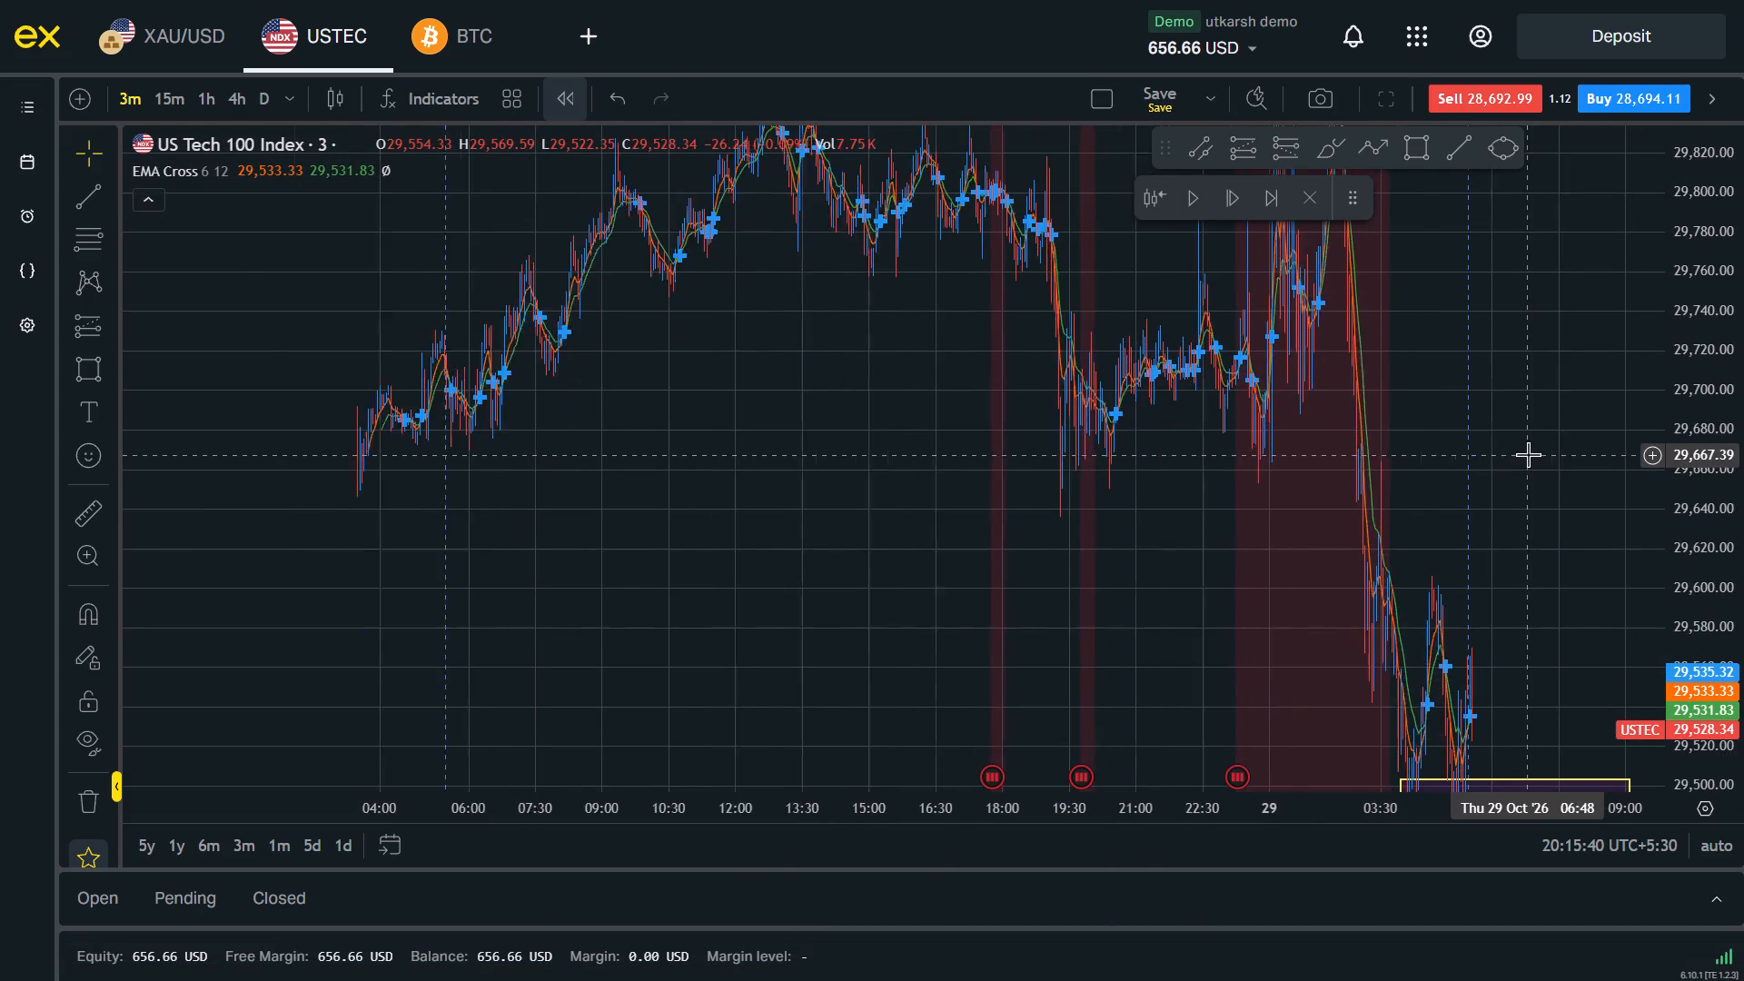
scroll(1528, 454, "up", 1)
left_click_drag(1524, 460, 1529, 479)
left_click(1433, 163)
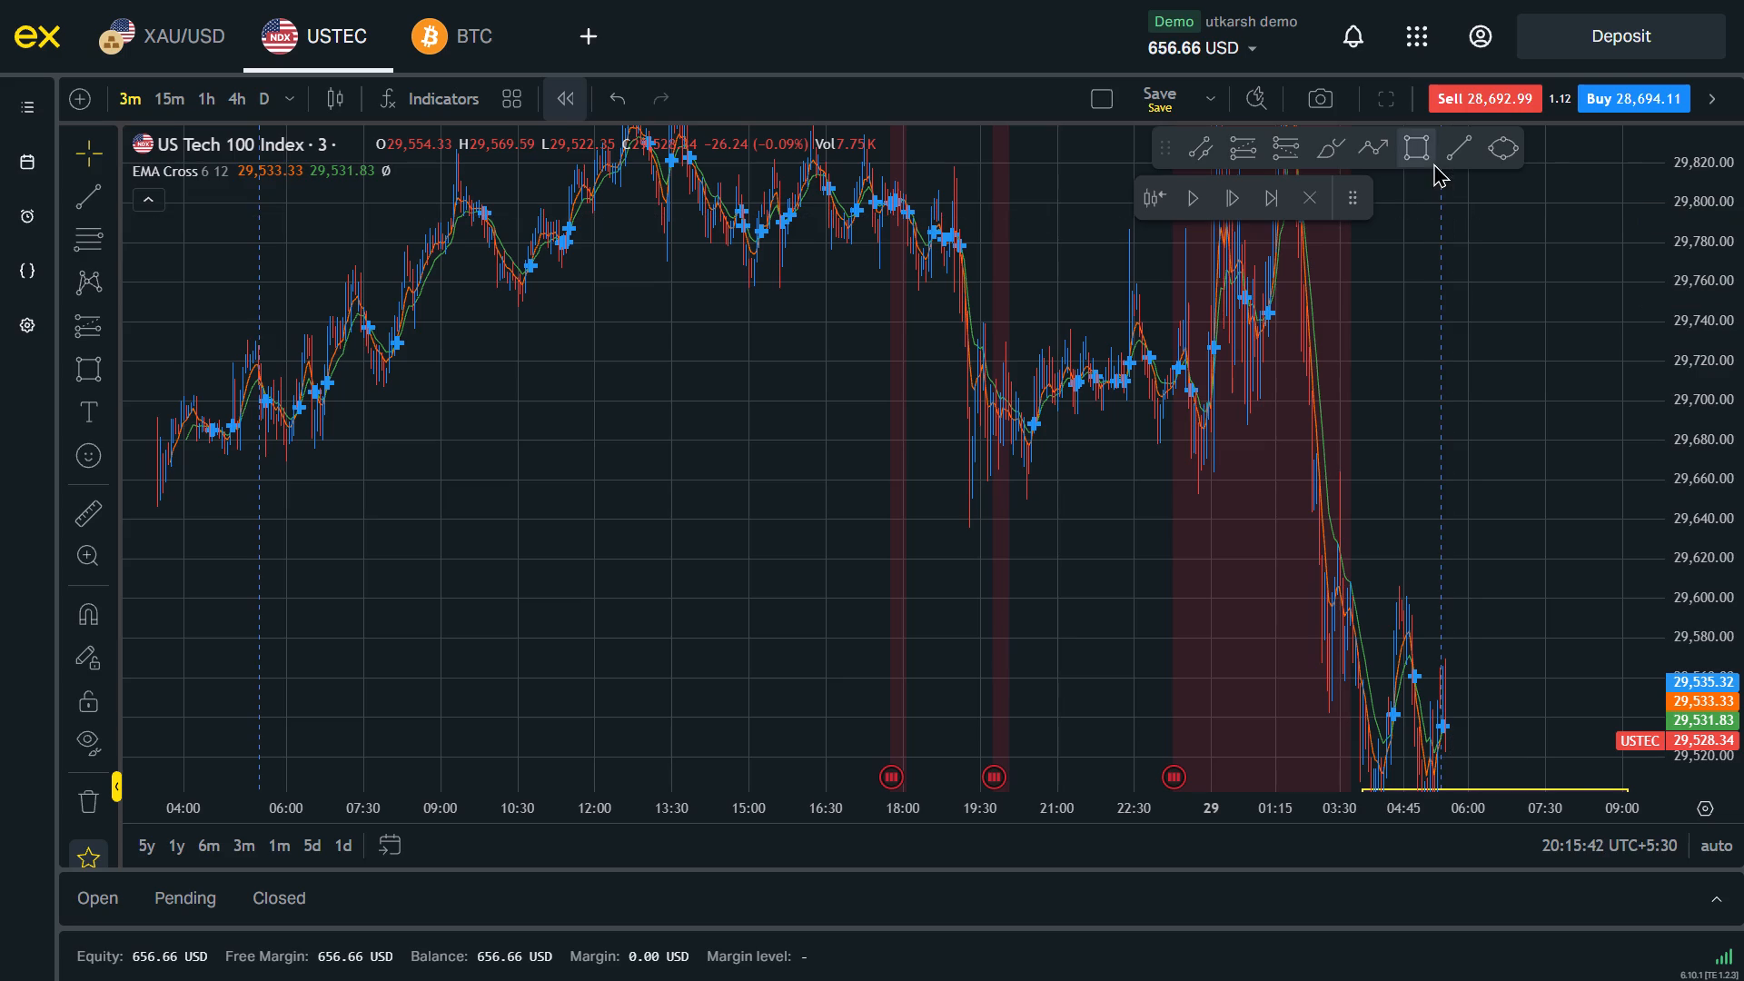
scroll(610, 485, "down", 1)
left_click(327, 461)
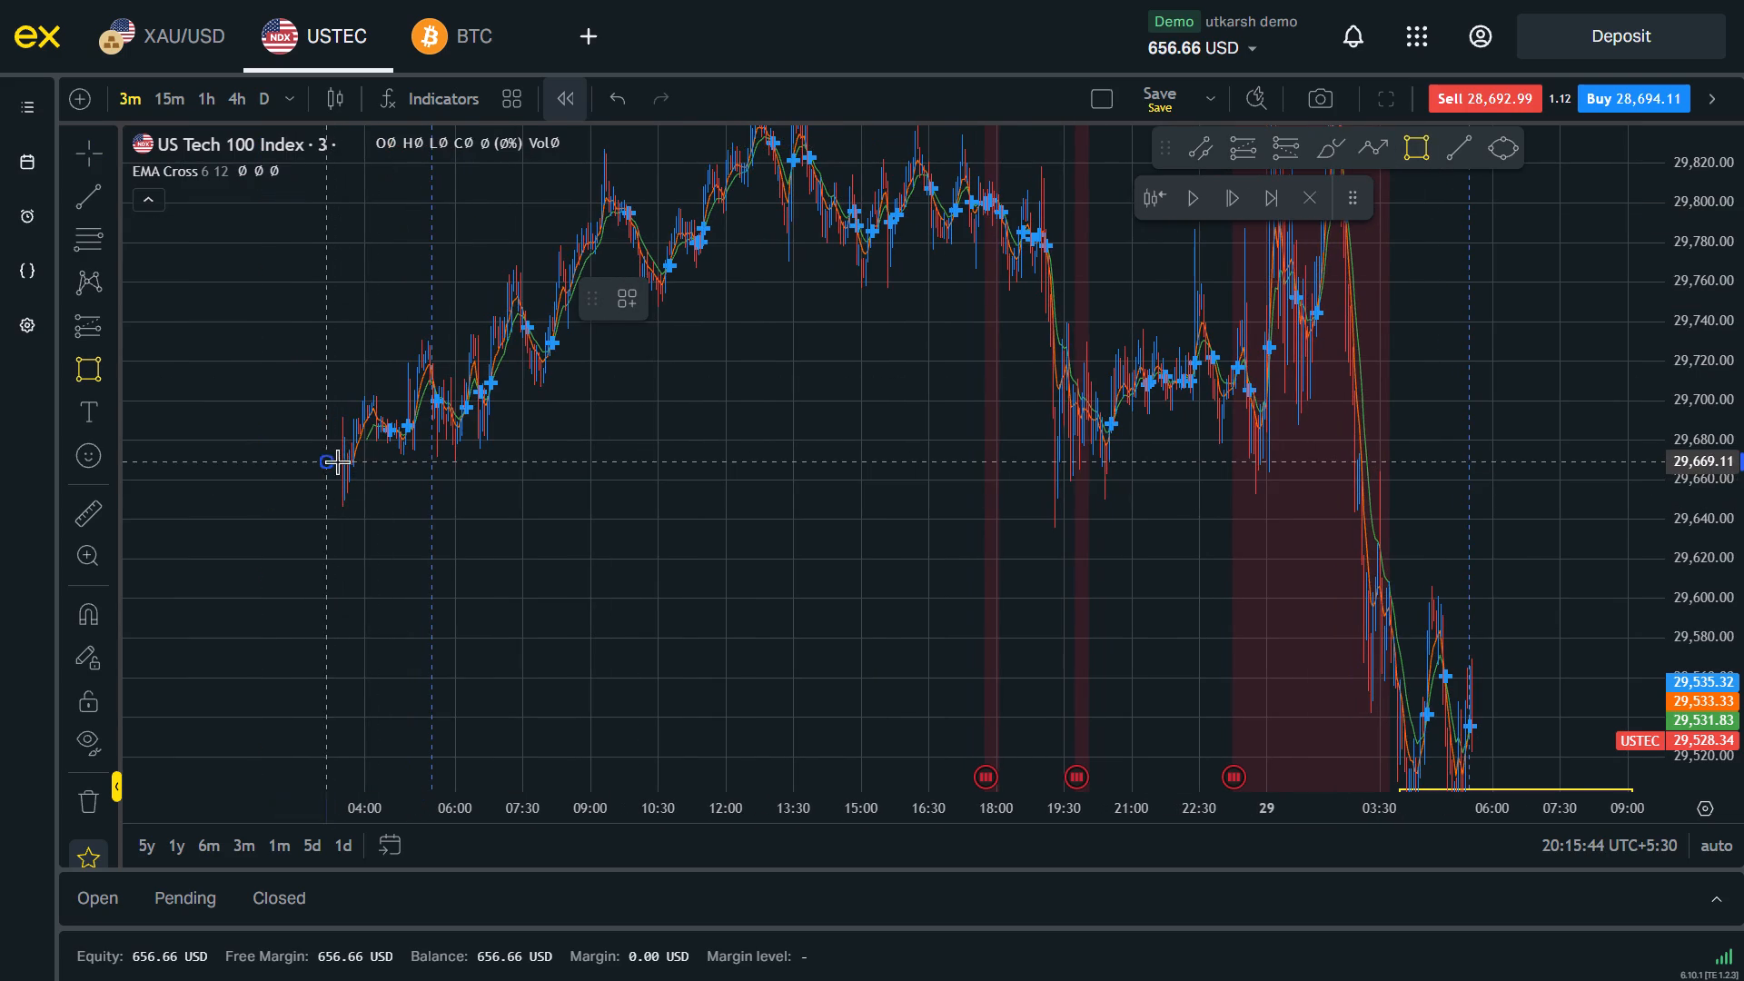
left_click(1600, 473)
Advance the USTEC replay by one candle.
left_click_drag(1599, 559, 1213, 490)
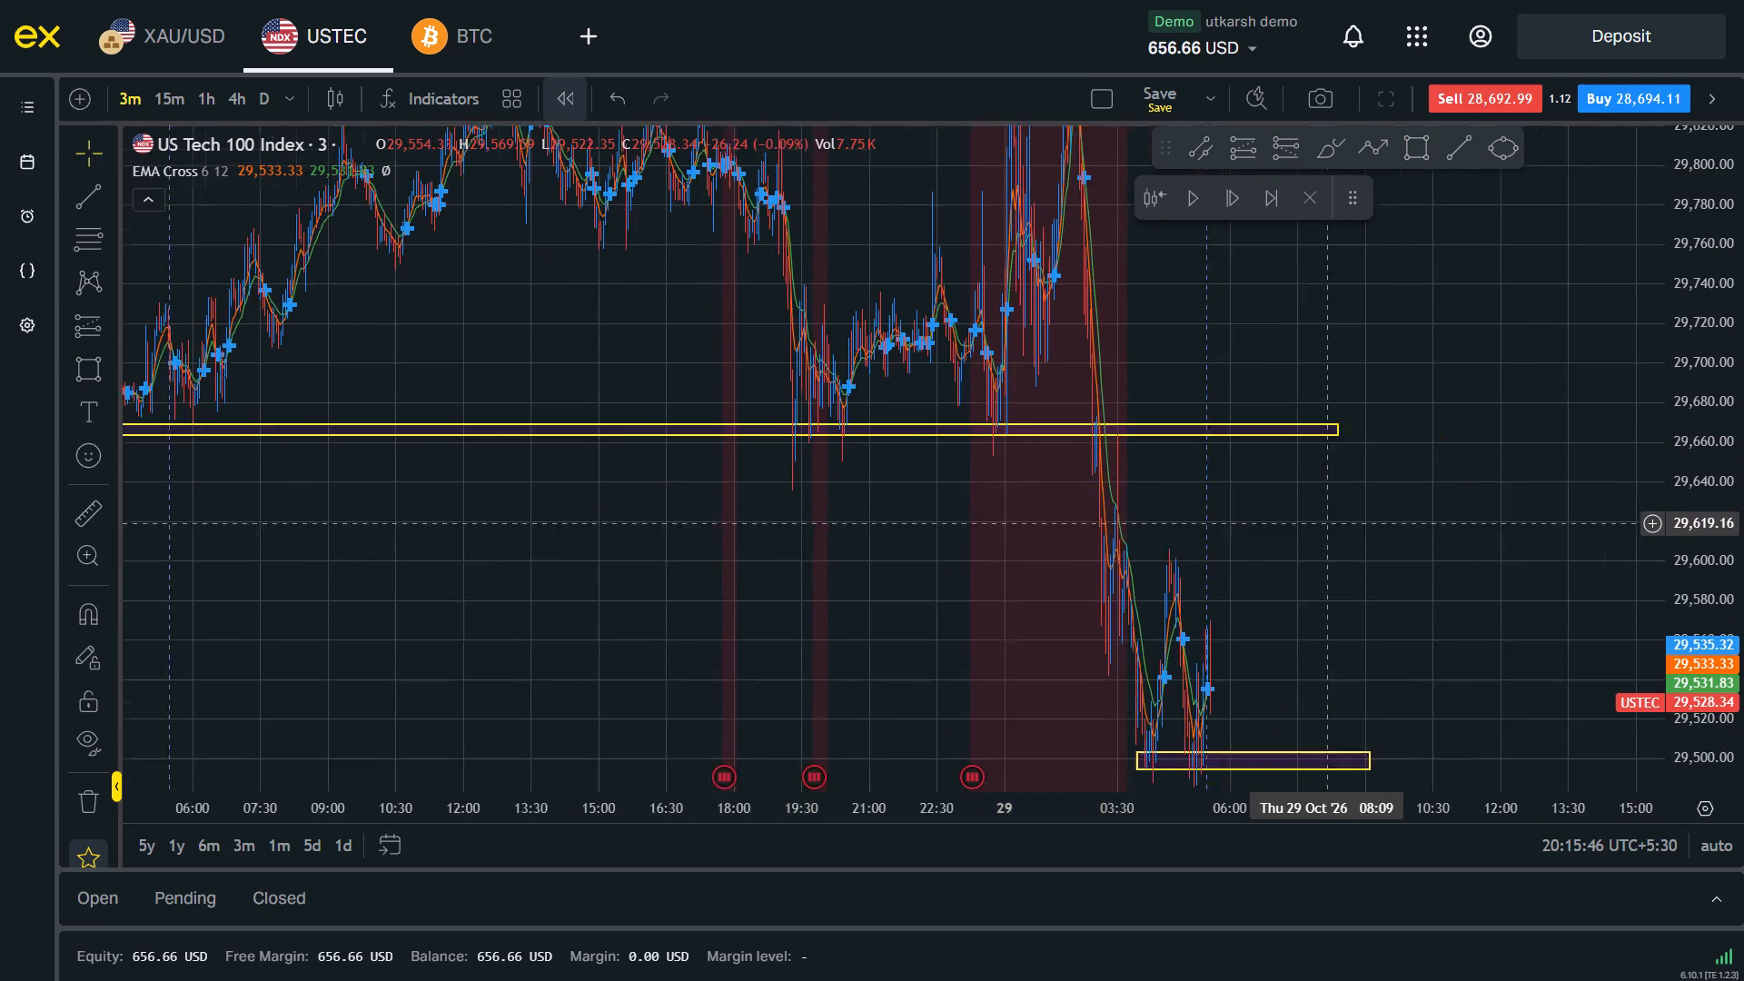
left_click_drag(1213, 490, 1195, 487)
scroll(1197, 486, "up", 8)
left_click_drag(684, 535, 1195, 430)
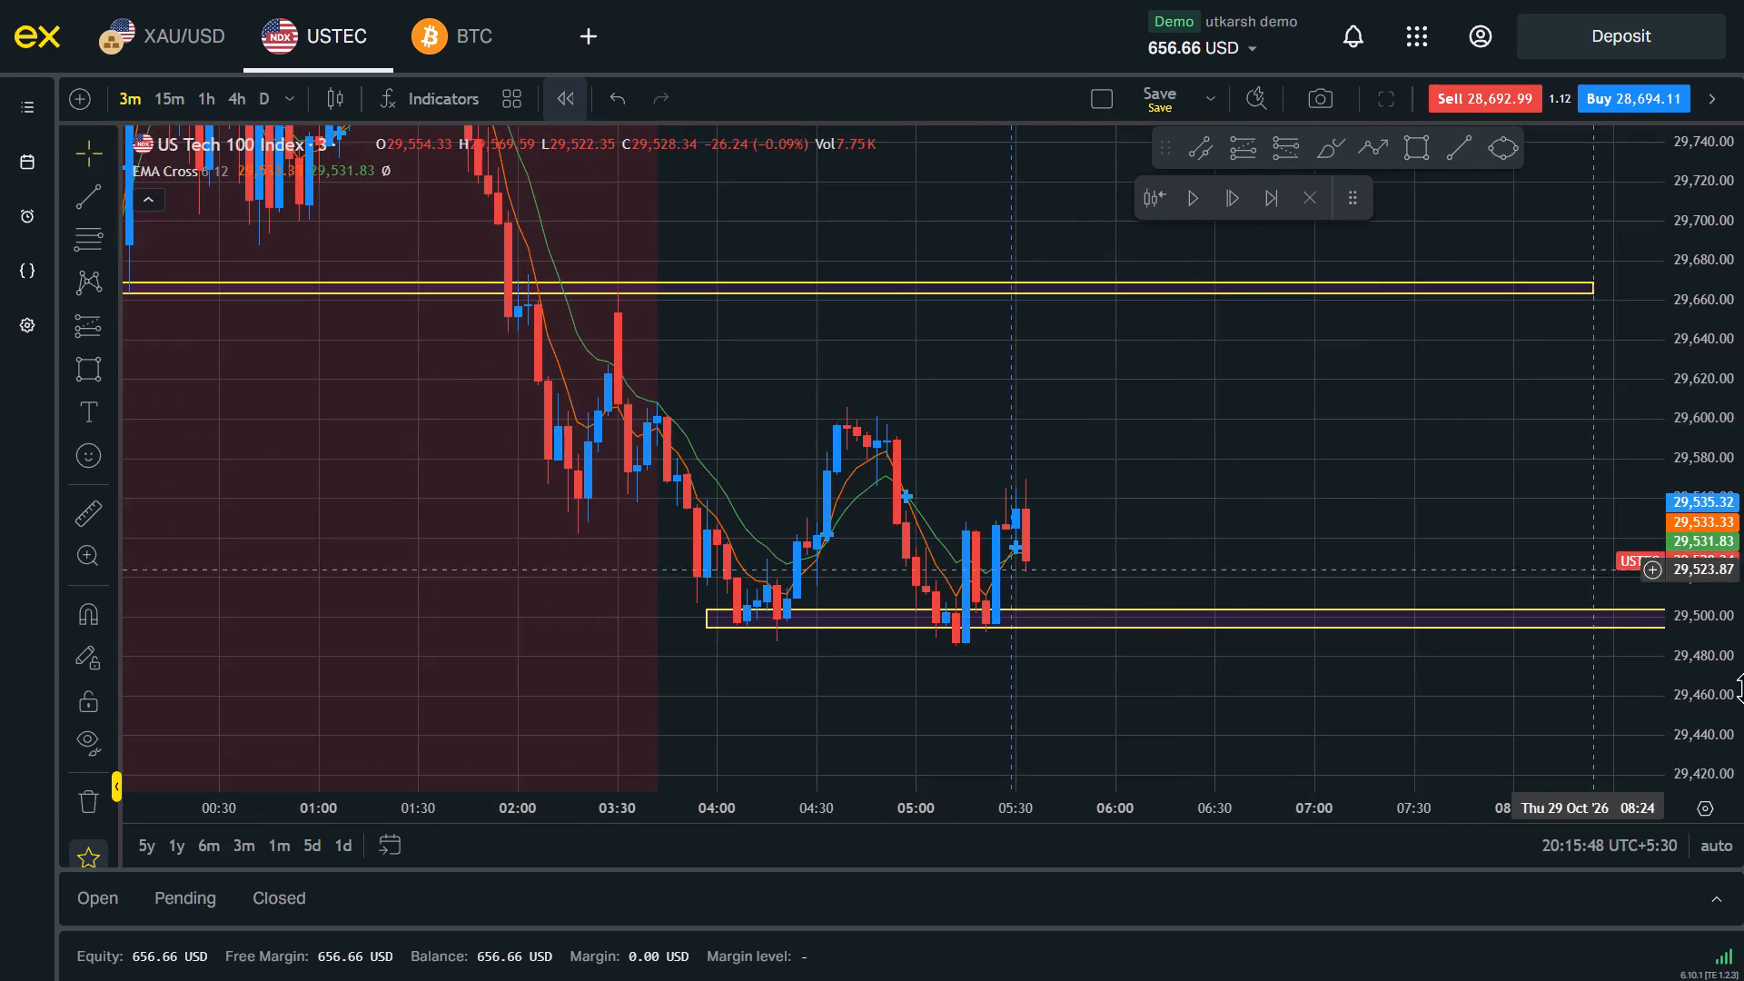
left_click_drag(1743, 667, 1717, 391)
left_click_drag(1319, 451, 1557, 449)
left_click_drag(1743, 262, 1743, 495)
scroll(1415, 463, "up", 3)
left_click_drag(1286, 458, 1289, 493)
left_click(1244, 213)
Examine the latest replay candle and recent swings in relation to the two marked price zones.
left_click_drag(1283, 479, 1304, 563)
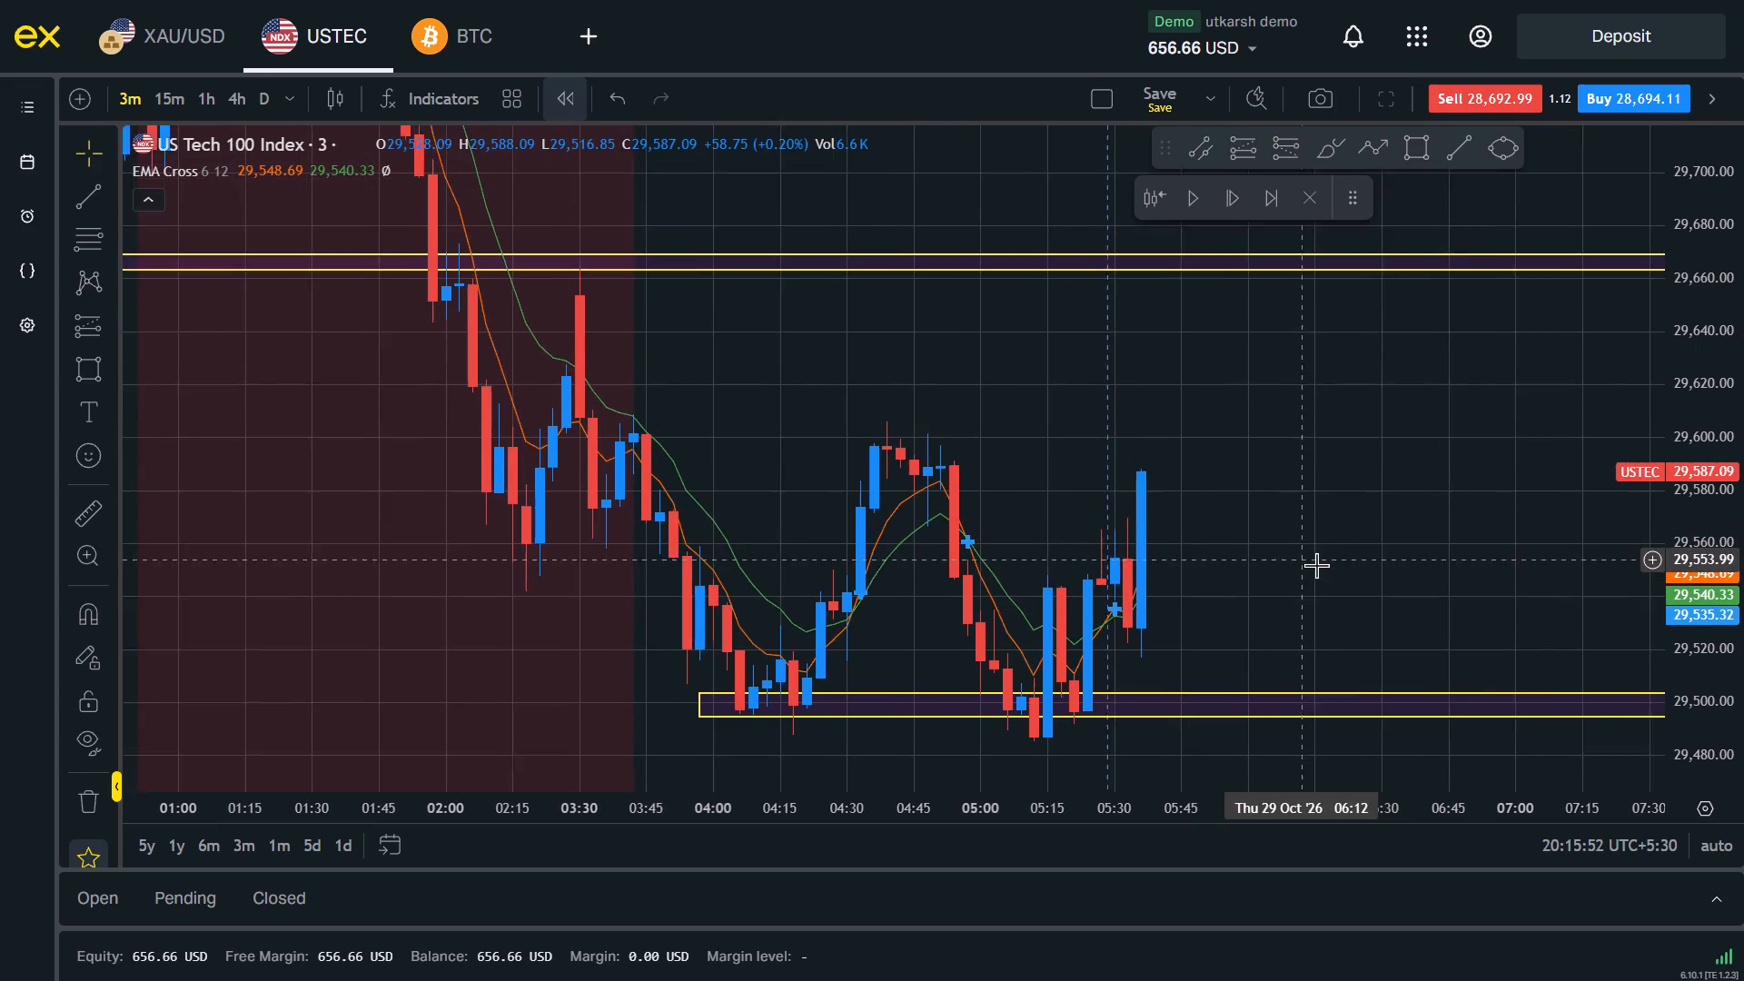
scroll(1339, 568, "down", 7)
left_click_drag(1743, 261, 1743, 517)
scroll(1583, 537, "up", 5)
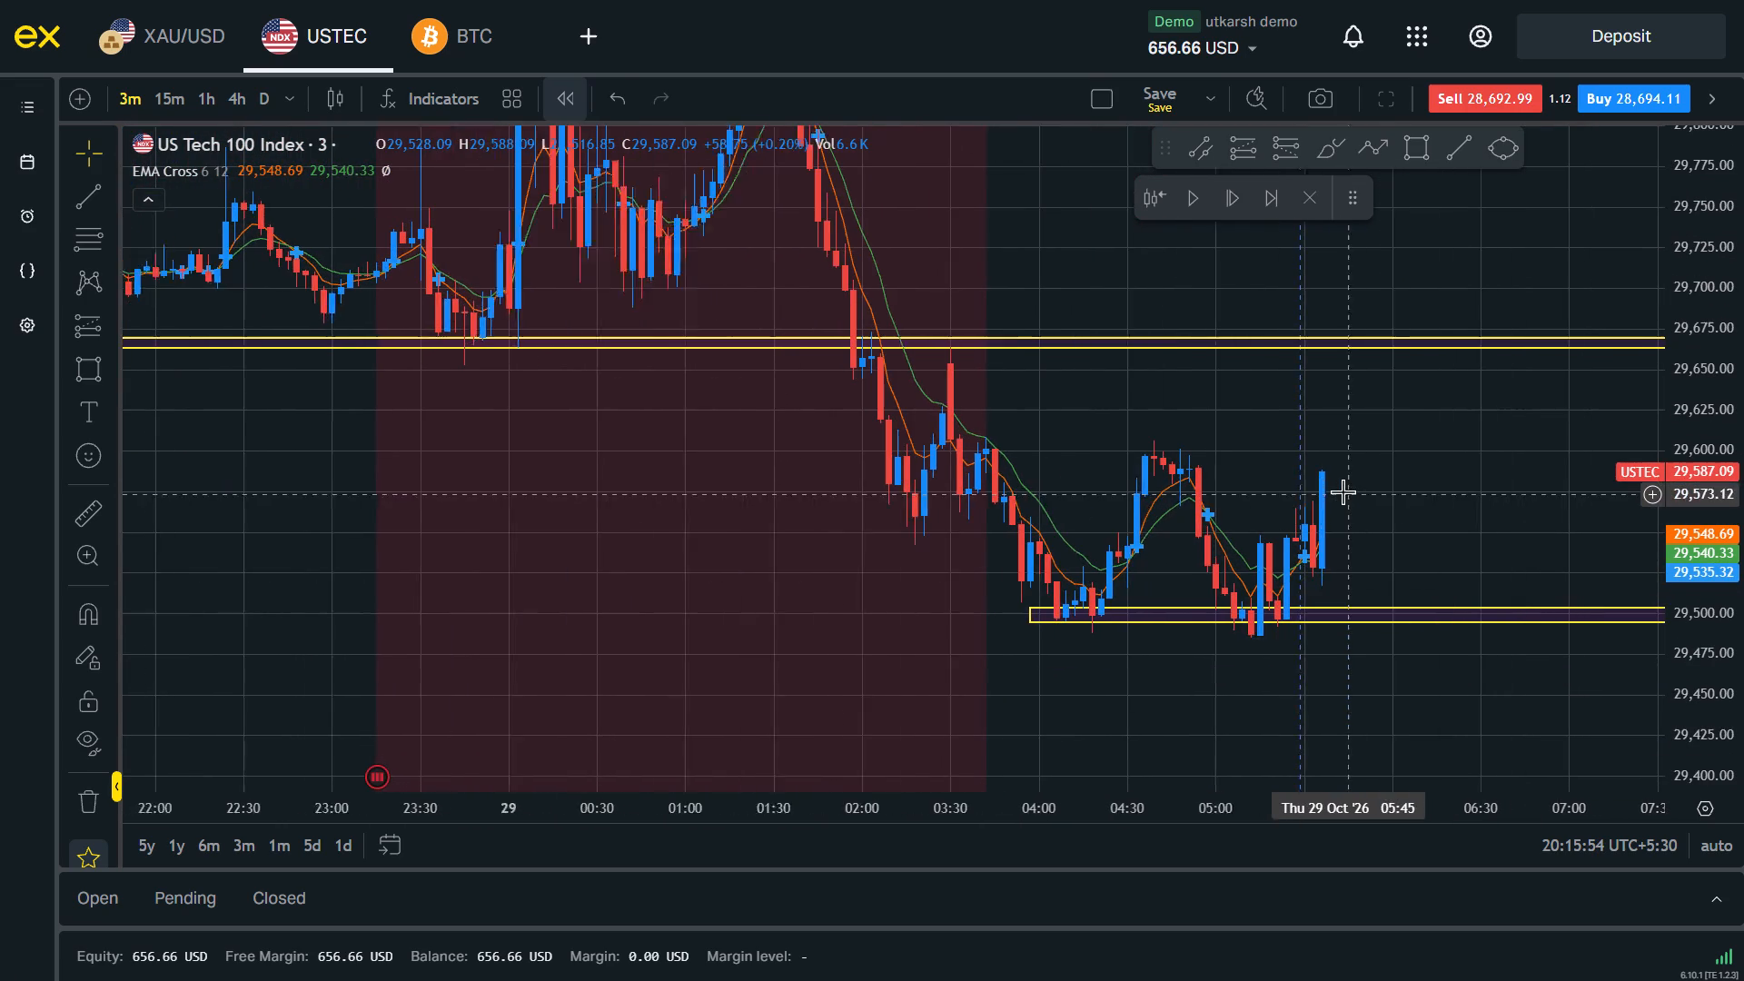
scroll(1343, 491, "up", 1)
left_click_drag(1358, 500, 1152, 527)
left_click_drag(1743, 614, 1726, 307)
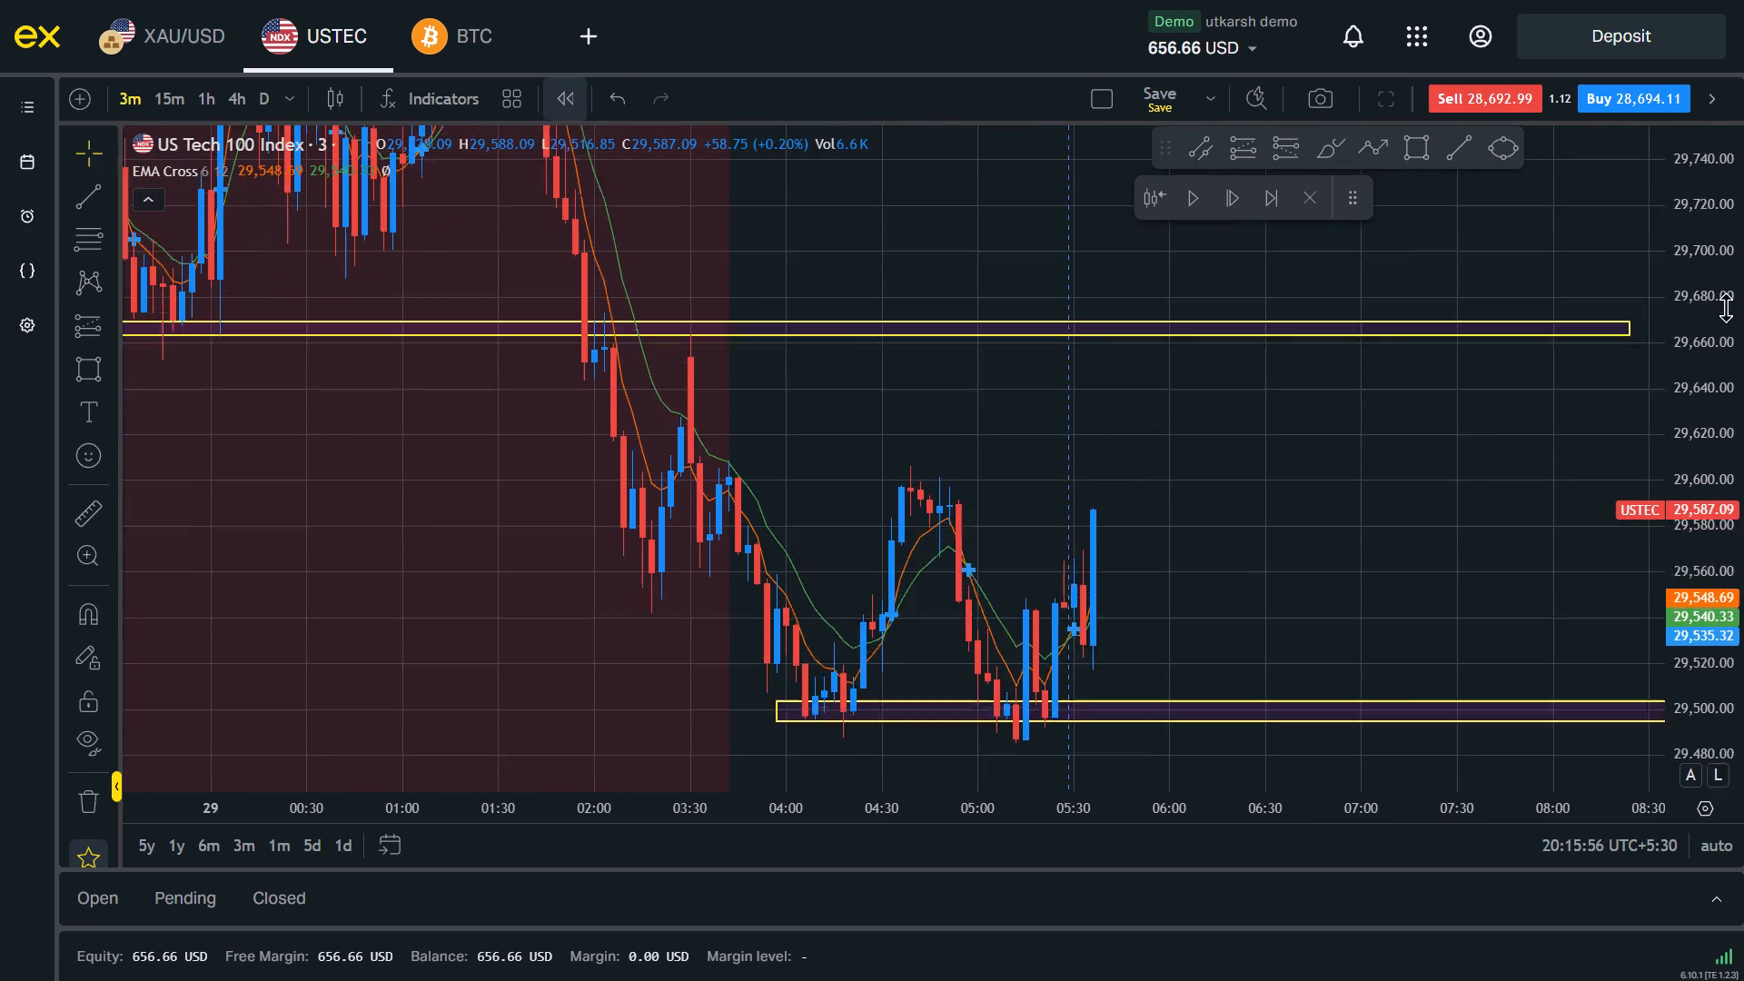
left_click_drag(1726, 307, 1723, 299)
left_click_drag(1280, 561, 1411, 451)
left_click_drag(1743, 345, 1743, 534)
scroll(1340, 481, "up", 1)
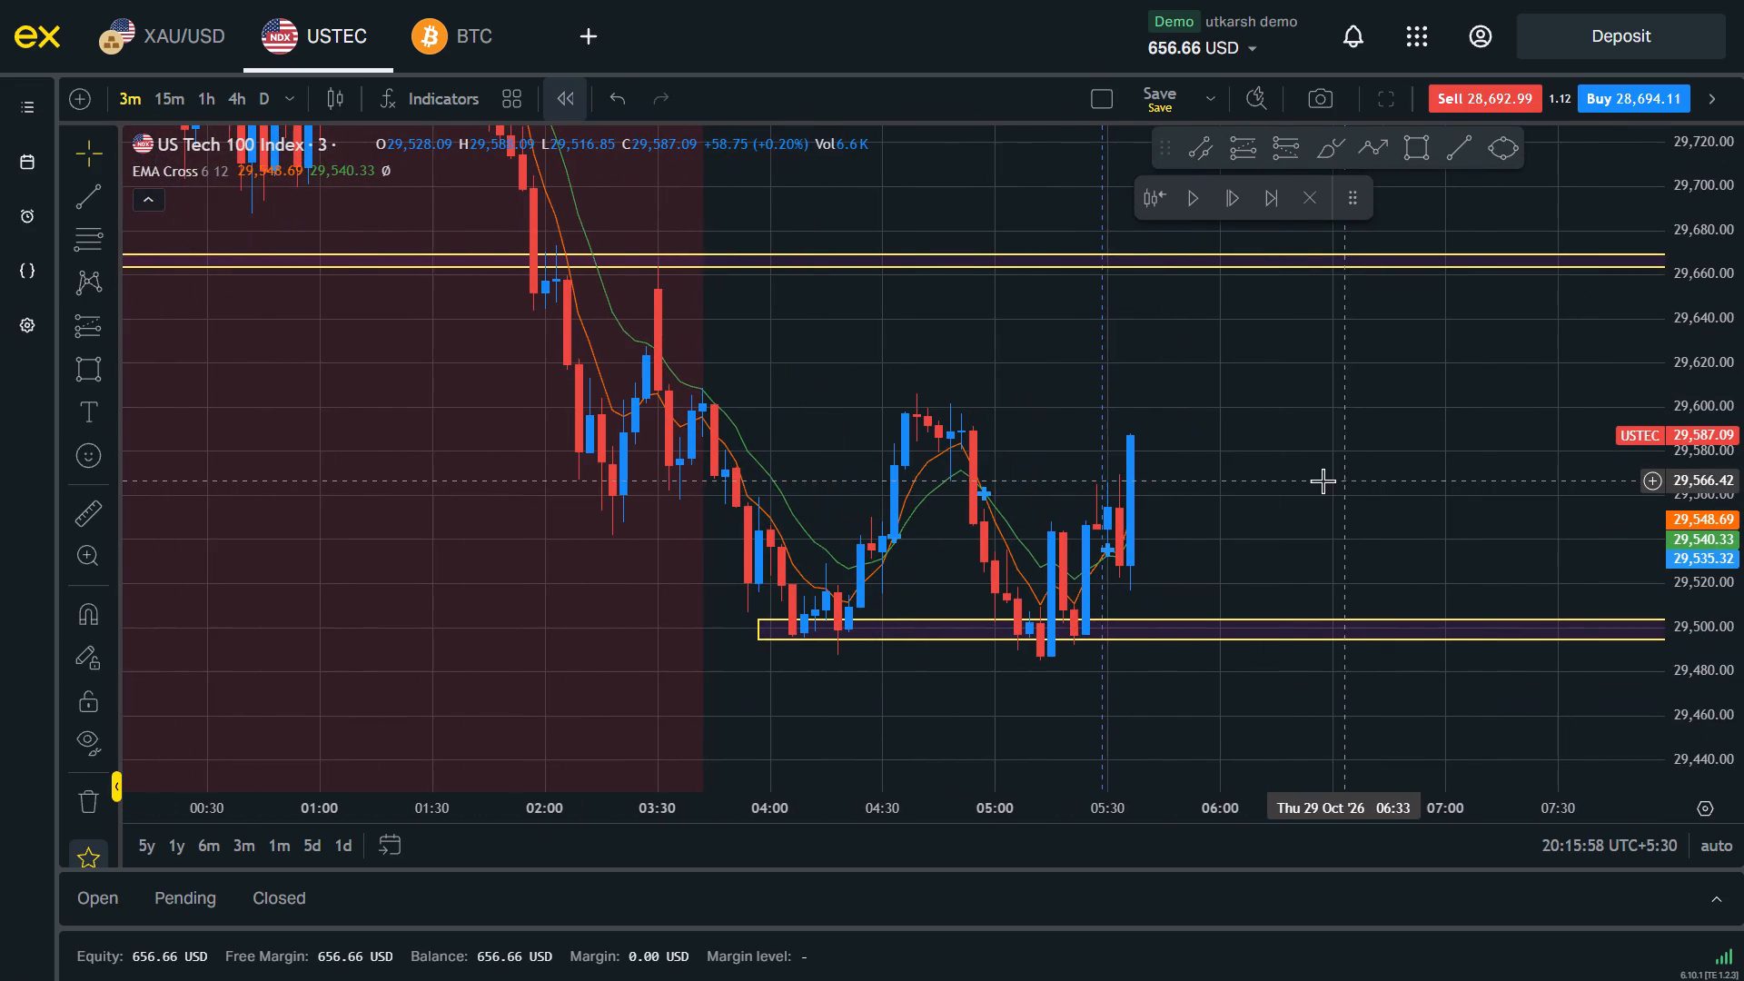
left_click_drag(1317, 481, 1280, 580)
left_click_drag(1229, 508, 1229, 603)
scroll(1248, 598, "down", 5)
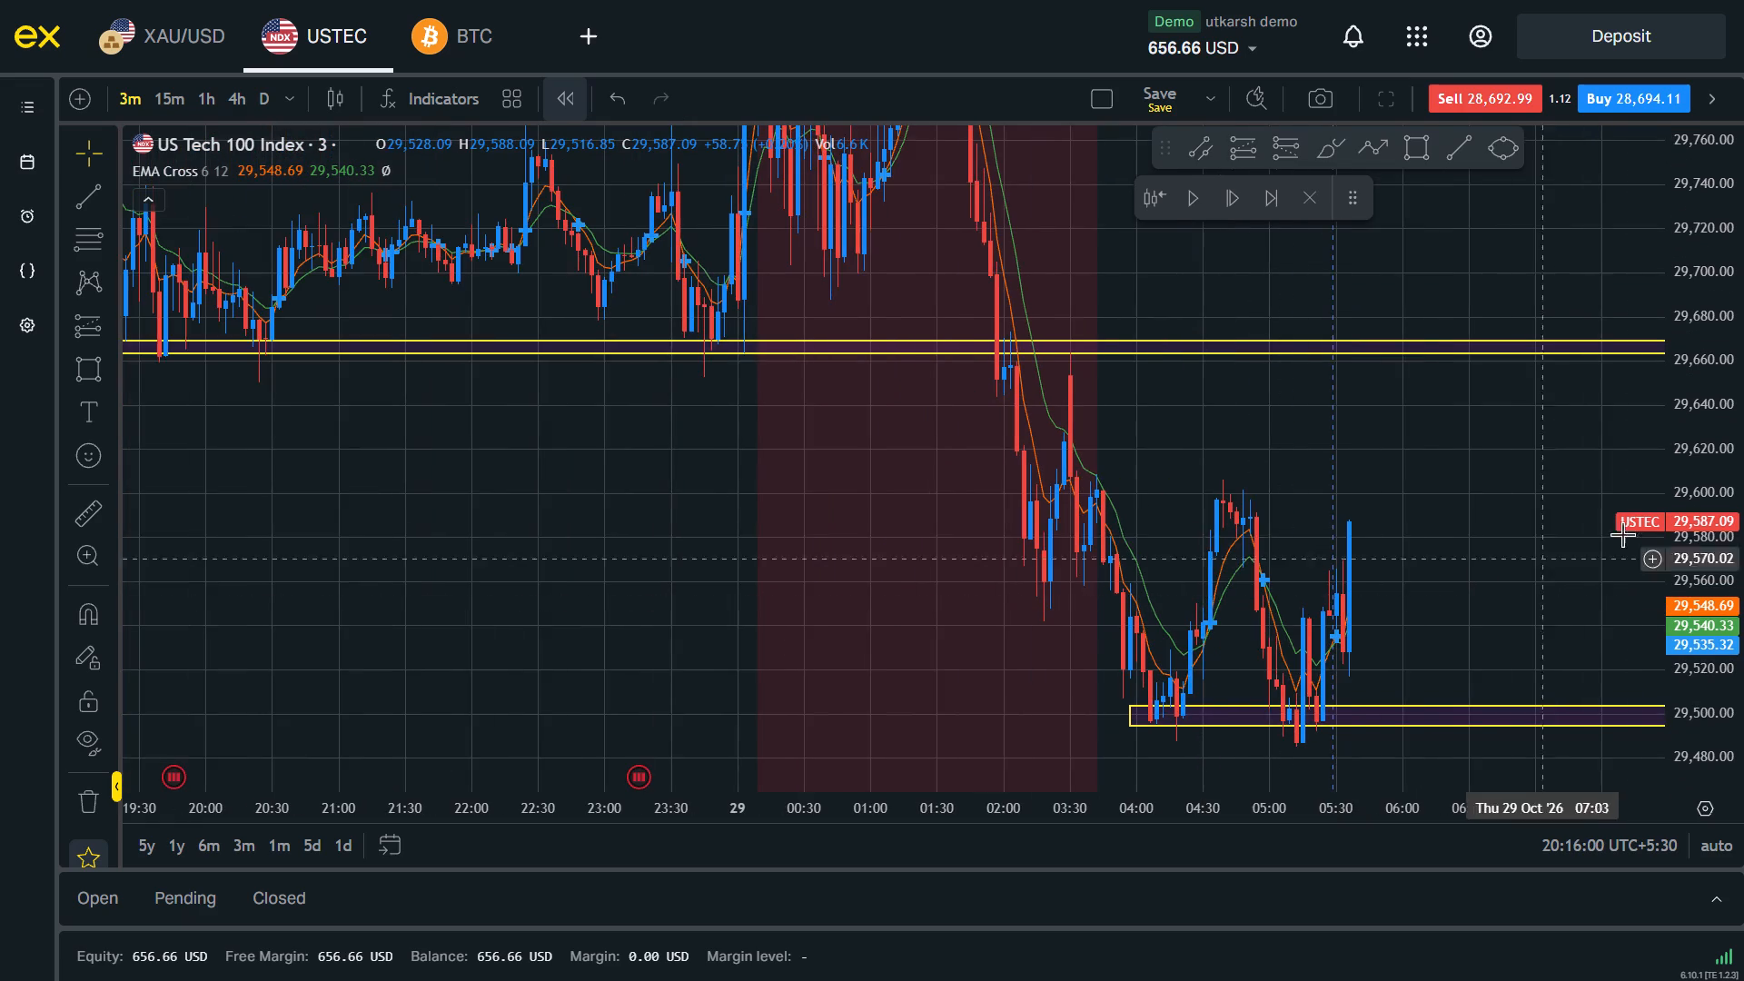
left_click_drag(1688, 416, 1689, 514)
scroll(1534, 527, "up", 3)
scroll(1452, 532, "up", 1)
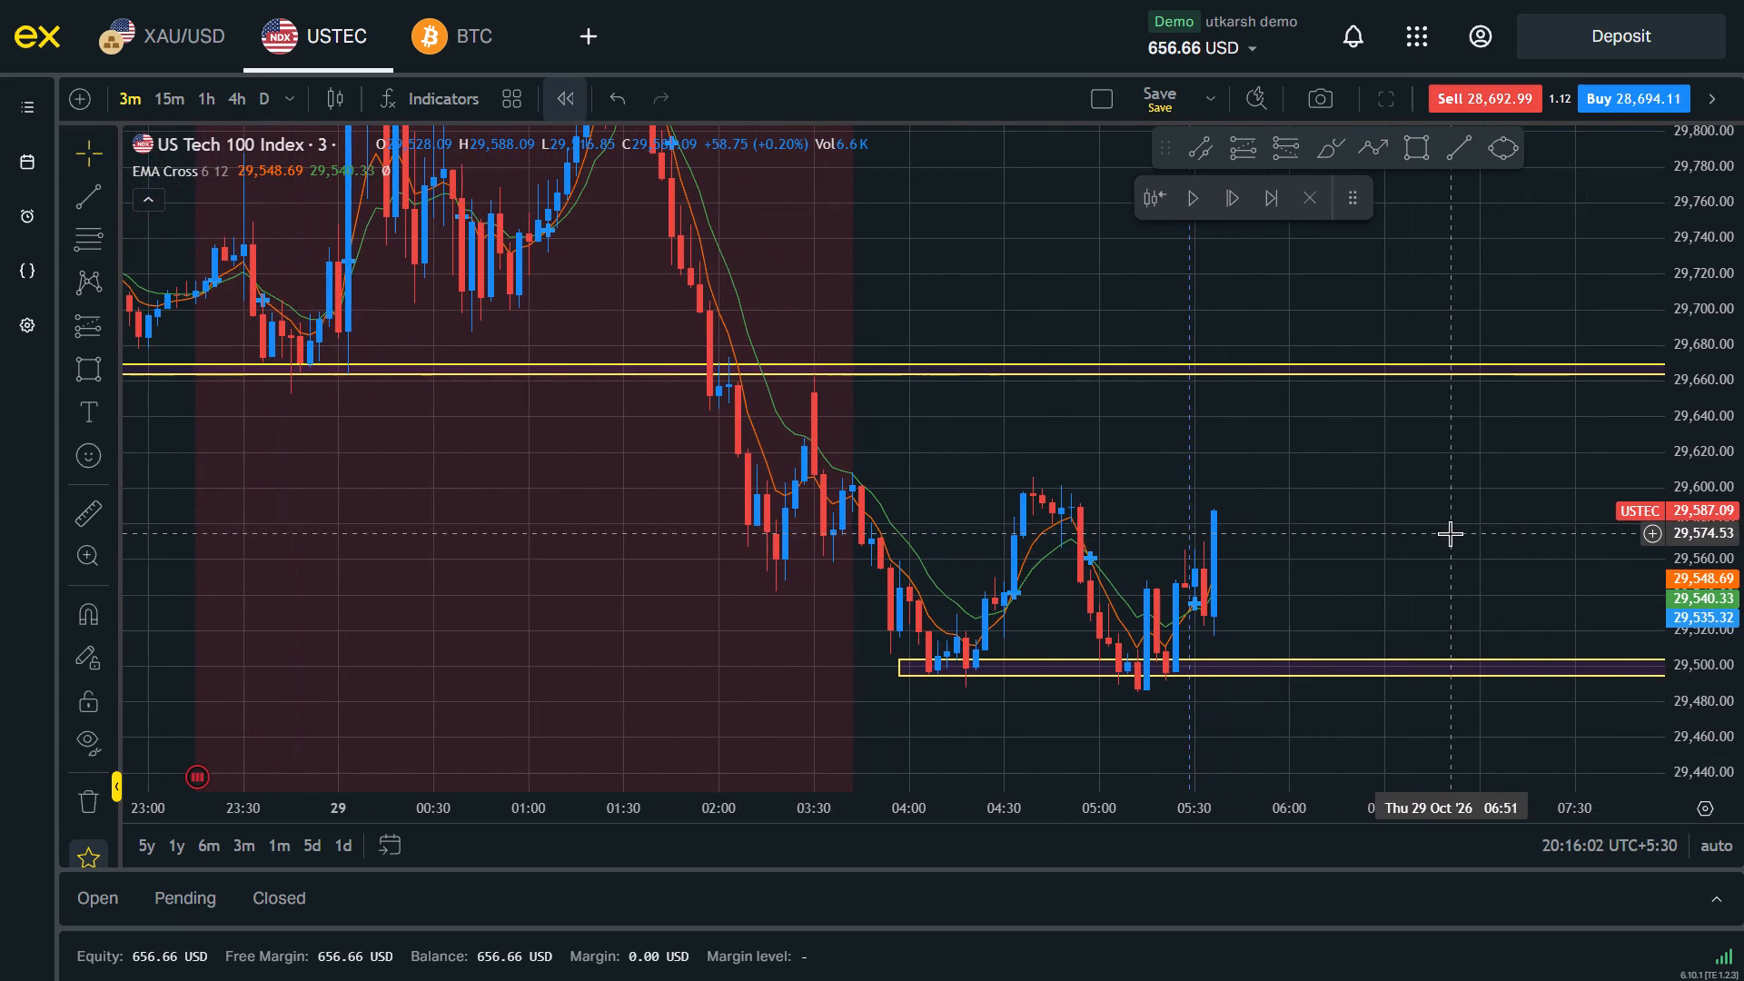
left_click_drag(1426, 543, 1278, 594)
left_click_drag(1280, 589, 1224, 608)
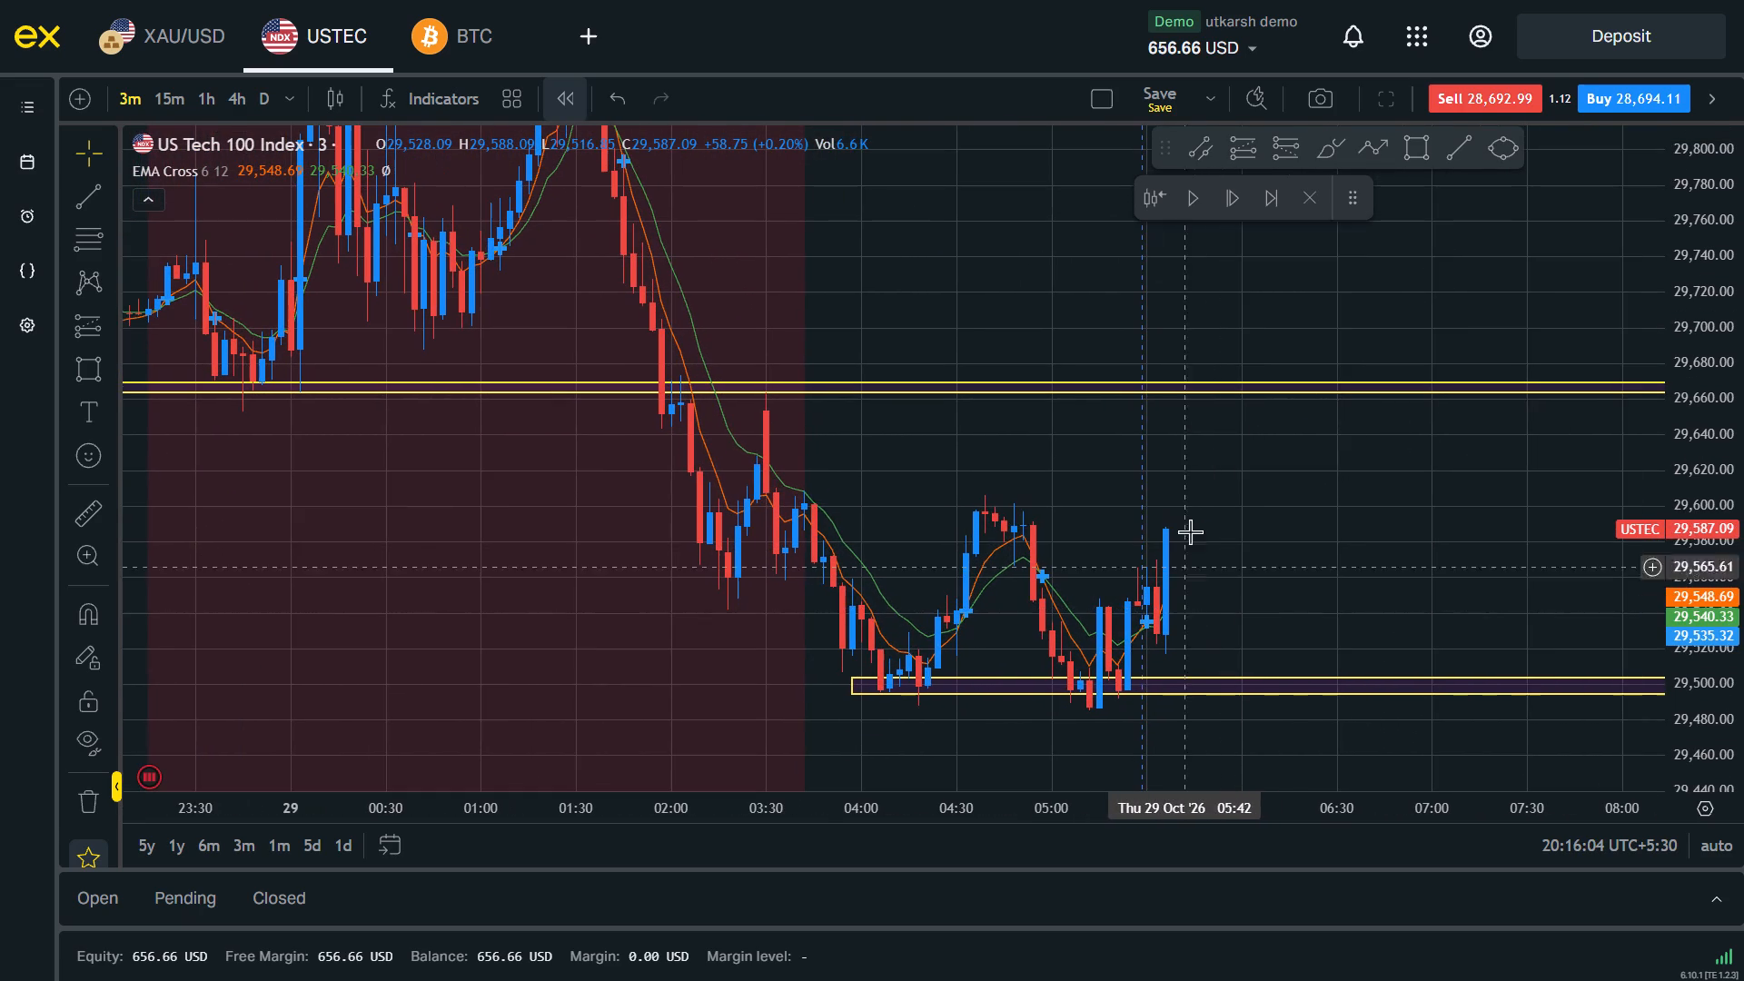
left_click(1219, 632)
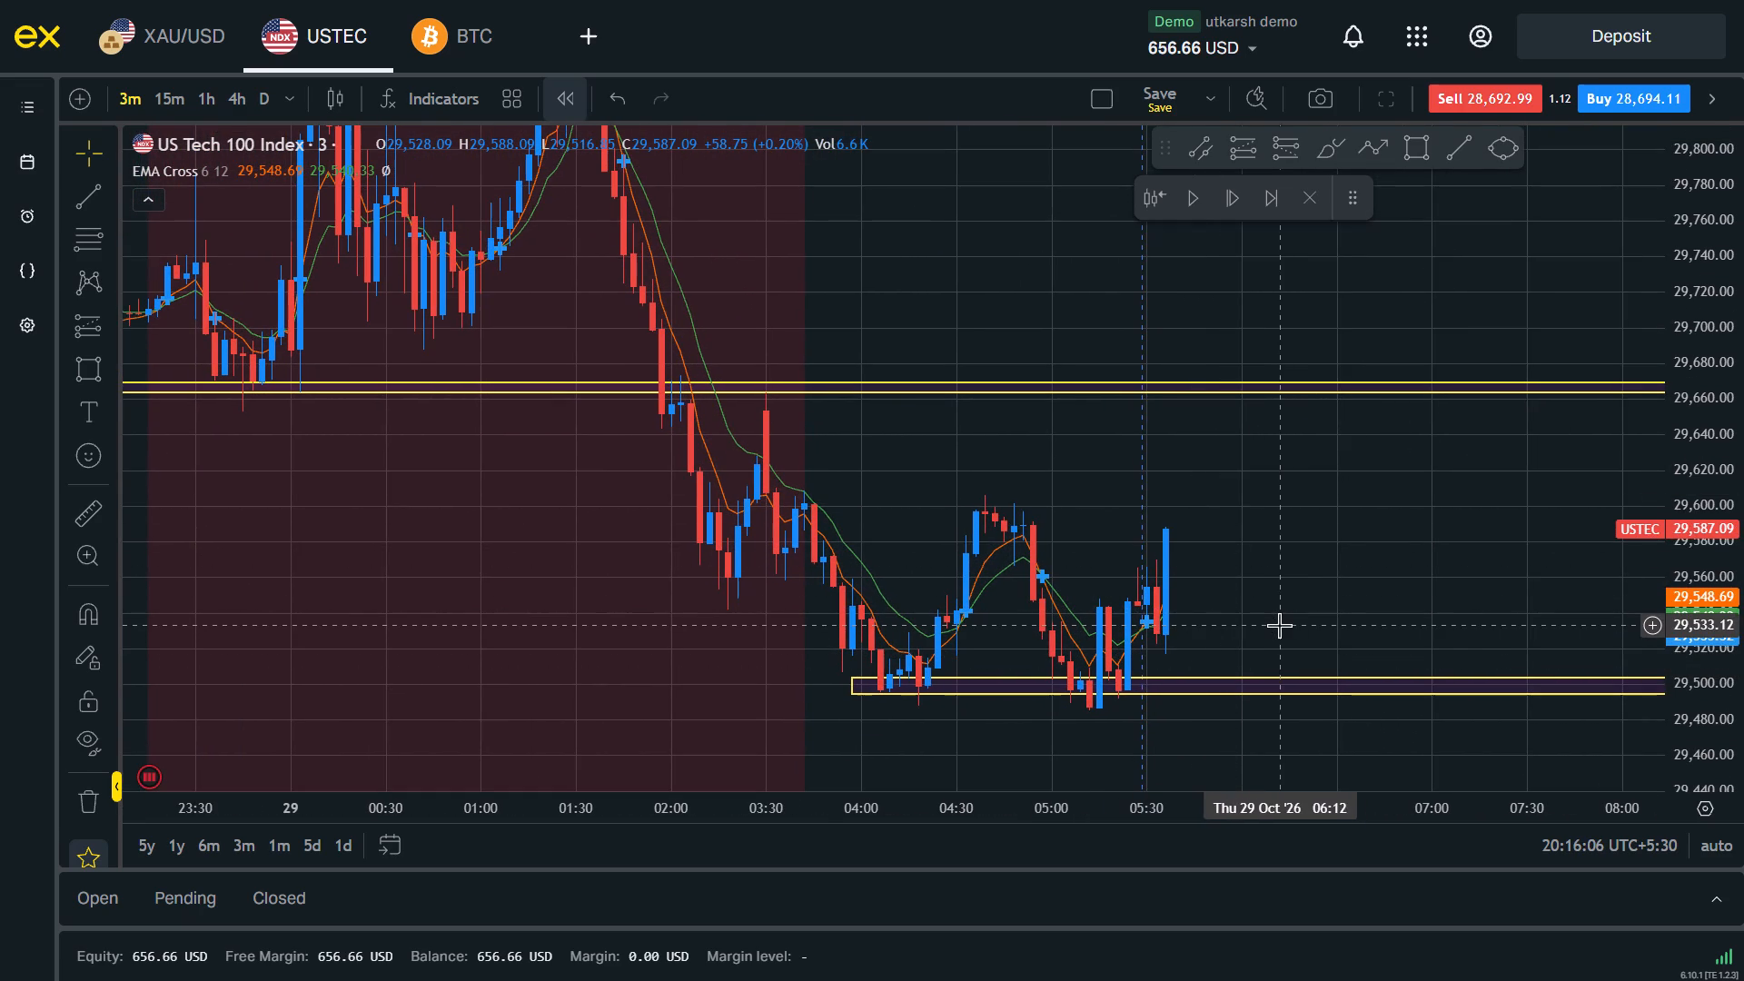
Advance the USTEC replay by six candles.
left_click(1235, 185)
double_click(1235, 185)
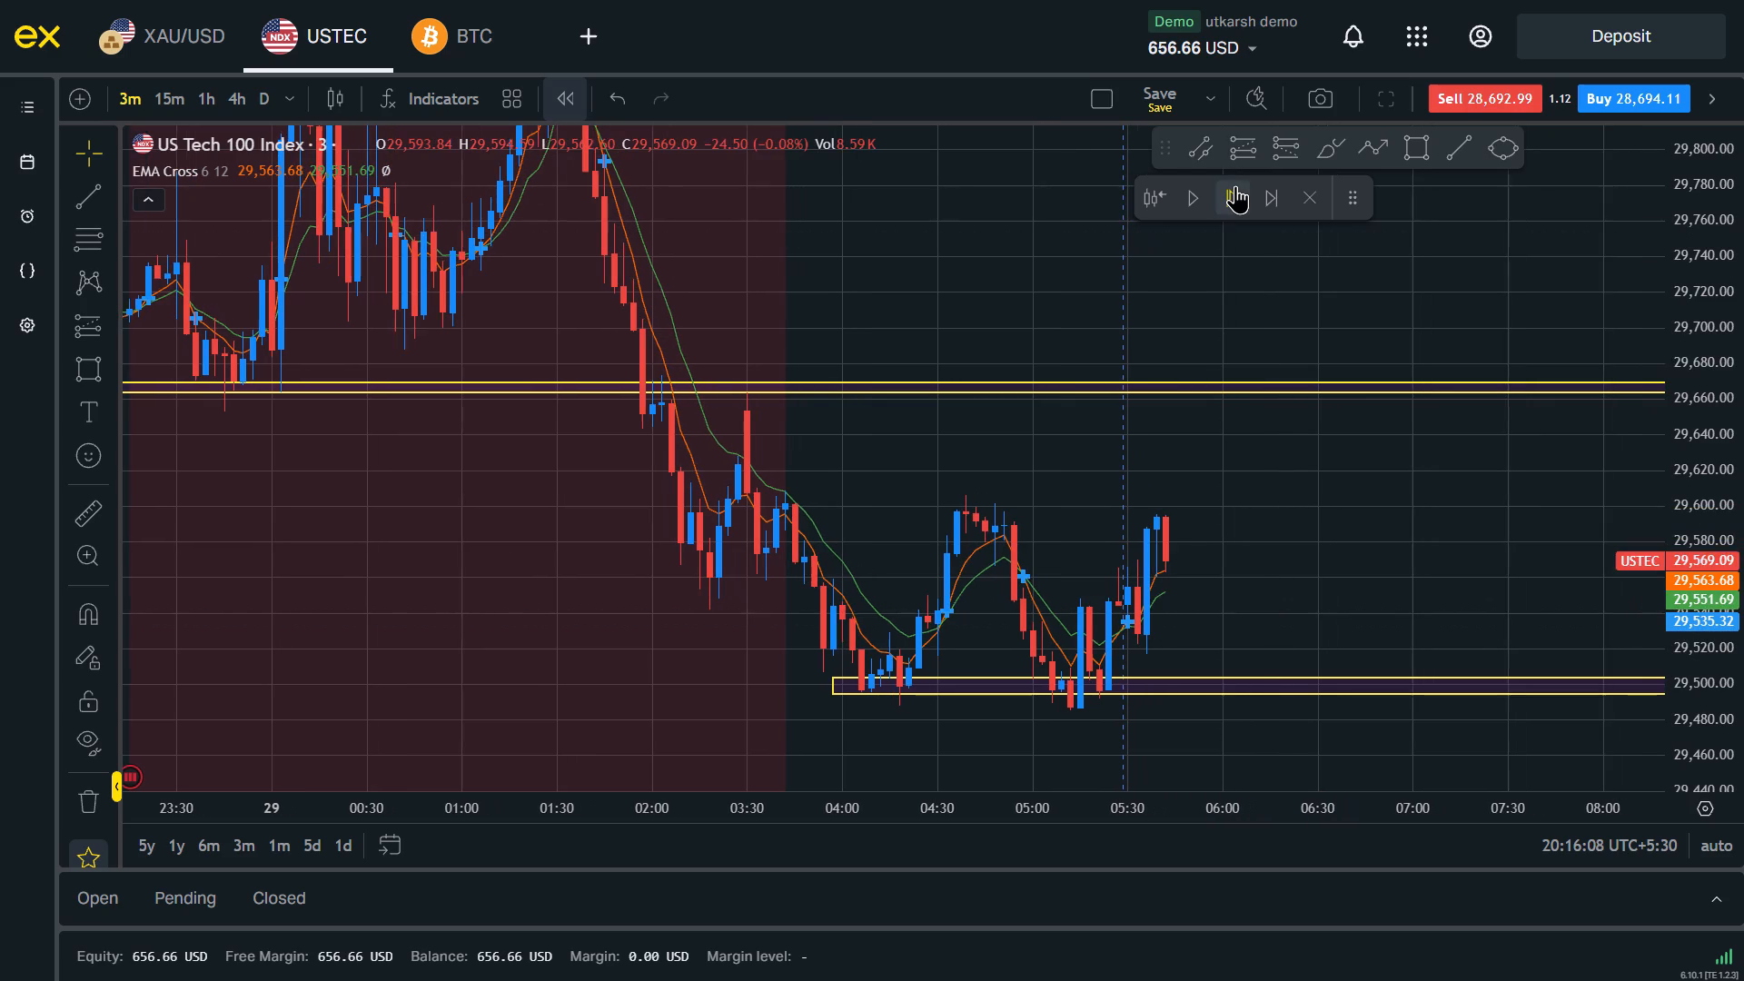
left_click(1235, 185)
left_click(1235, 185)
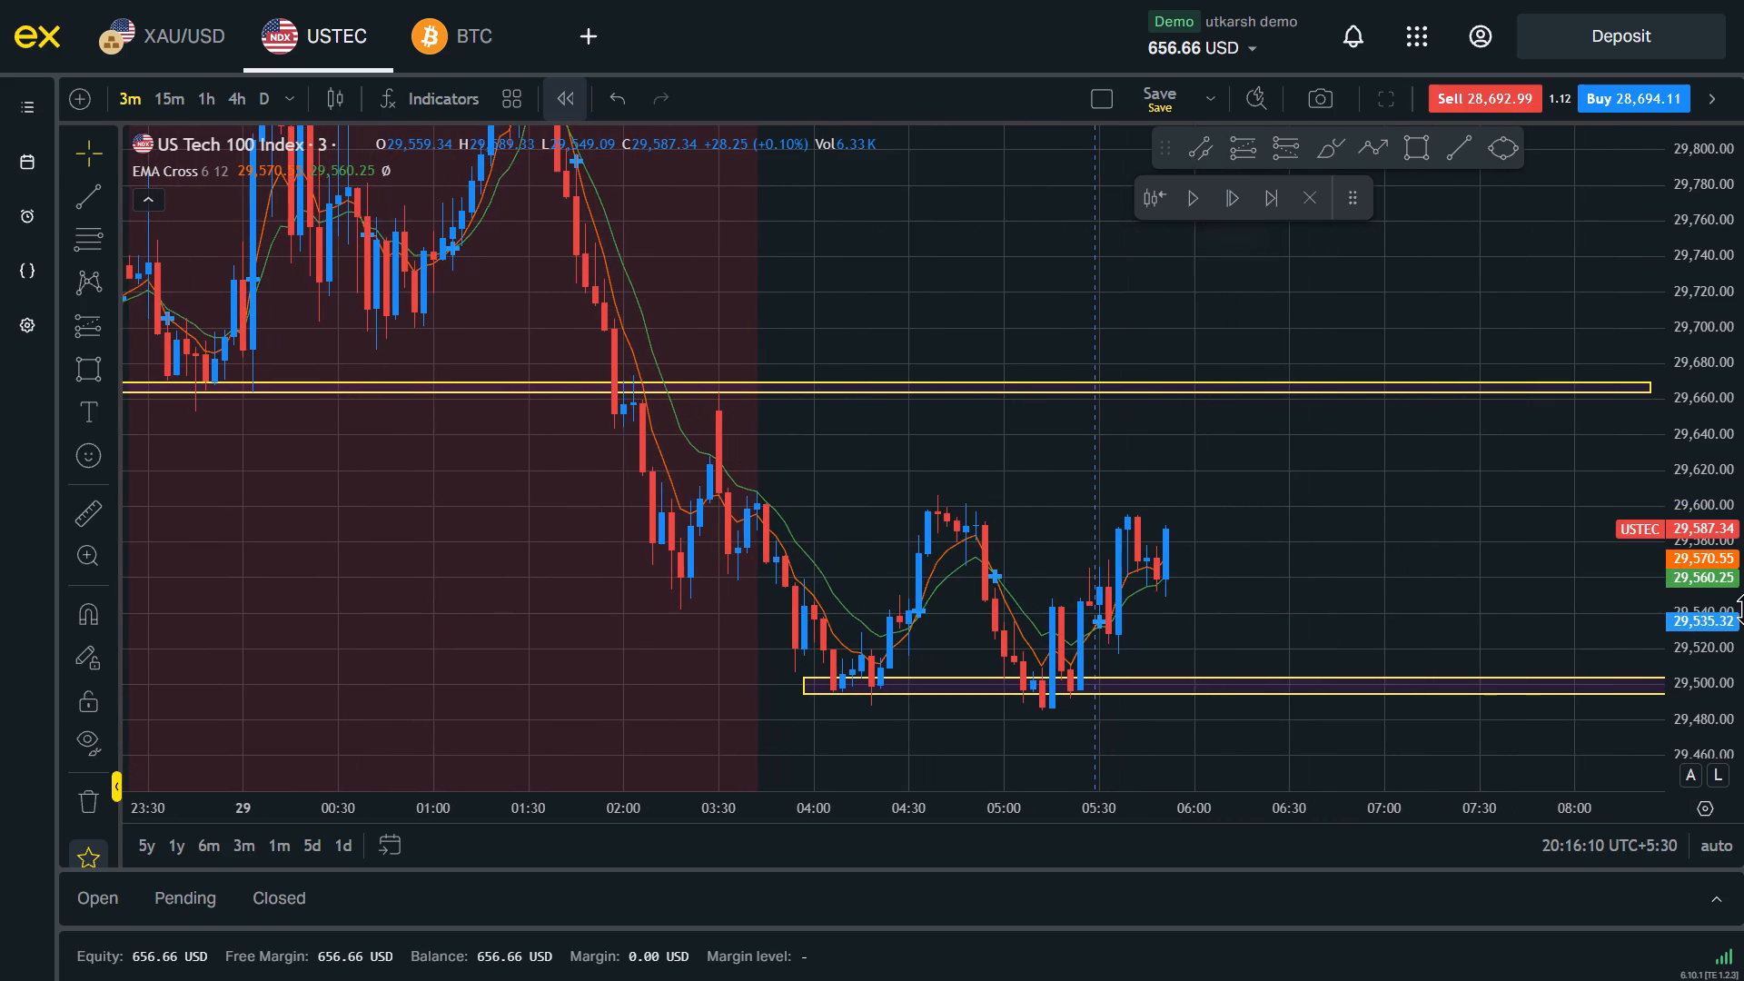
left_click_drag(1743, 614, 1740, 445)
left_click_drag(1402, 609, 1413, 455)
left_click_drag(1743, 456, 1743, 507)
left_click_drag(1372, 445, 1333, 538)
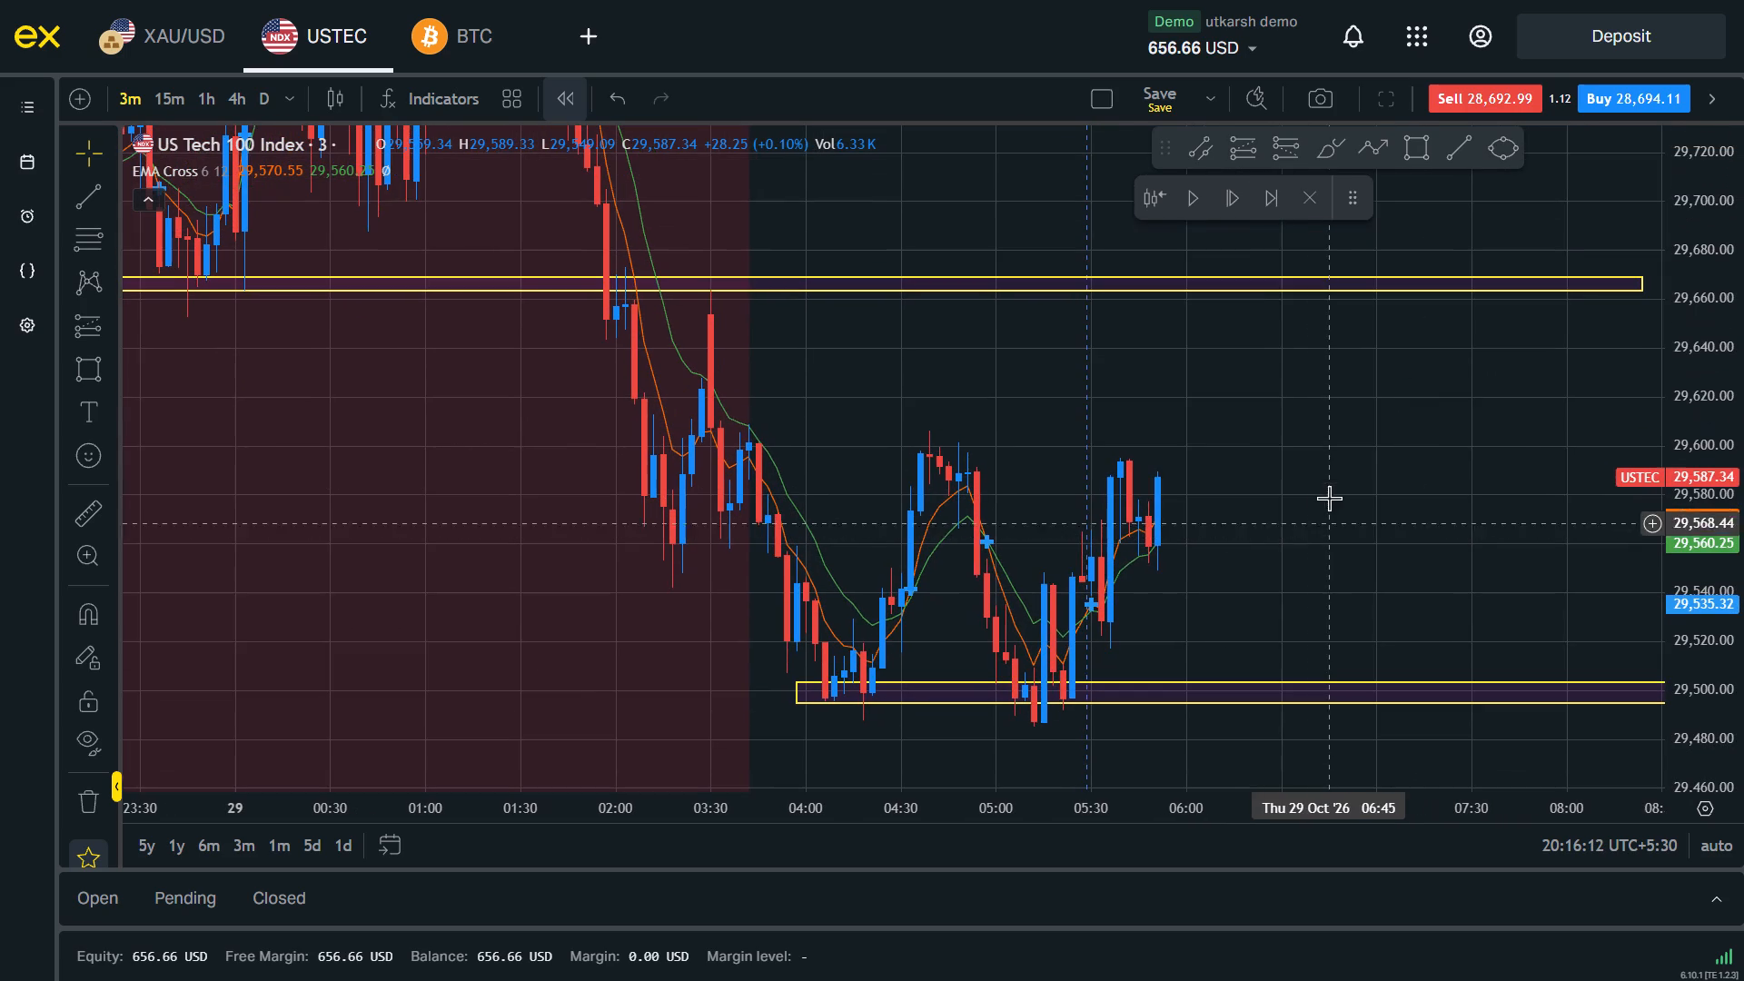
left_click(1231, 213)
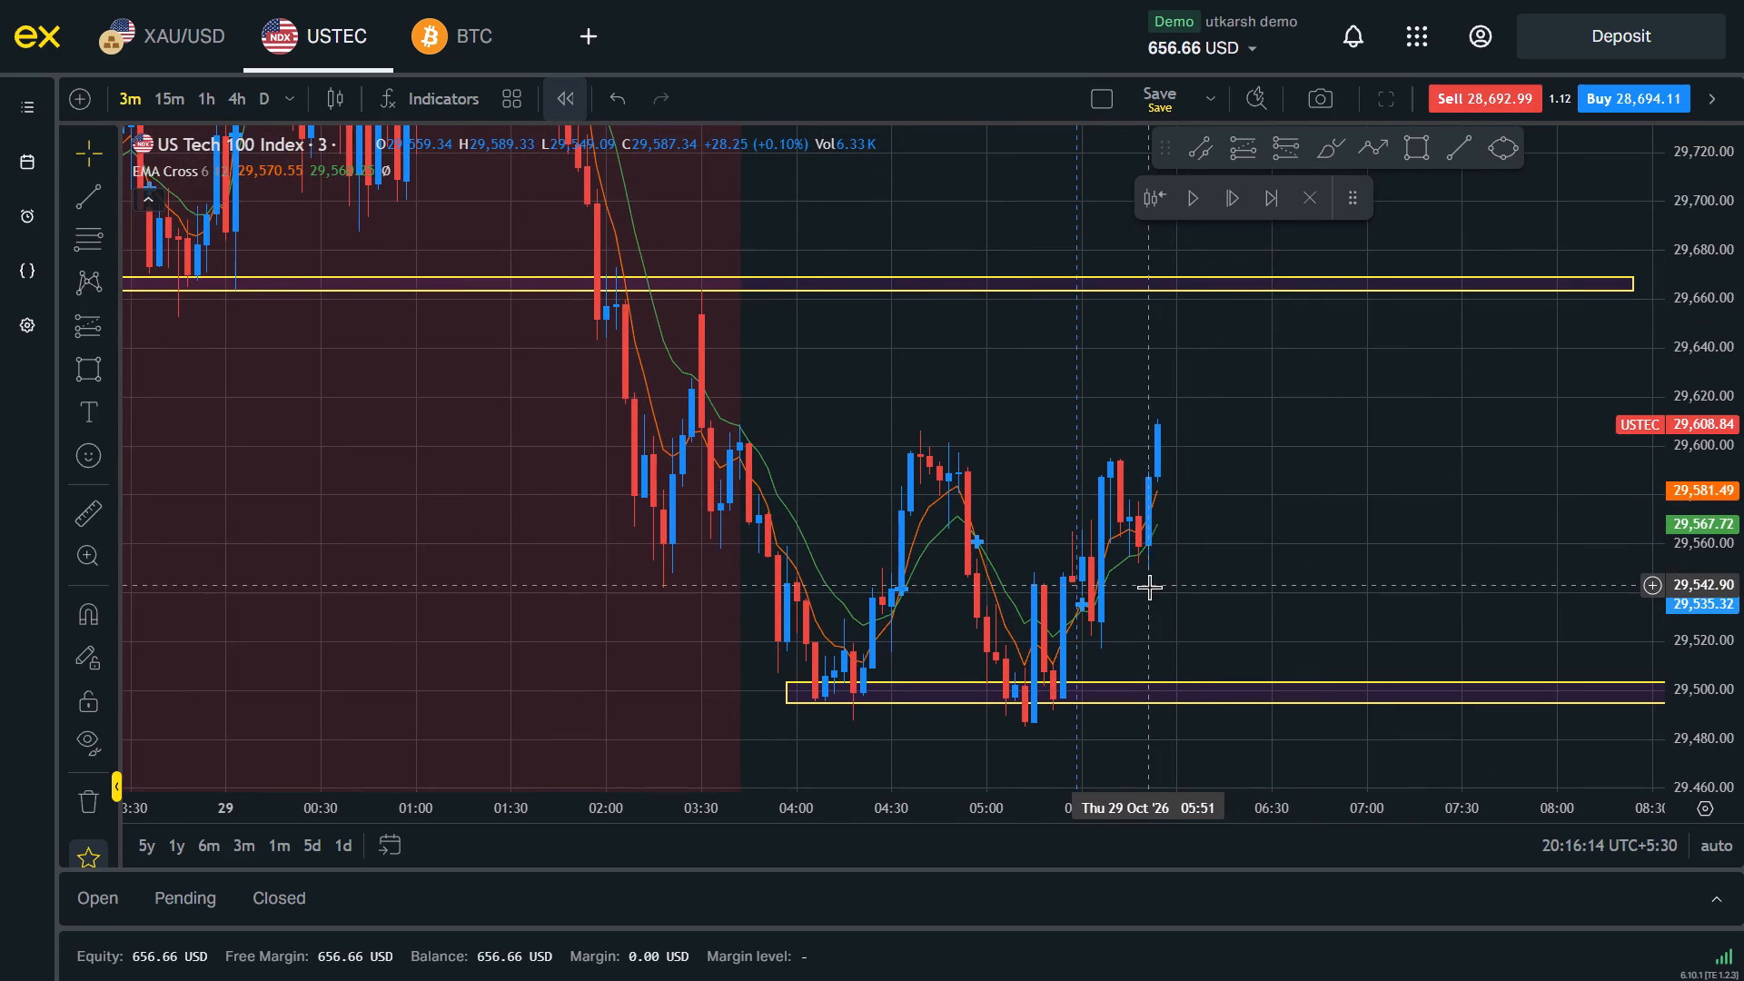
Place a long position on the latest candle with entry at 29,588.88 and tighten its stop to 29,561.48.
left_click_drag(1164, 584, 1165, 649)
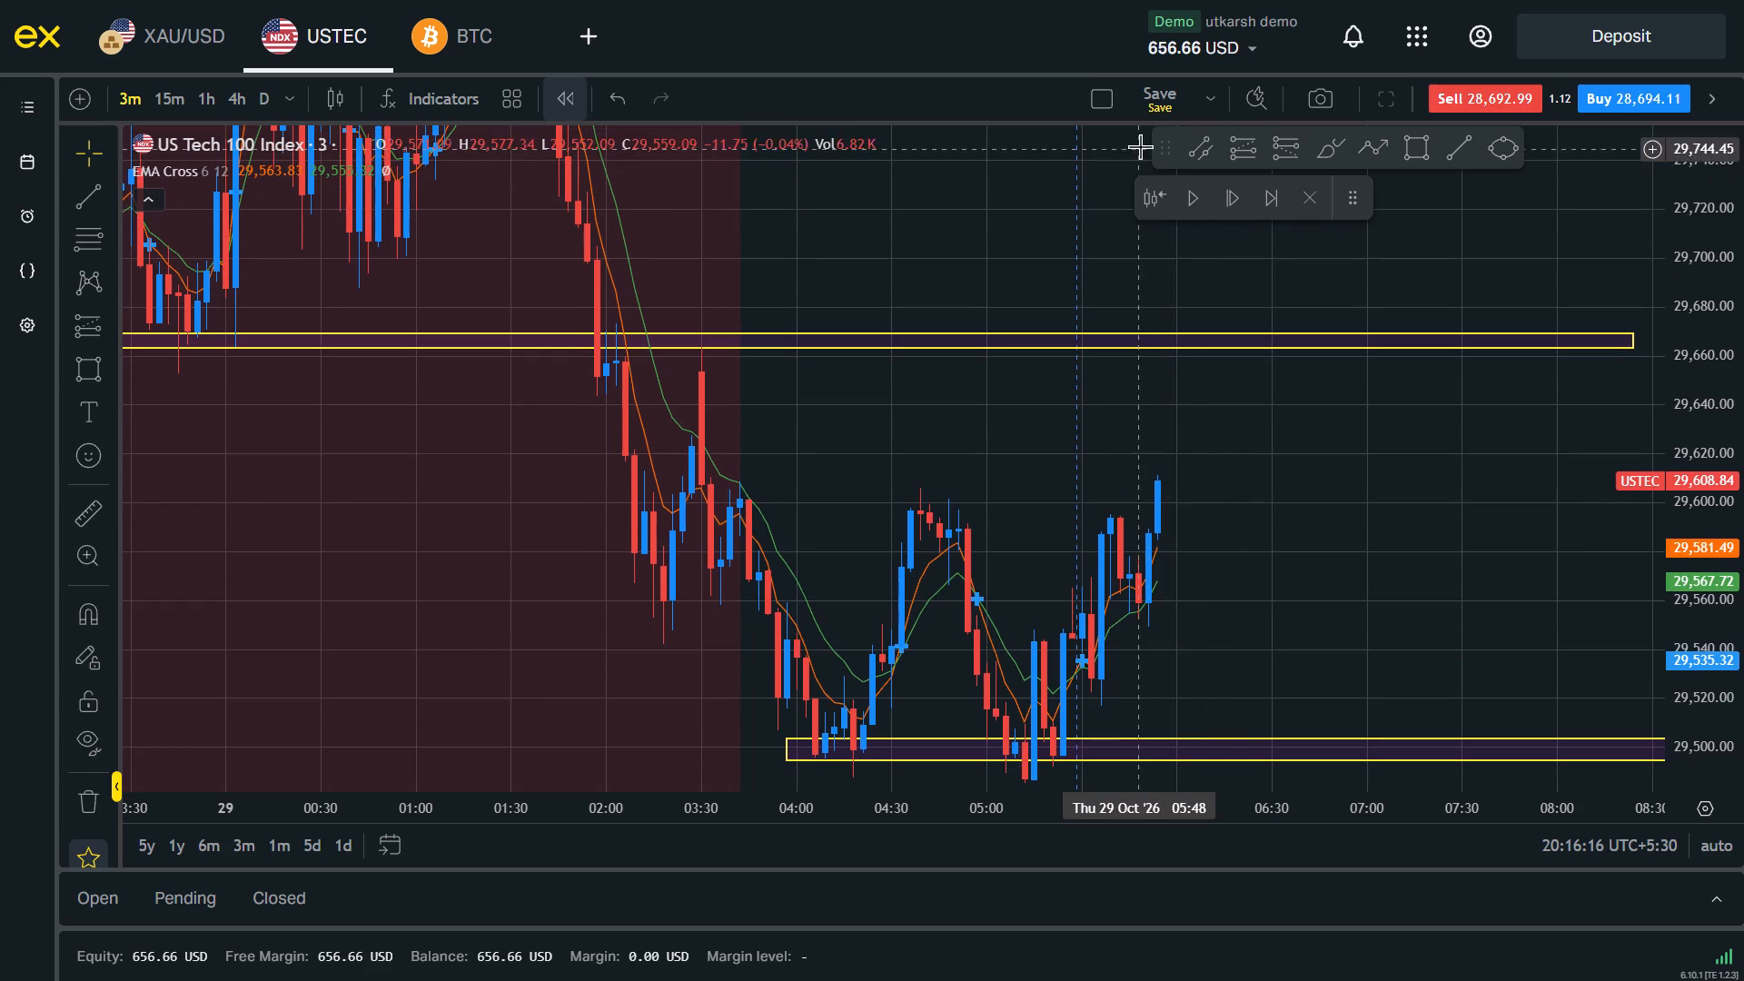
left_click(1242, 145)
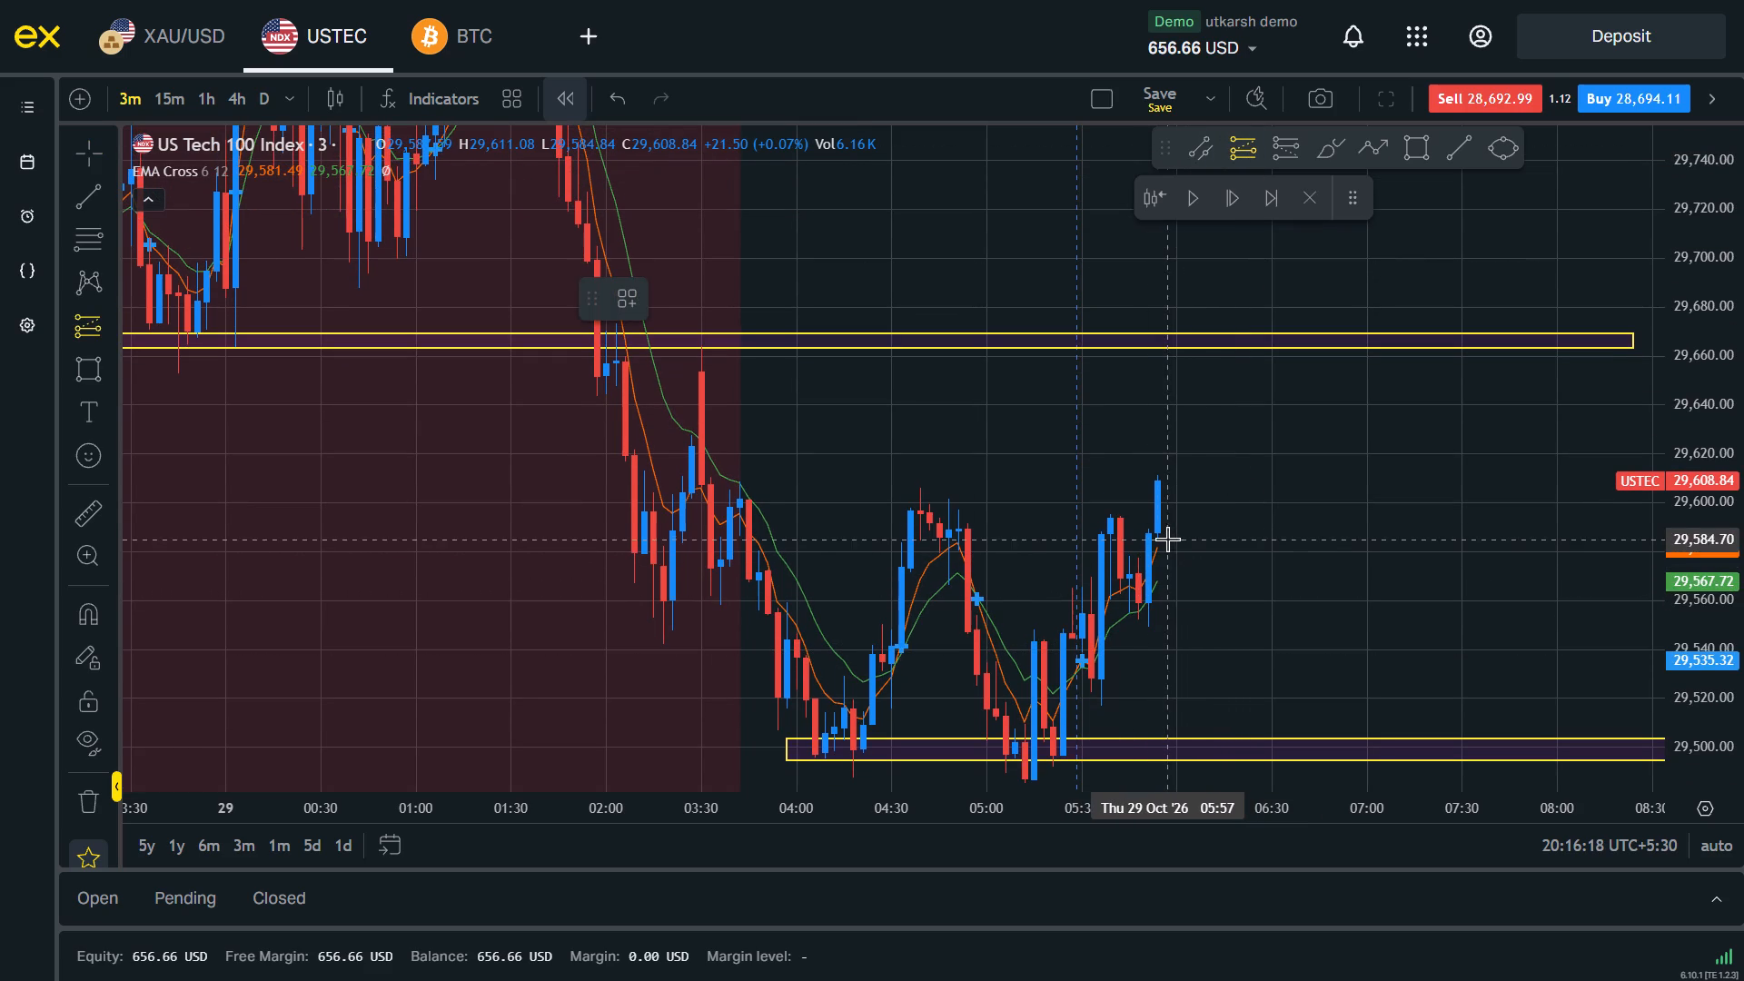
left_click(1157, 530)
left_click_drag(1137, 694, 1137, 683)
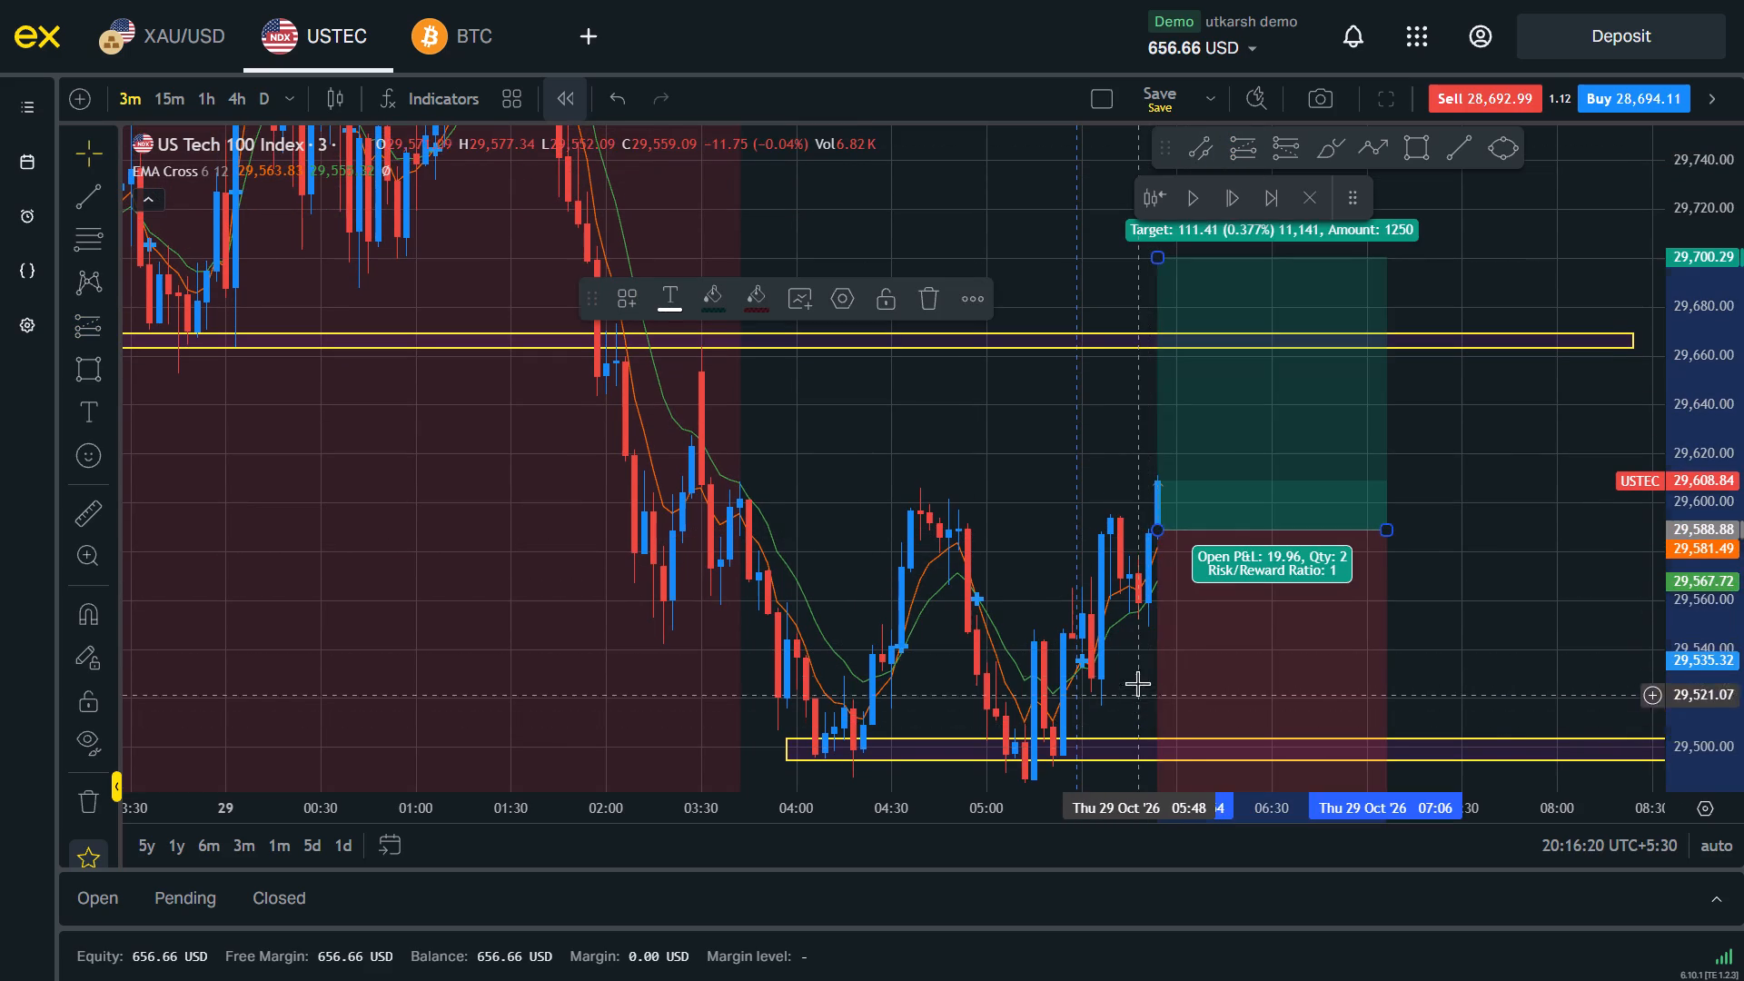
left_click_drag(1137, 683, 1164, 520)
left_click_drag(1180, 647, 1227, 448)
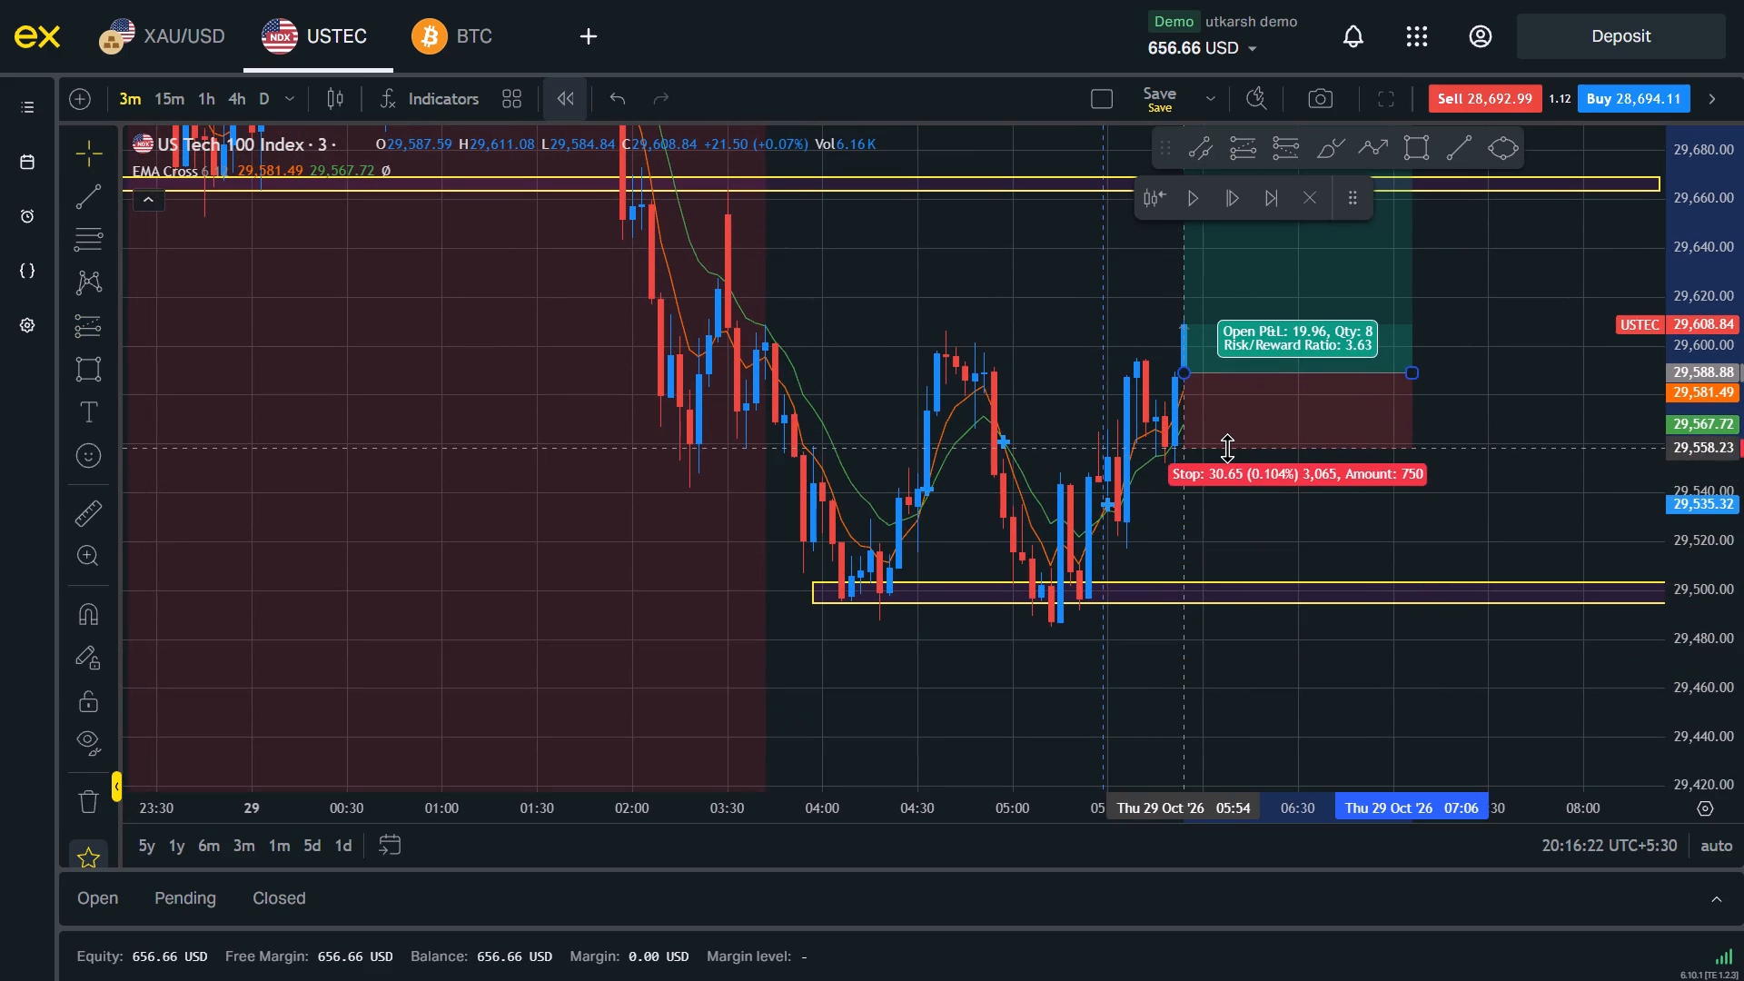
left_click_drag(1227, 448, 1232, 440)
Advance the replay by three candles to follow the long position.
left_click_drag(1261, 555, 1268, 782)
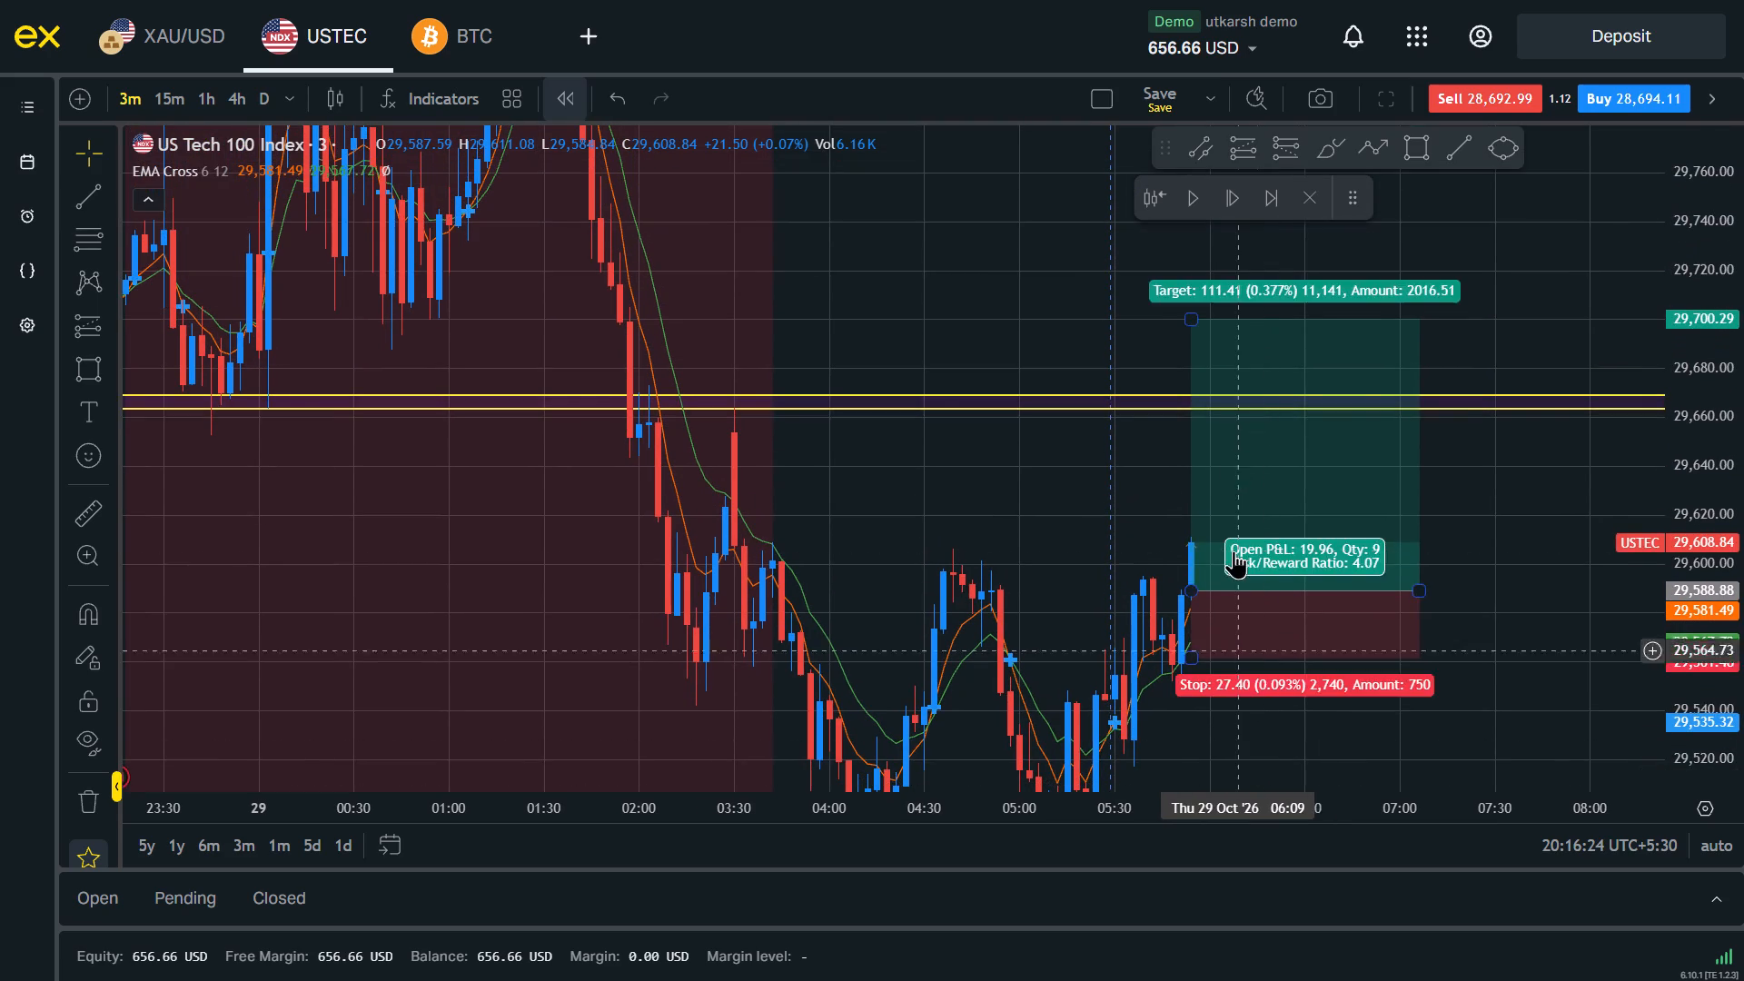
left_click(1229, 192)
left_click(1229, 192)
left_click(1229, 192)
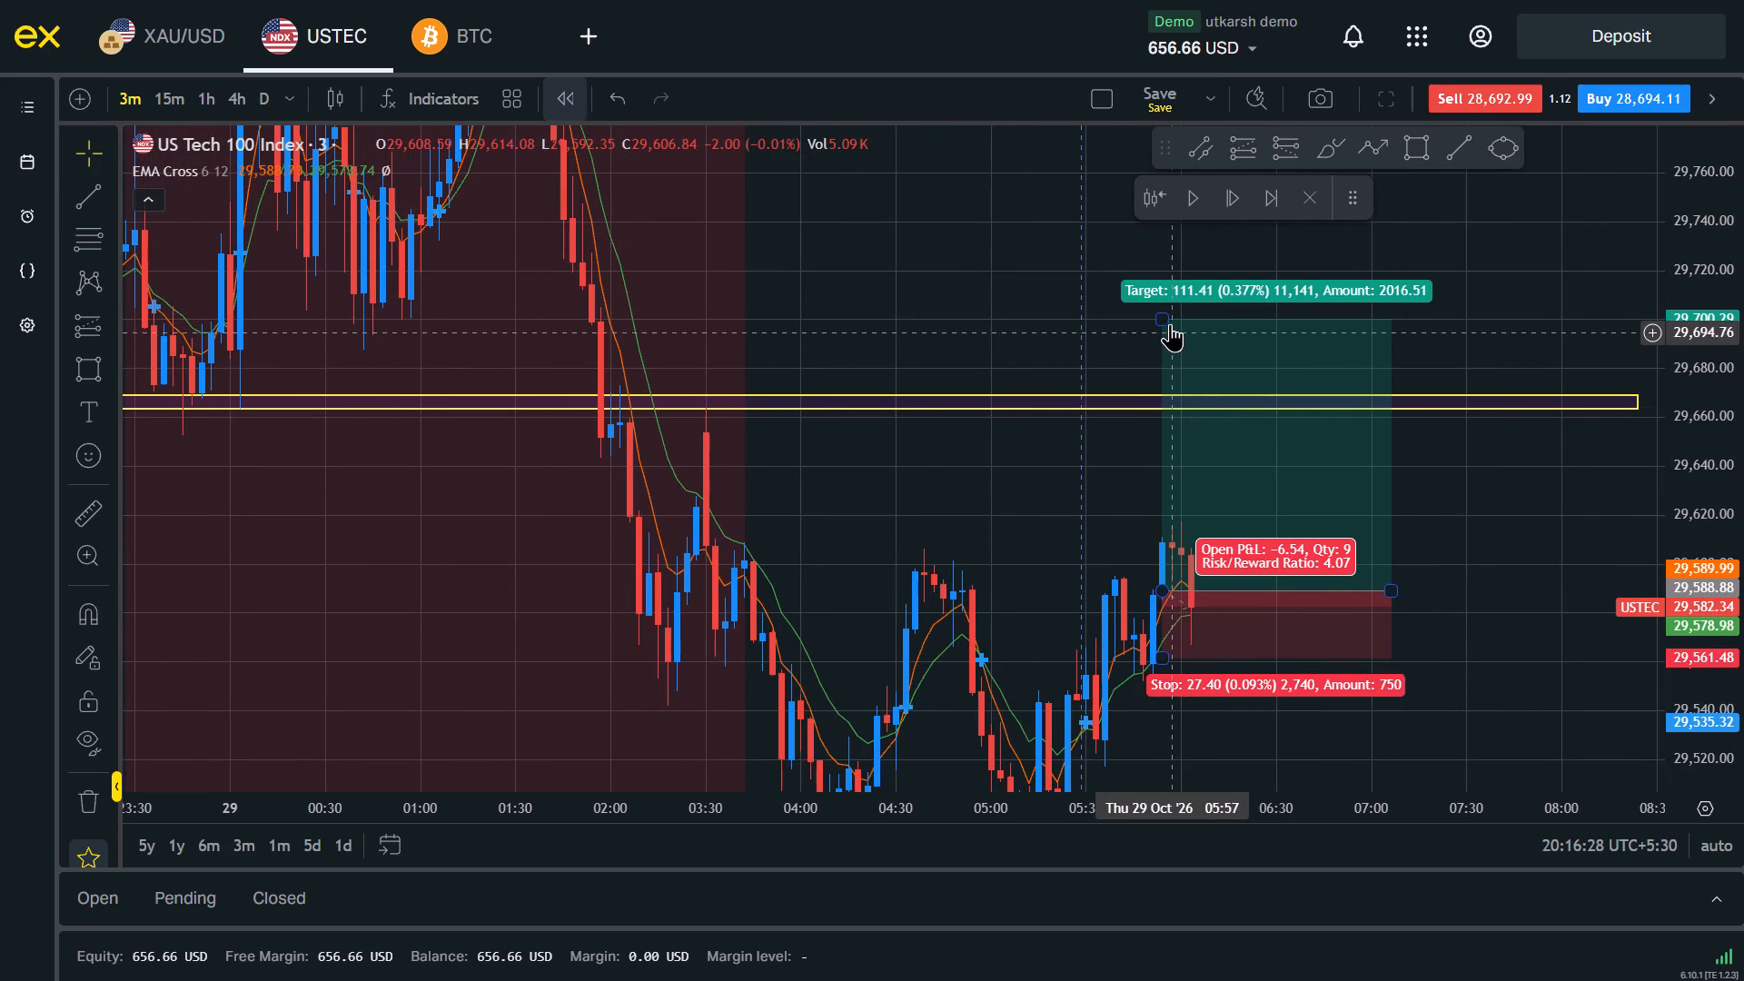
Lower the long position's target to 29,588.89 and shorten its time span to end just before 06:30.
left_click_drag(1166, 318, 1189, 679)
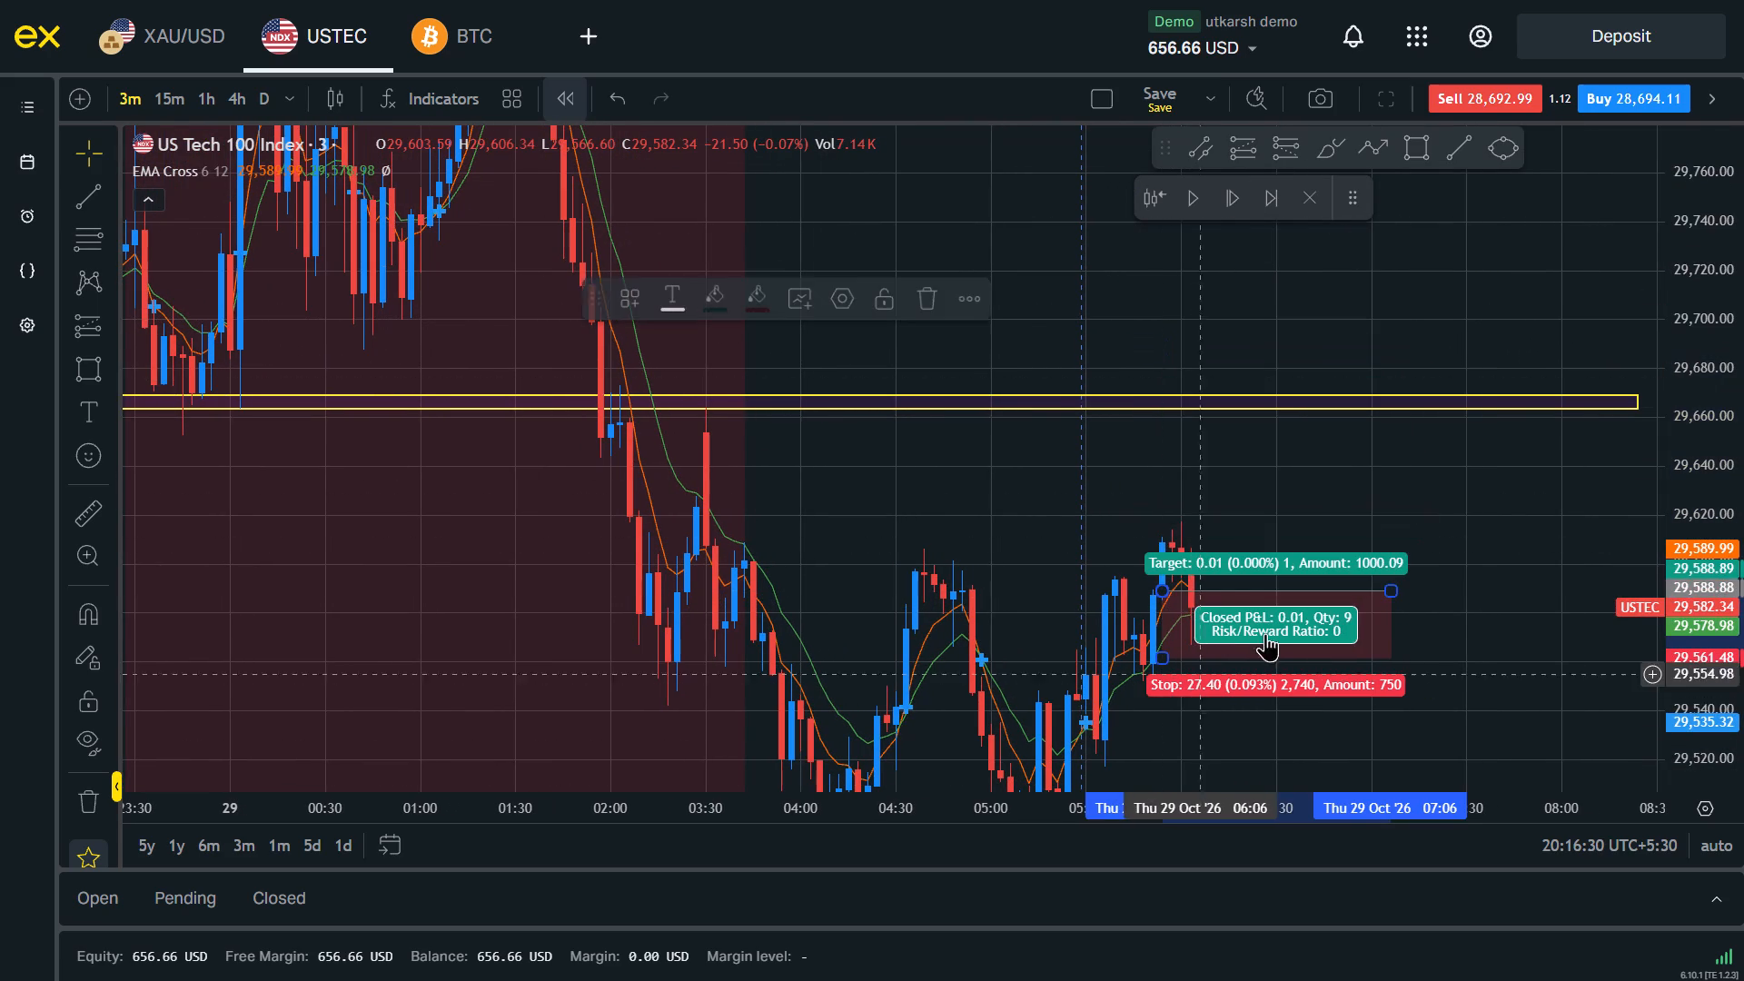
left_click_drag(1387, 586, 1268, 578)
left_click(1511, 640)
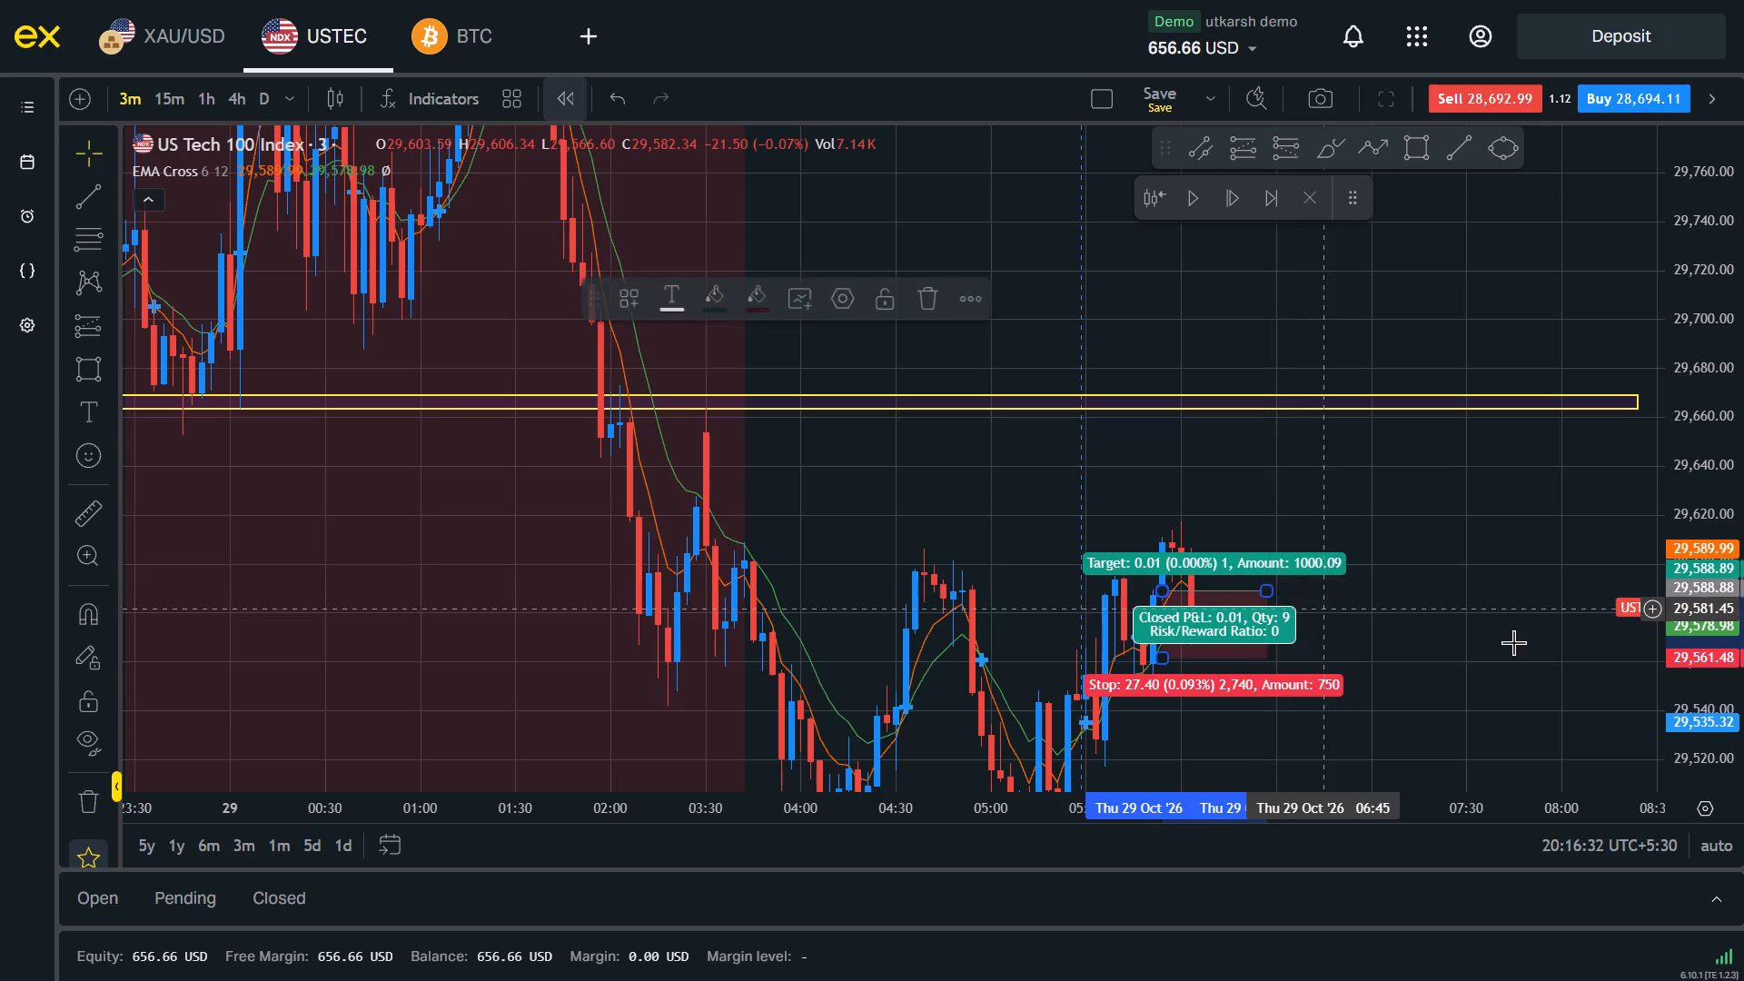
Advance the USTEC replay by ten candles to 06:33 to follow price around the long position.
left_click(1236, 193)
left_click(1236, 193)
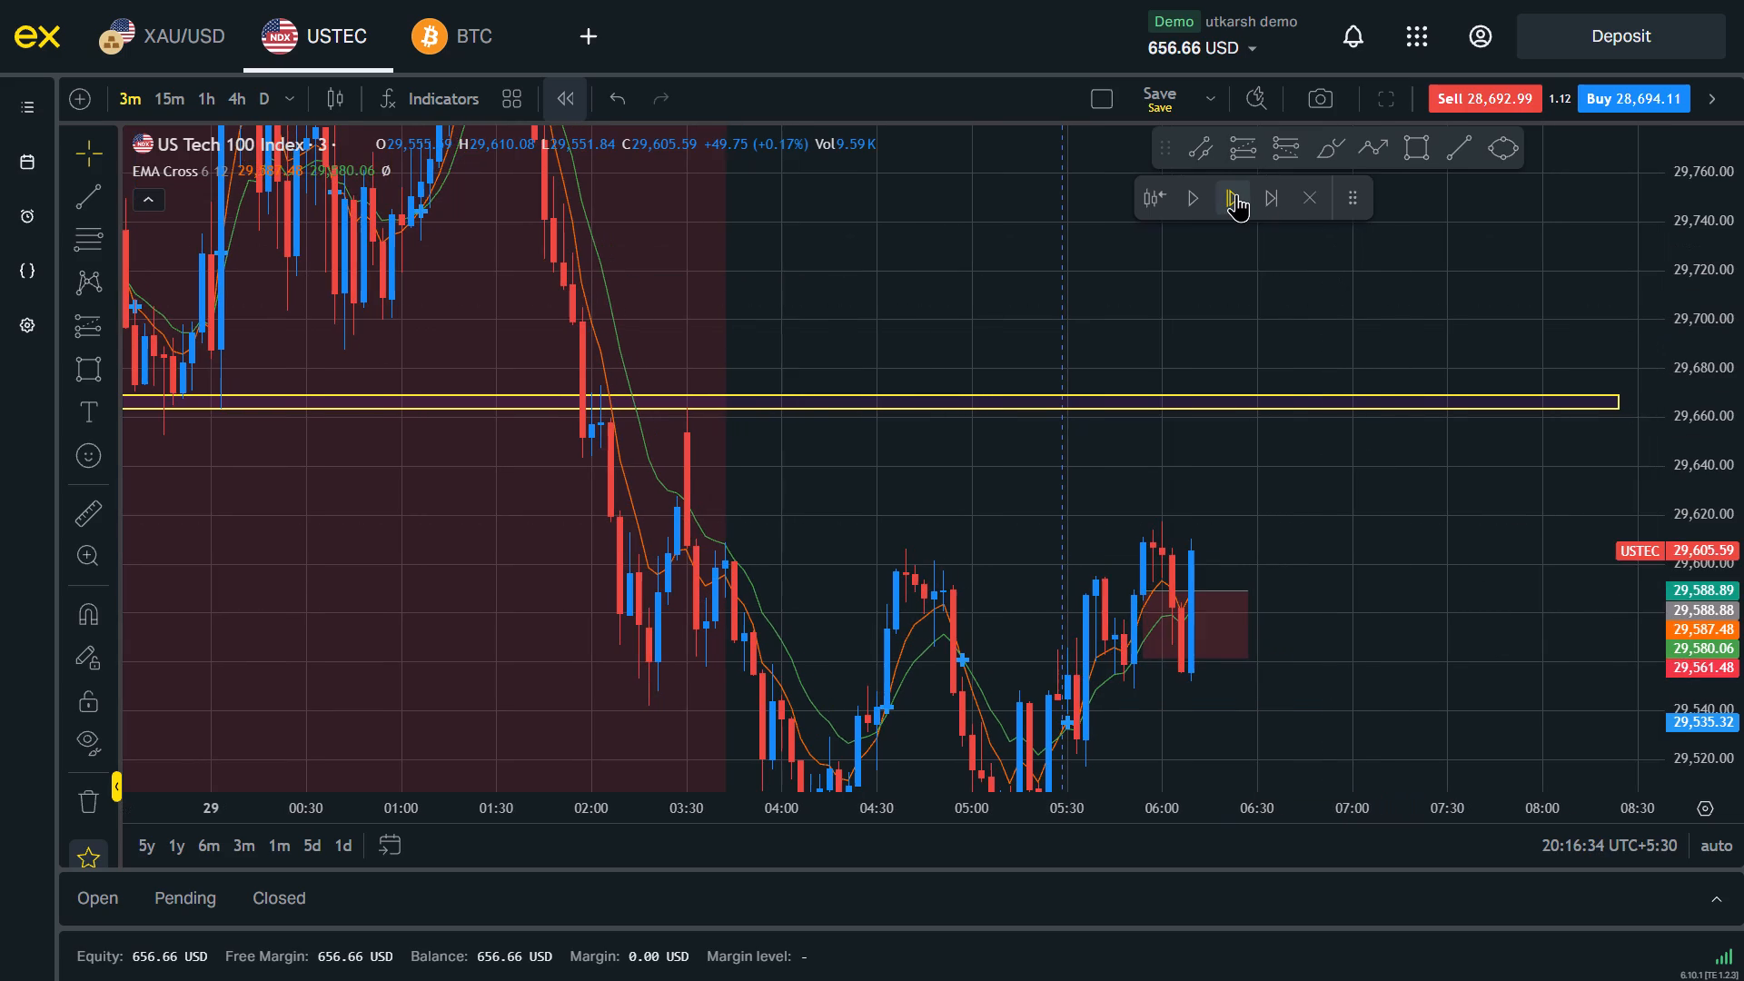
triple_click(1236, 193)
double_click(1236, 193)
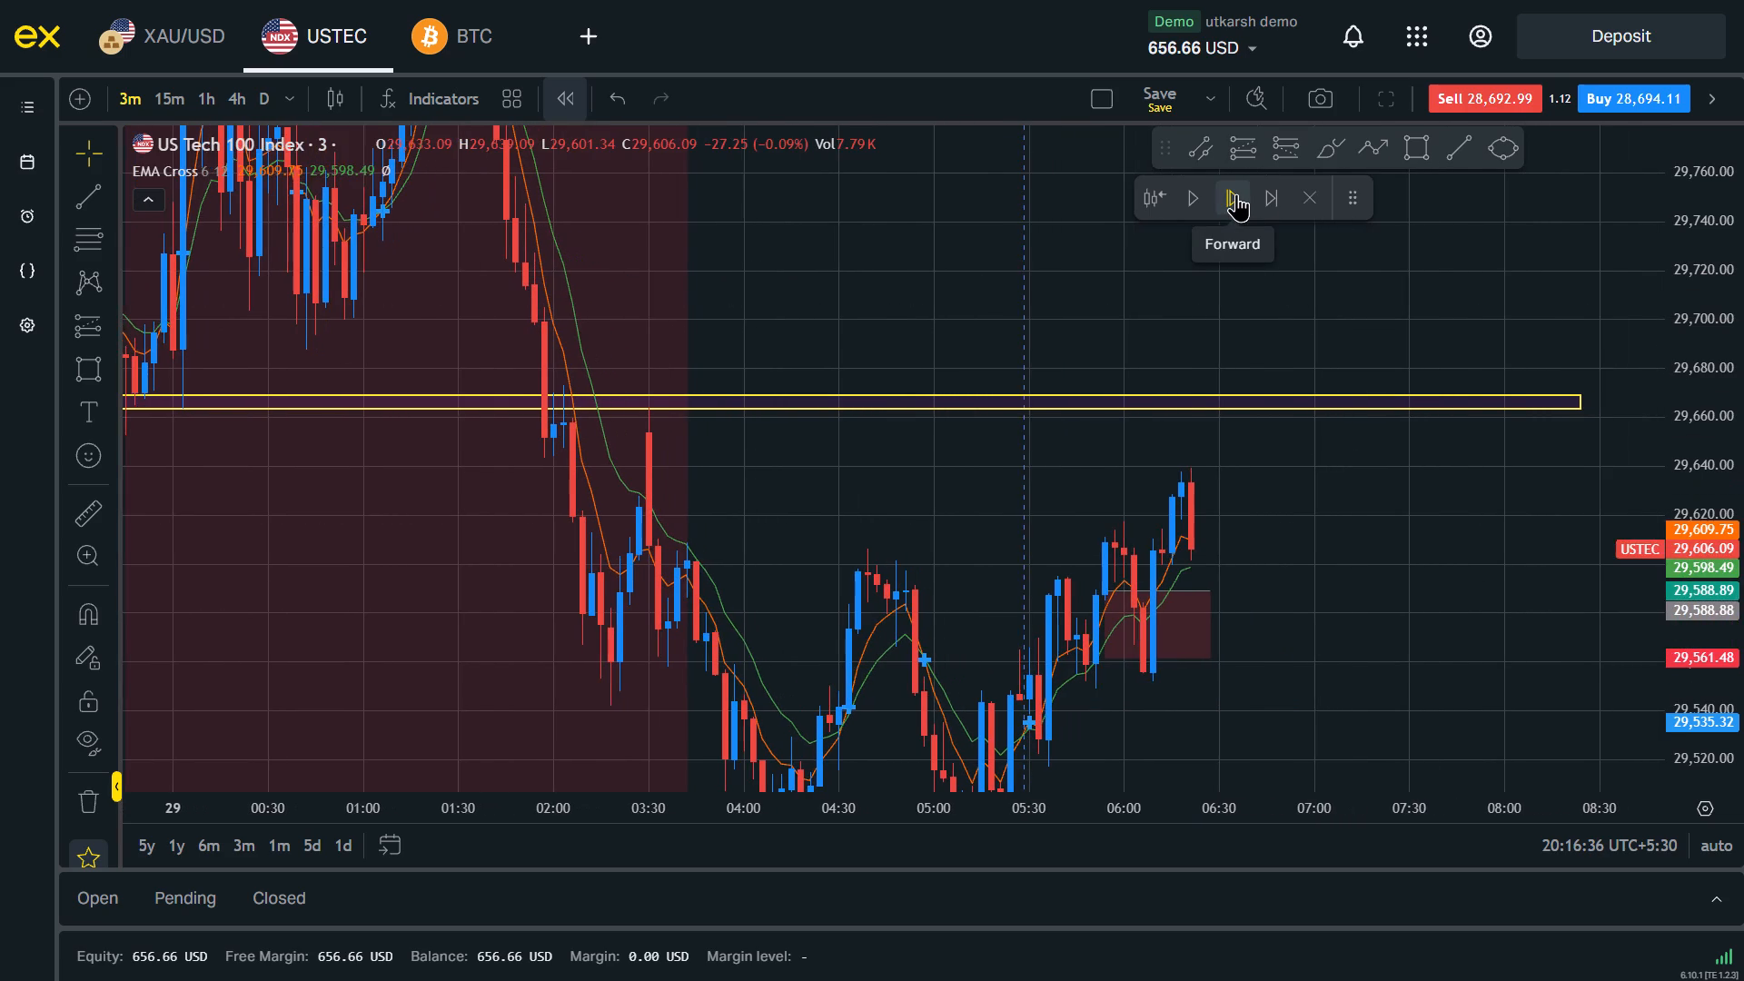
left_click_drag(1207, 594, 1164, 594)
left_click_drag(1283, 667, 1292, 674)
left_click_drag(1318, 677, 1416, 573)
left_click_drag(1743, 404, 1714, 489)
left_click(1529, 509)
scroll(1509, 509, "up", 1)
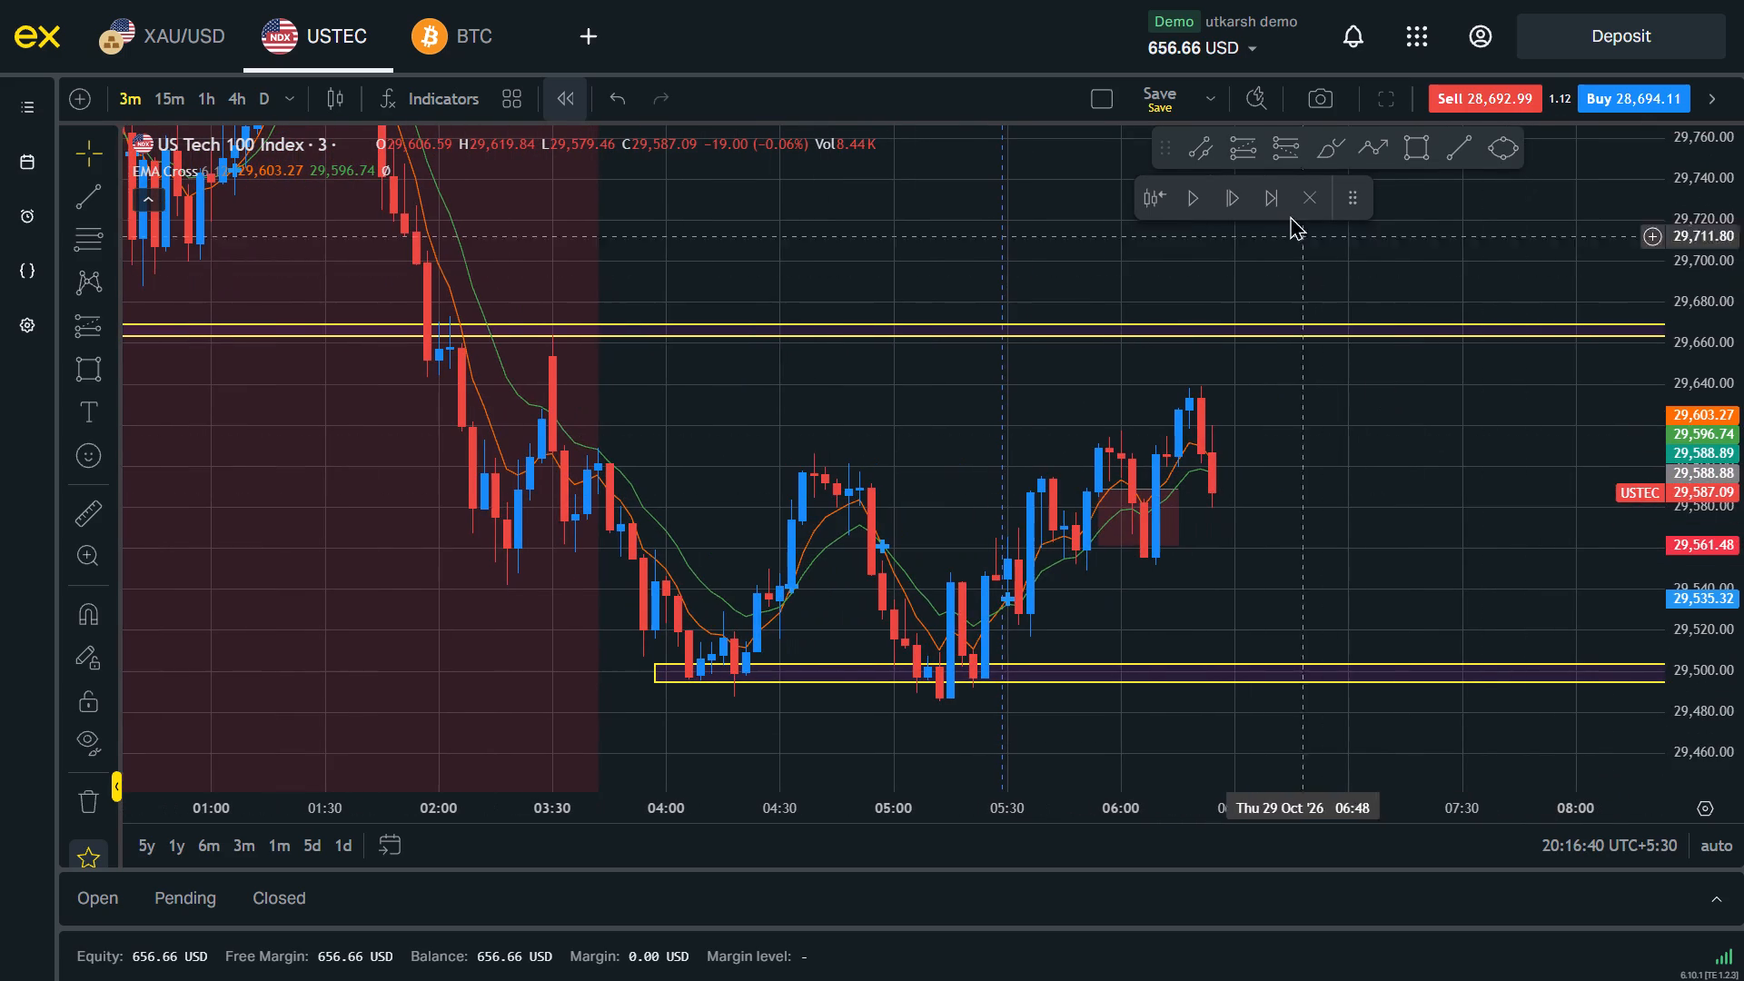
left_click(1239, 204)
left_click(1239, 204)
left_click(1239, 204)
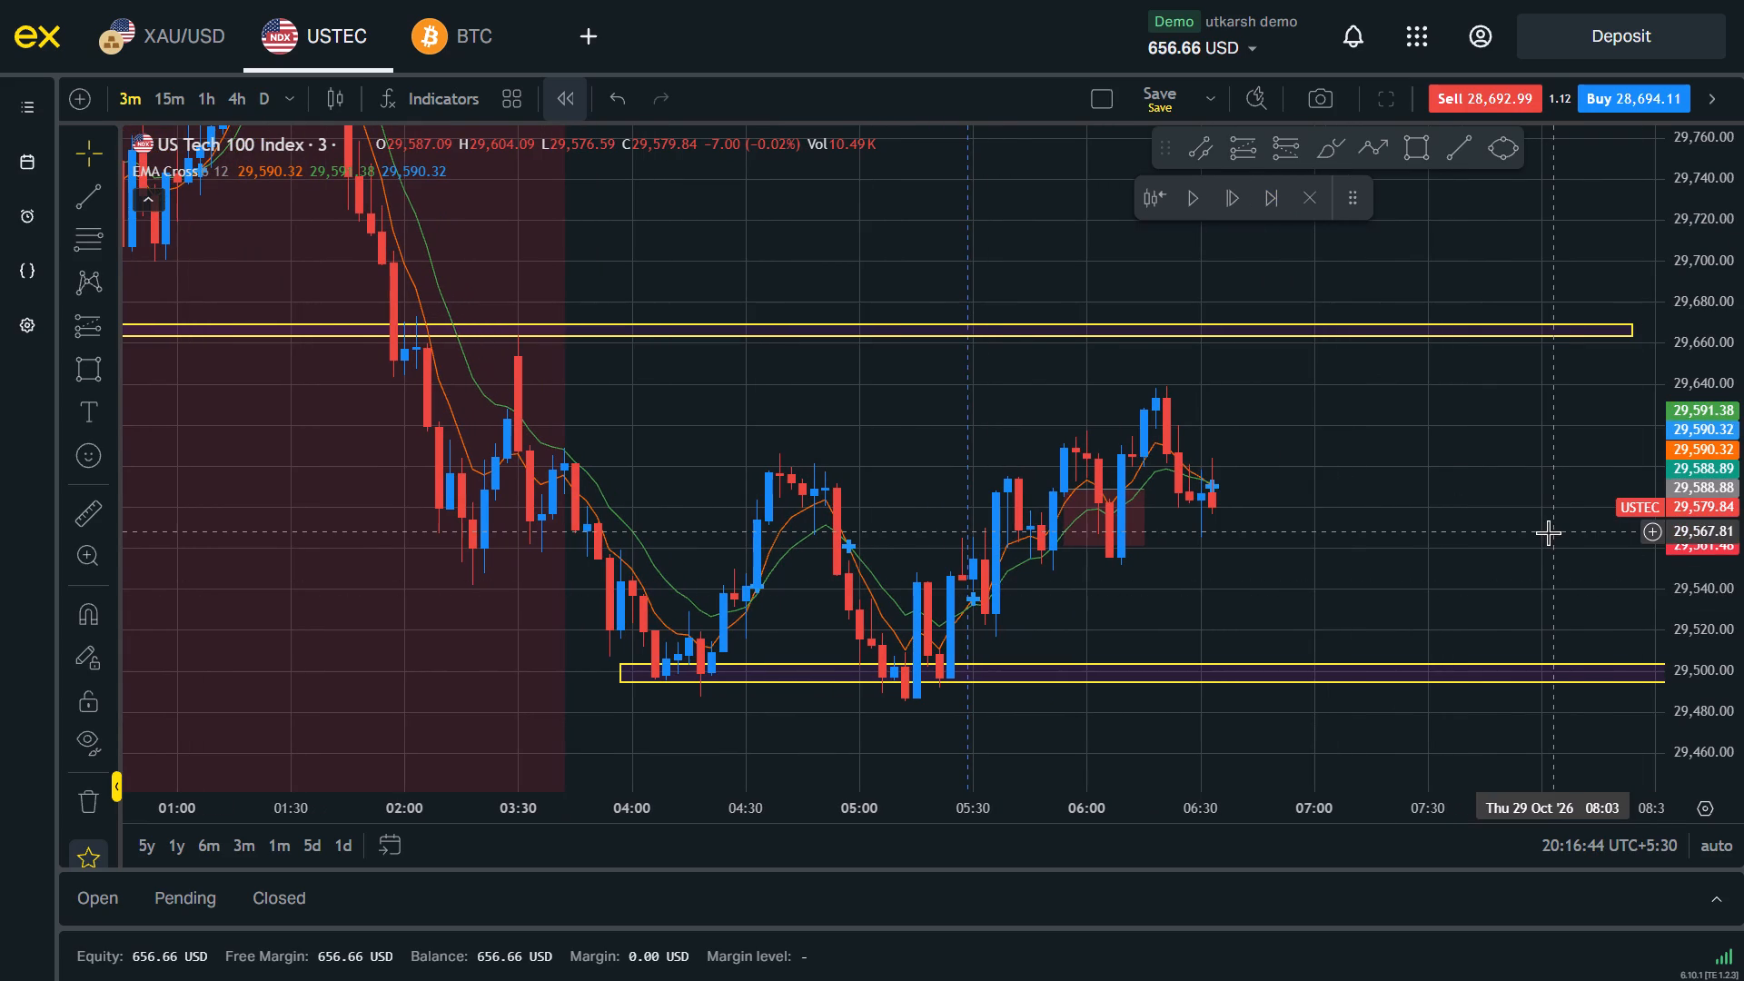
Advance the replay by fourteen candles to the 07:15 candle.
left_click_drag(1743, 652, 1659, 176)
scroll(1456, 508, "down", 5)
left_click_drag(1742, 323, 1743, 484)
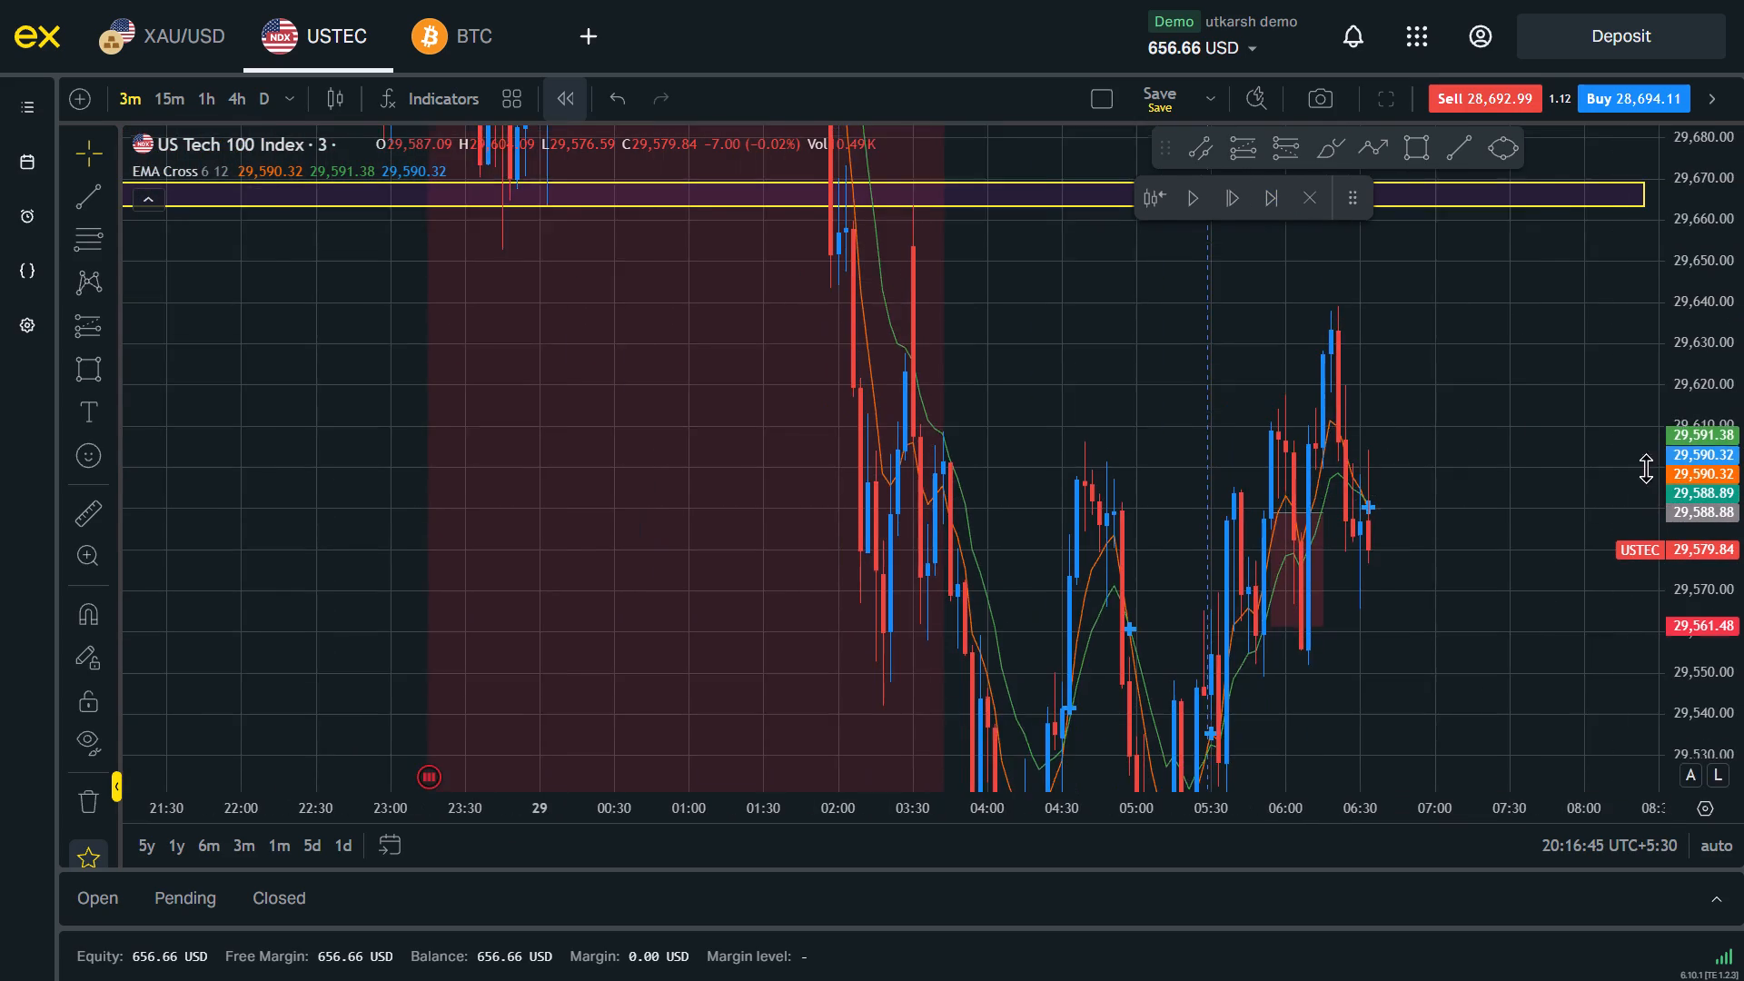
scroll(1541, 431, "up", 2)
left_click_drag(1430, 384, 1432, 393)
left_click_drag(1743, 348, 1743, 550)
scroll(1534, 493, "up", 1)
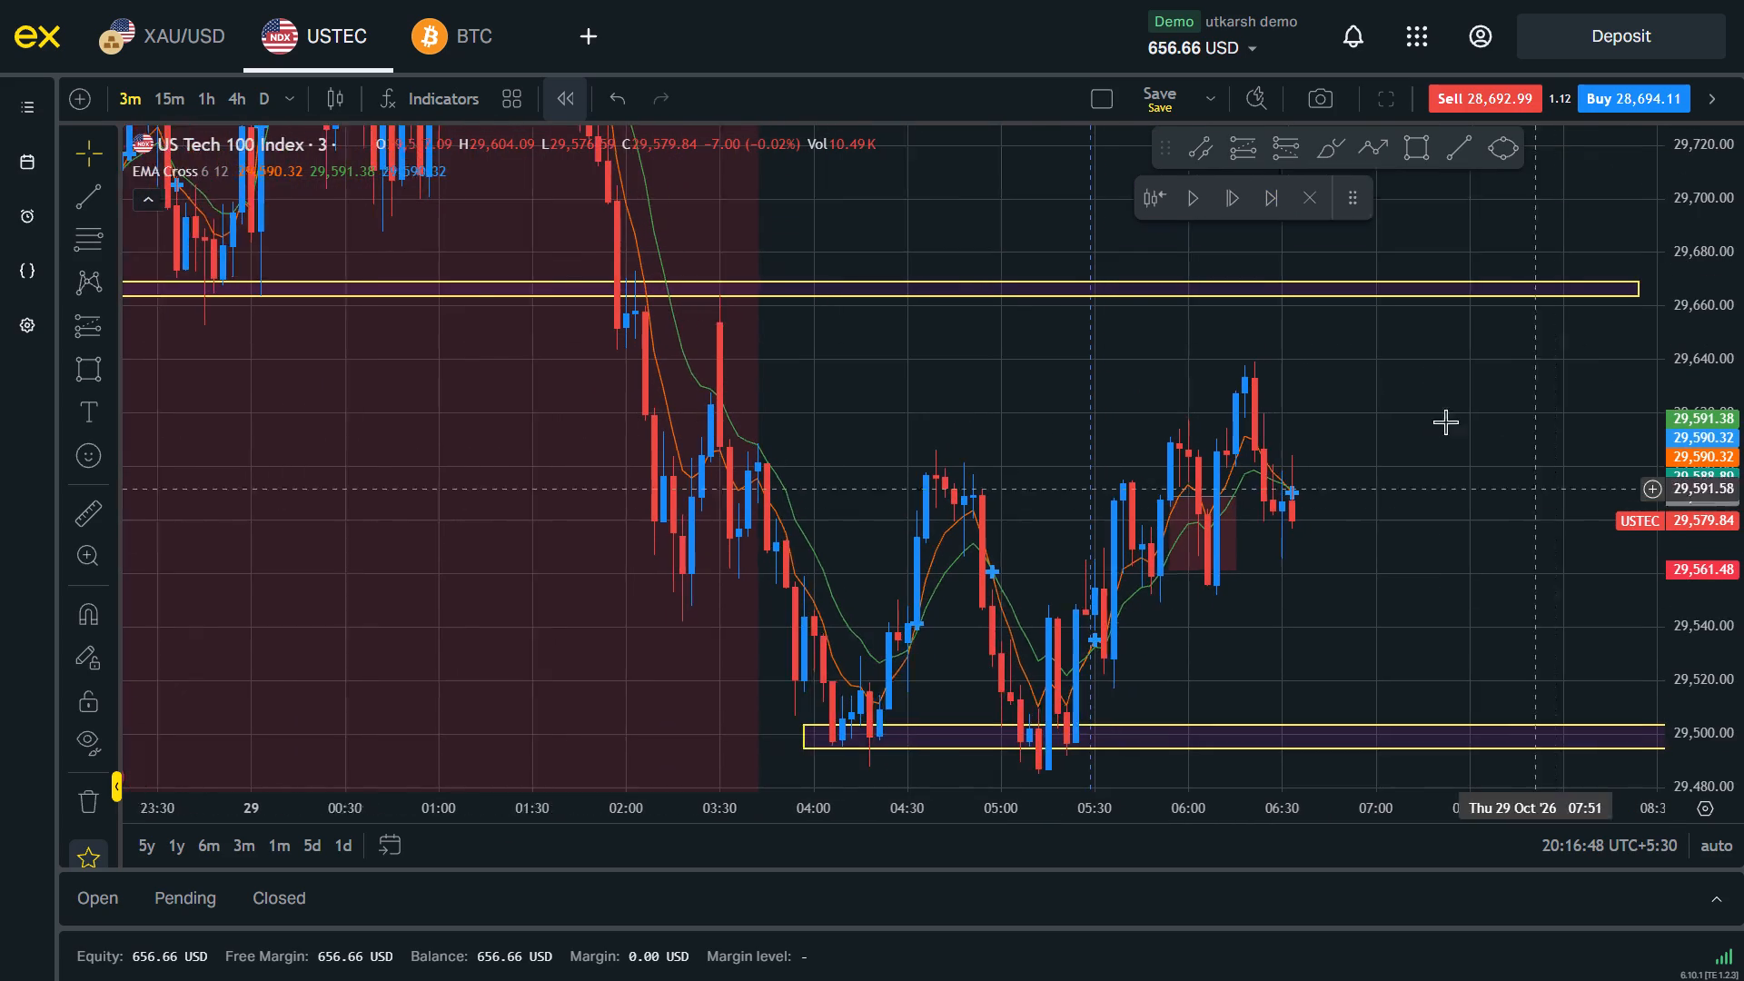
scroll(1445, 421, "up", 1)
triple_click(1227, 198)
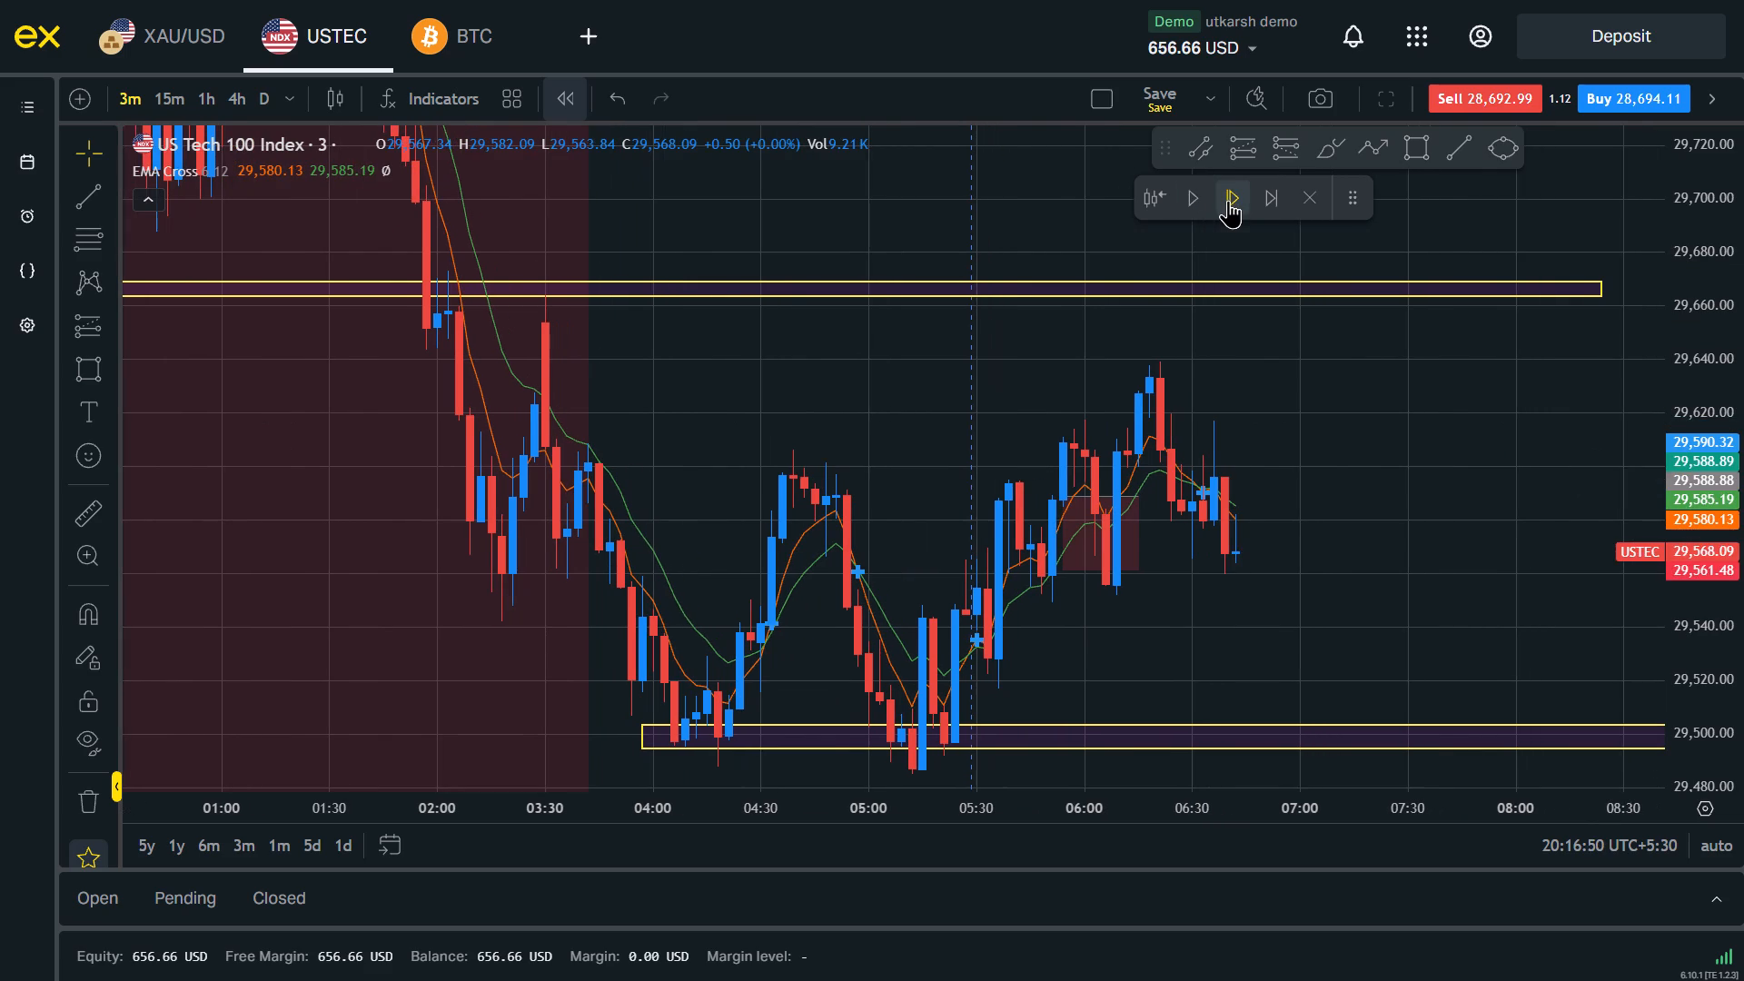
left_click(1228, 200)
left_click(1228, 200)
triple_click(1228, 200)
triple_click(1228, 200)
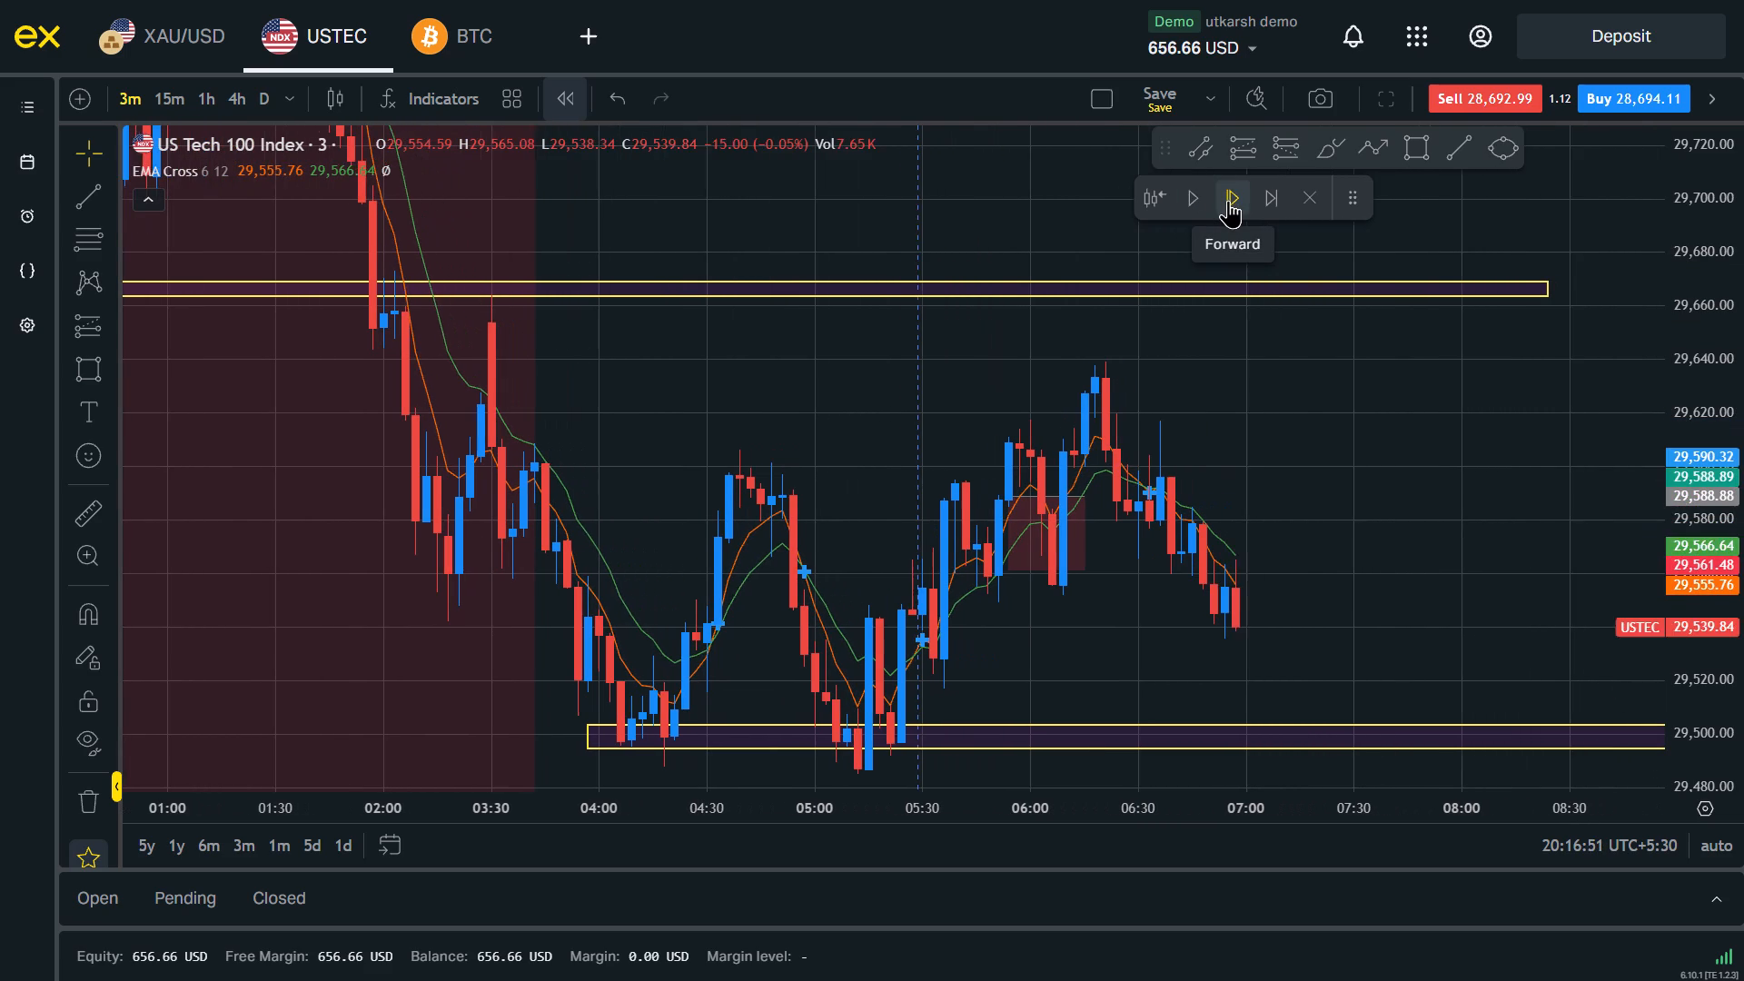
triple_click(1228, 200)
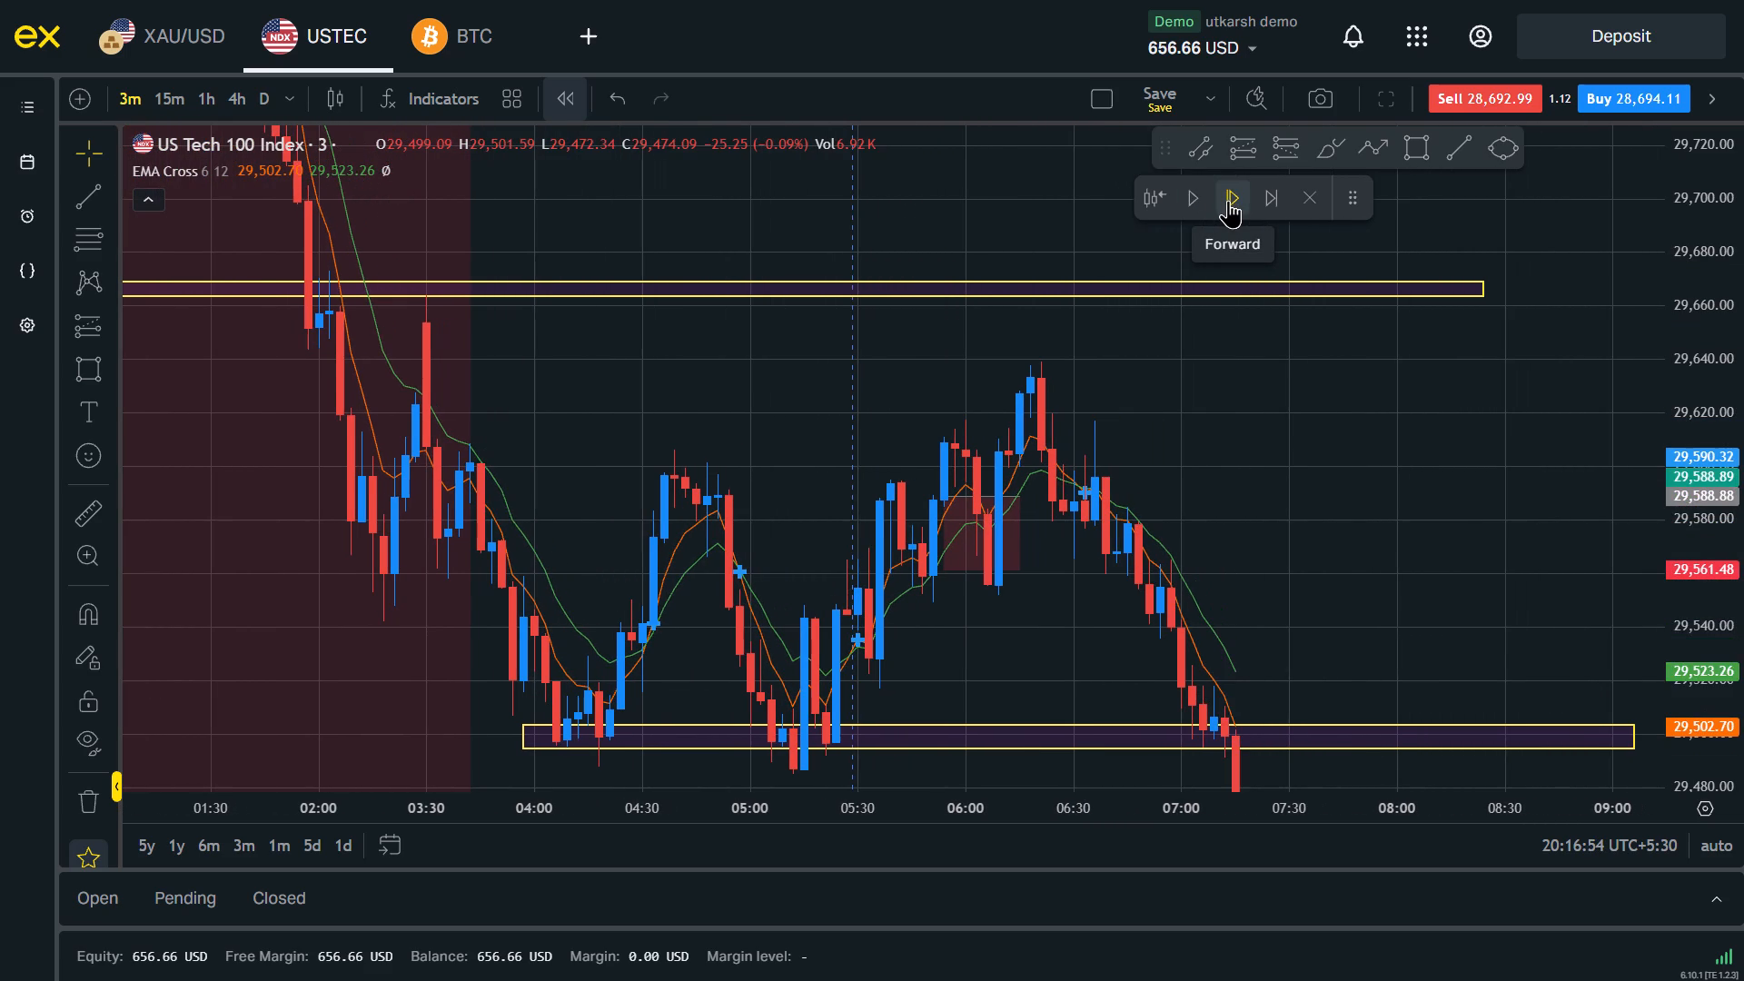
Advance the replay by eighteen candles to the 08:09 candle.
left_click_drag(1346, 682, 1329, 489)
scroll(1325, 489, "down", 4)
left_click_drag(1519, 330, 1530, 514)
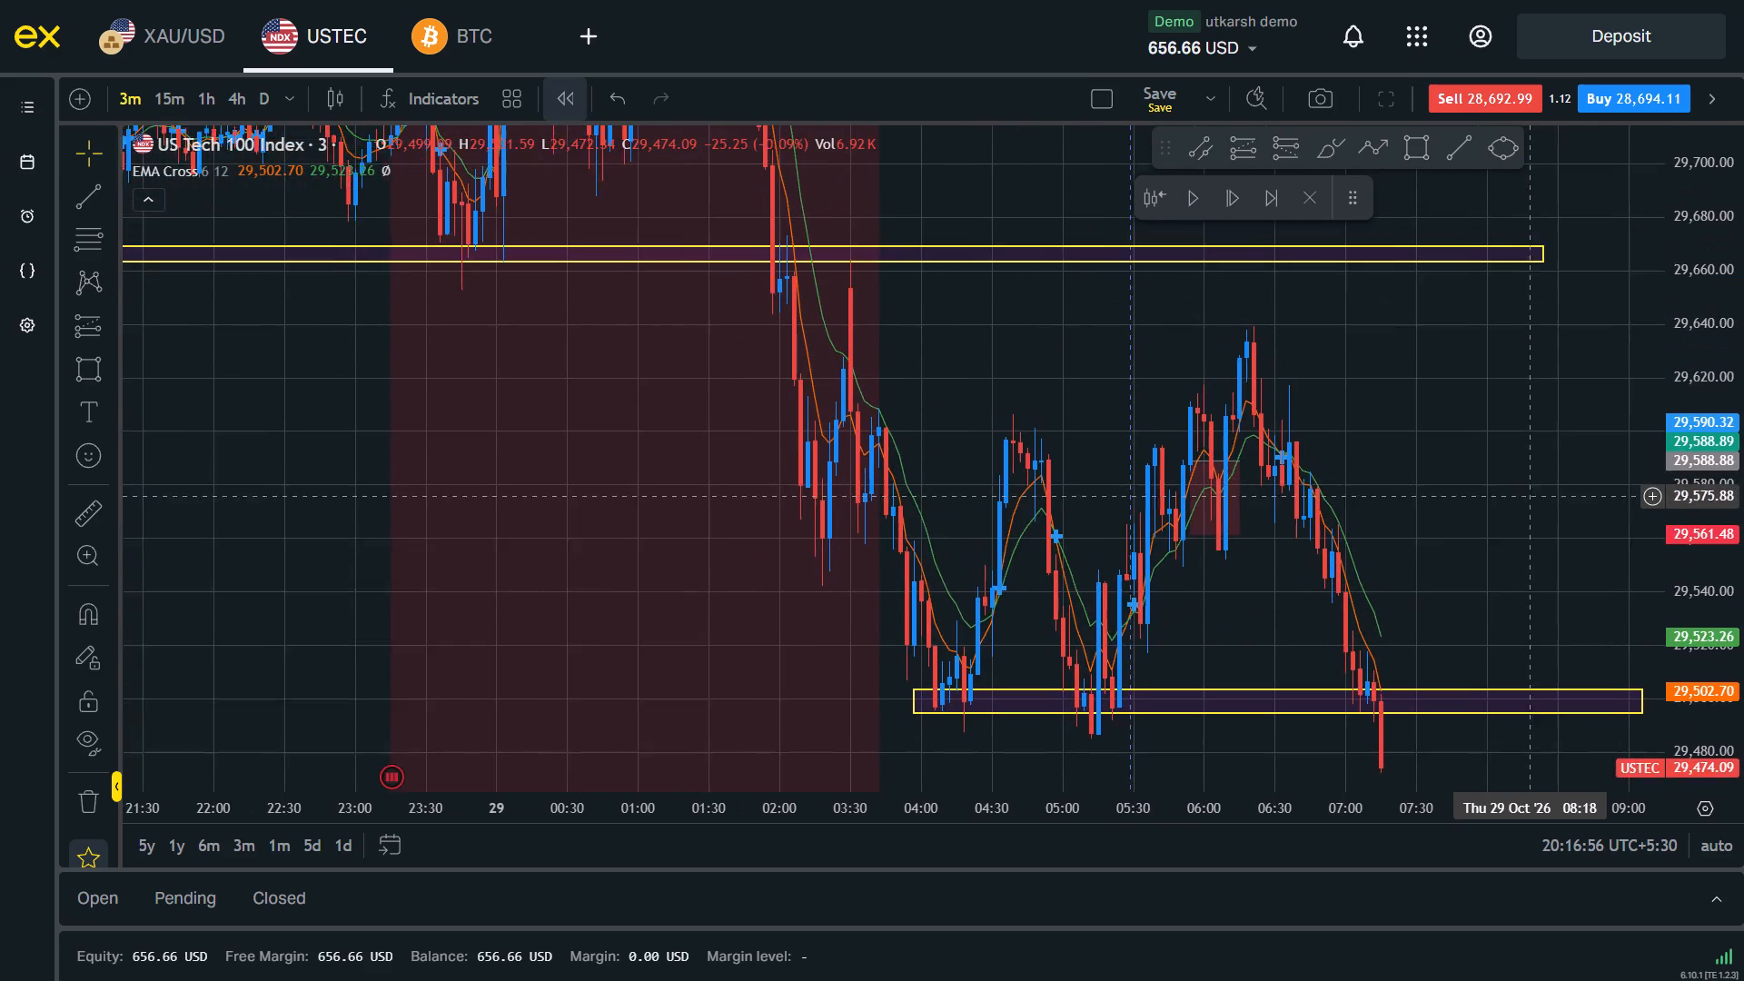
left_click_drag(1530, 514, 1531, 520)
scroll(1521, 520, "up", 3)
left_click_drag(1281, 441, 1289, 309)
left_click_drag(1743, 361, 1743, 578)
triple_click(1229, 203)
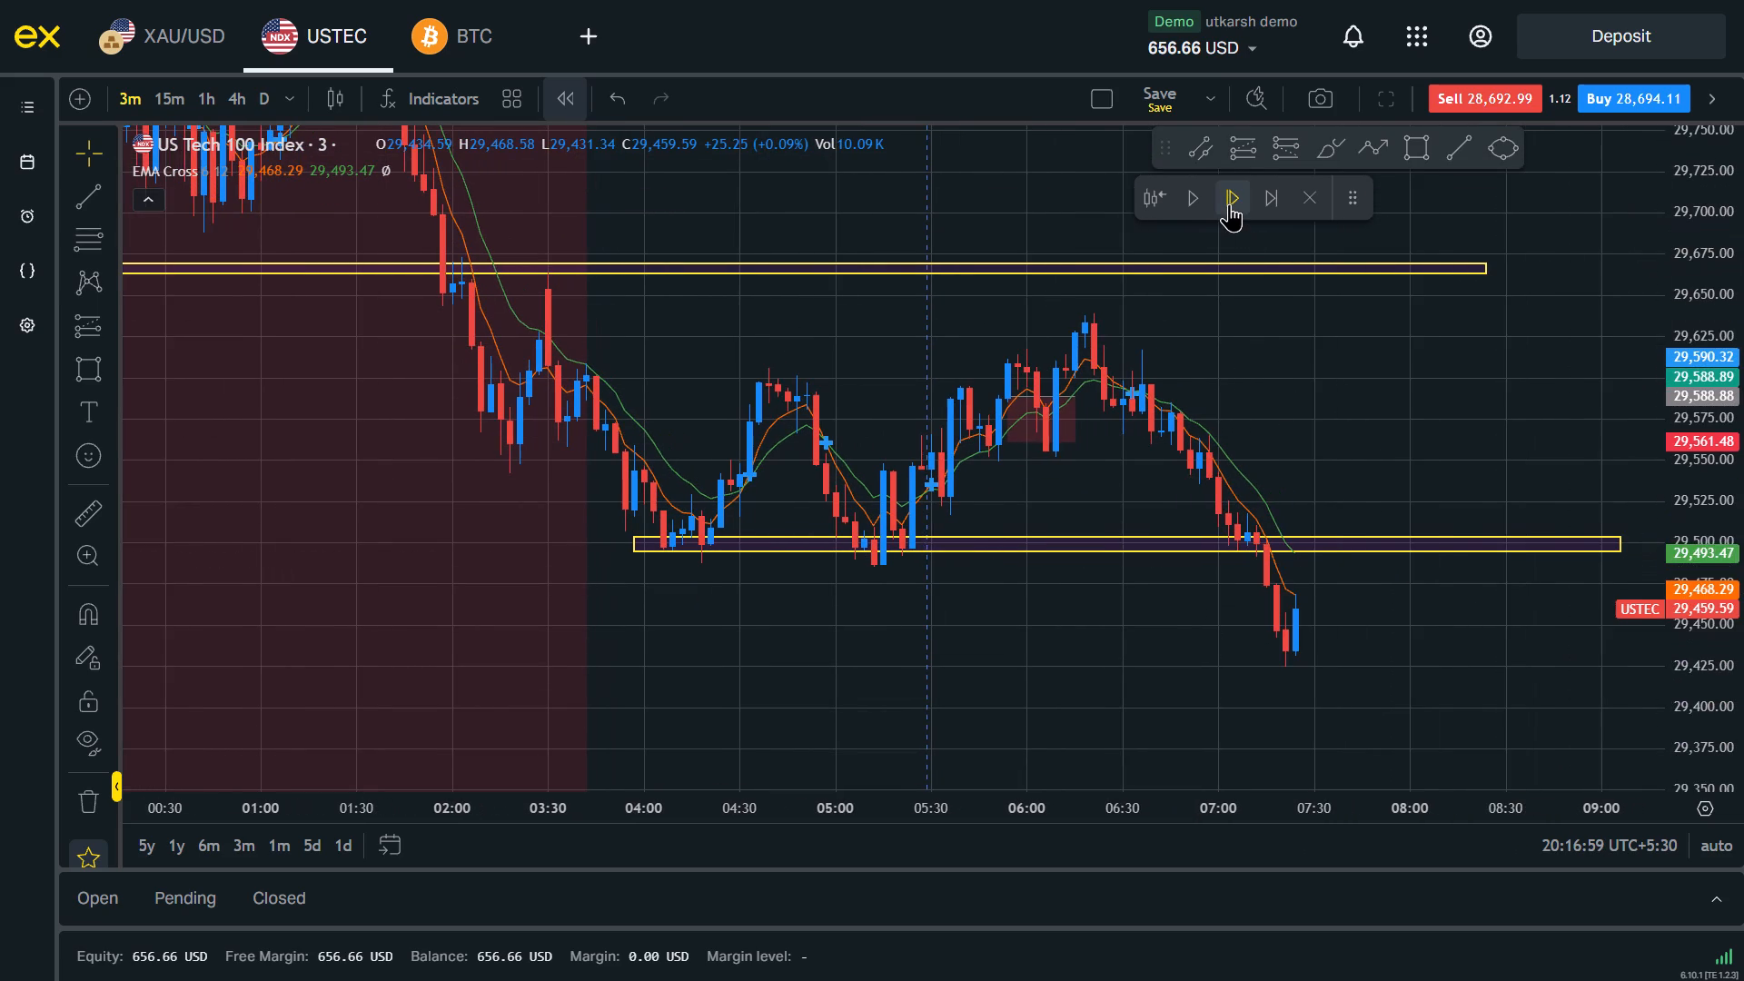
triple_click(1229, 203)
triple_click(1229, 203)
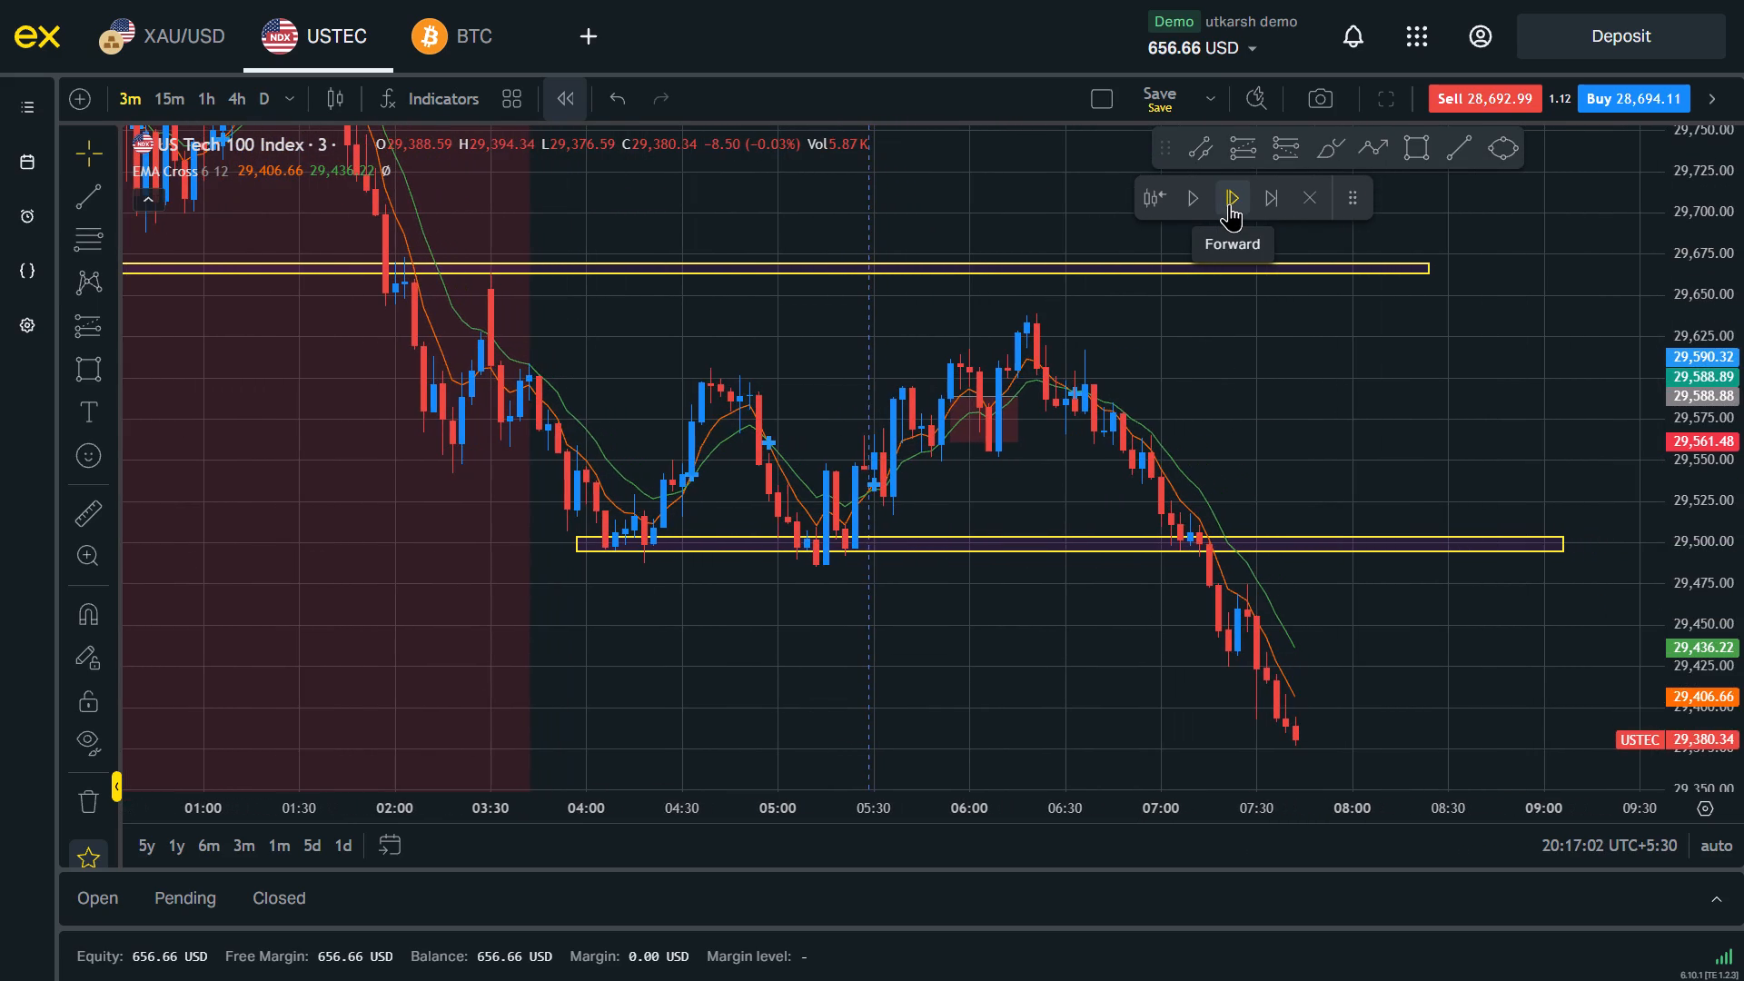
left_click(1229, 203)
double_click(1229, 203)
left_click(1229, 203)
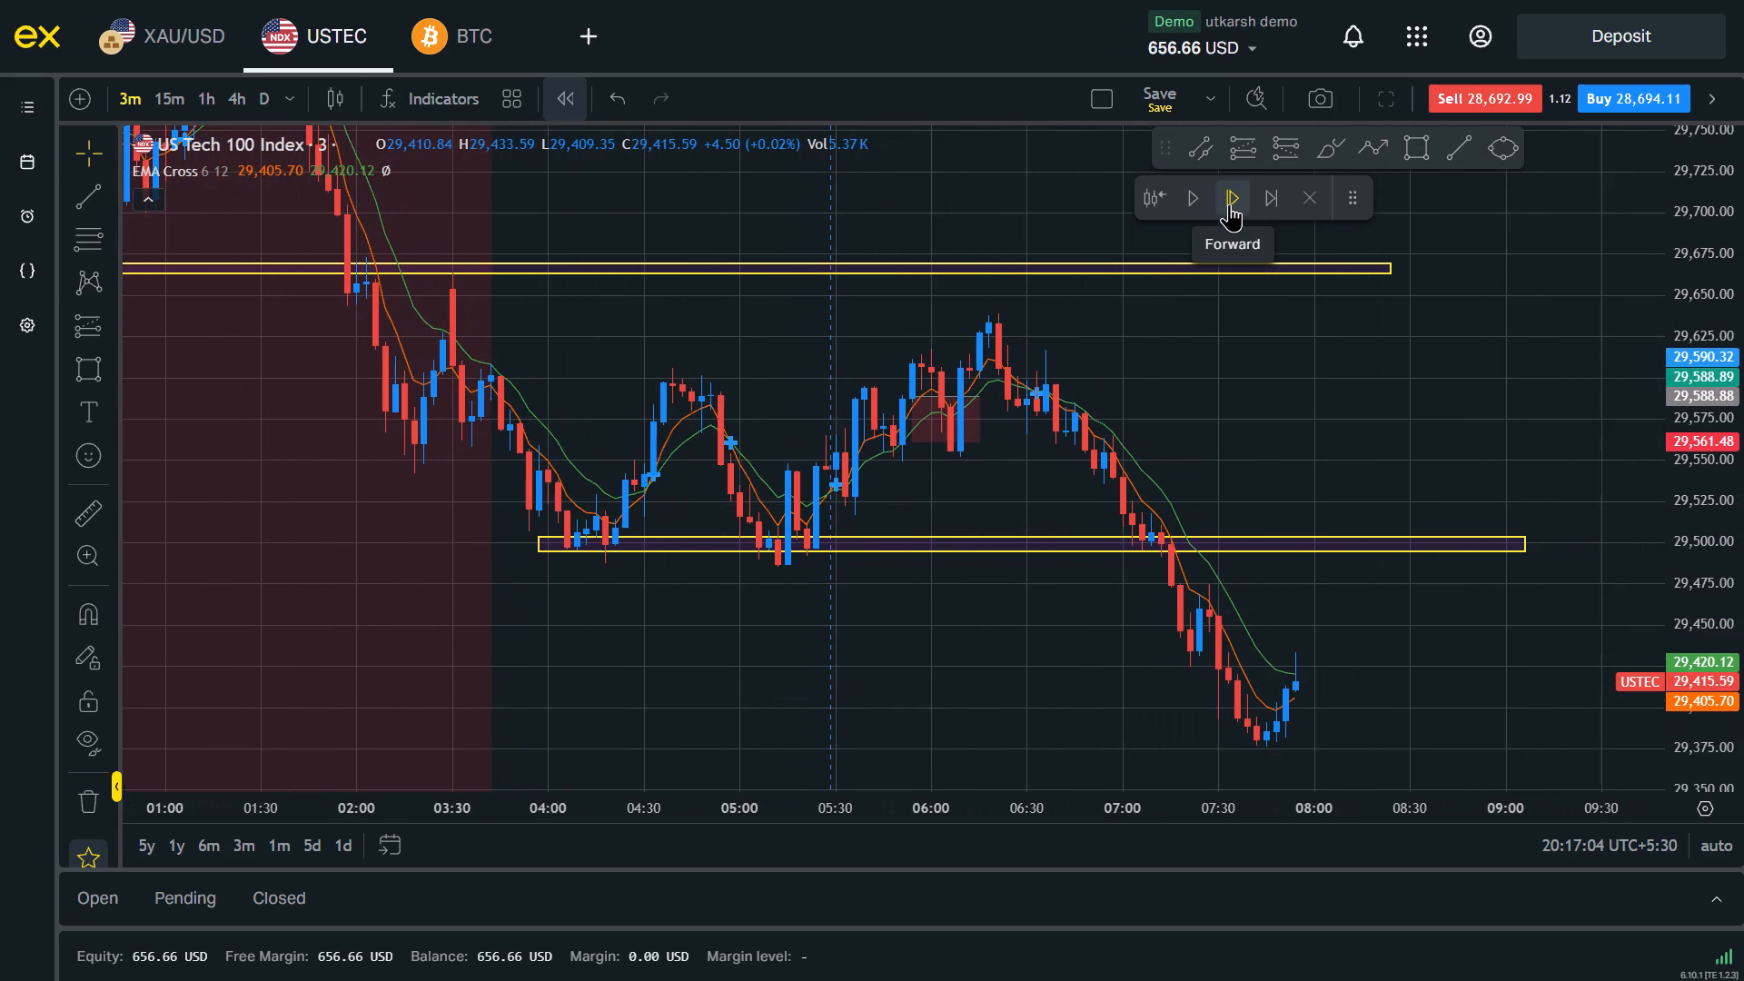
left_click(1229, 203)
left_click(1229, 203)
left_click(1229, 203)
left_click(1229, 203)
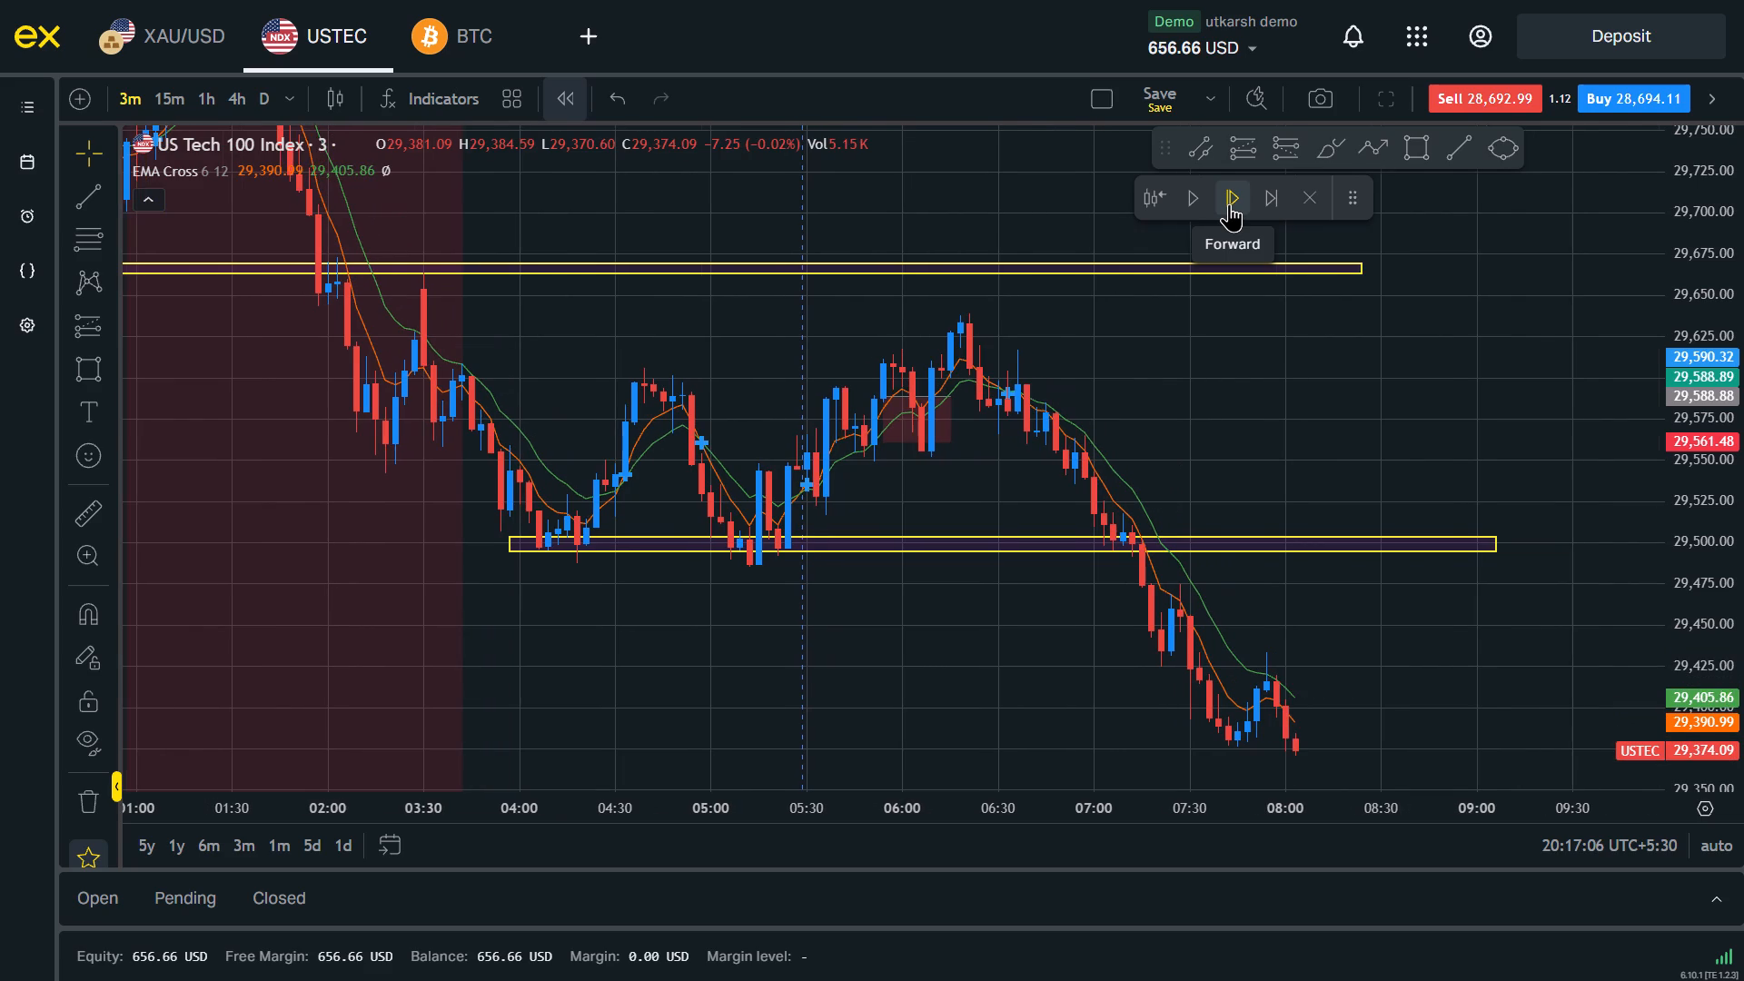
left_click(1229, 203)
Examine the price action around the long position and the decline after 06:30 for a possible short entry.
left_click_drag(1163, 401, 1427, 471)
left_click_drag(1743, 619, 1742, 453)
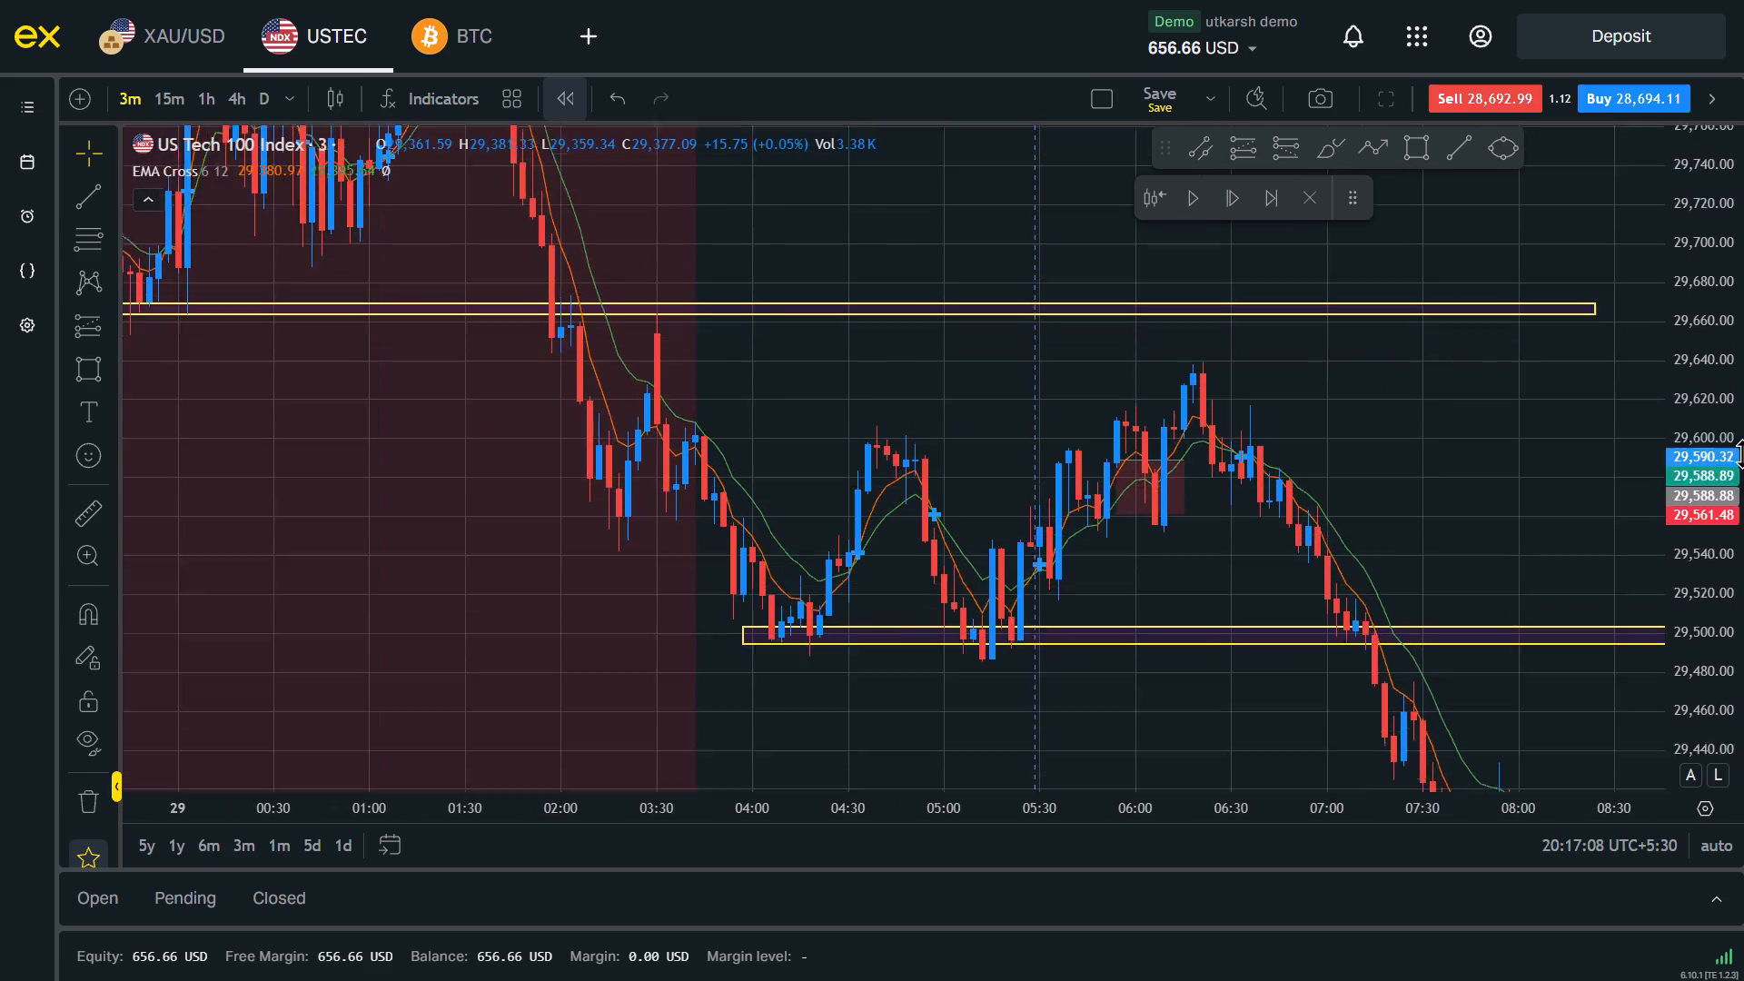
left_click_drag(1742, 453, 1703, 285)
scroll(1578, 357, "up", 3)
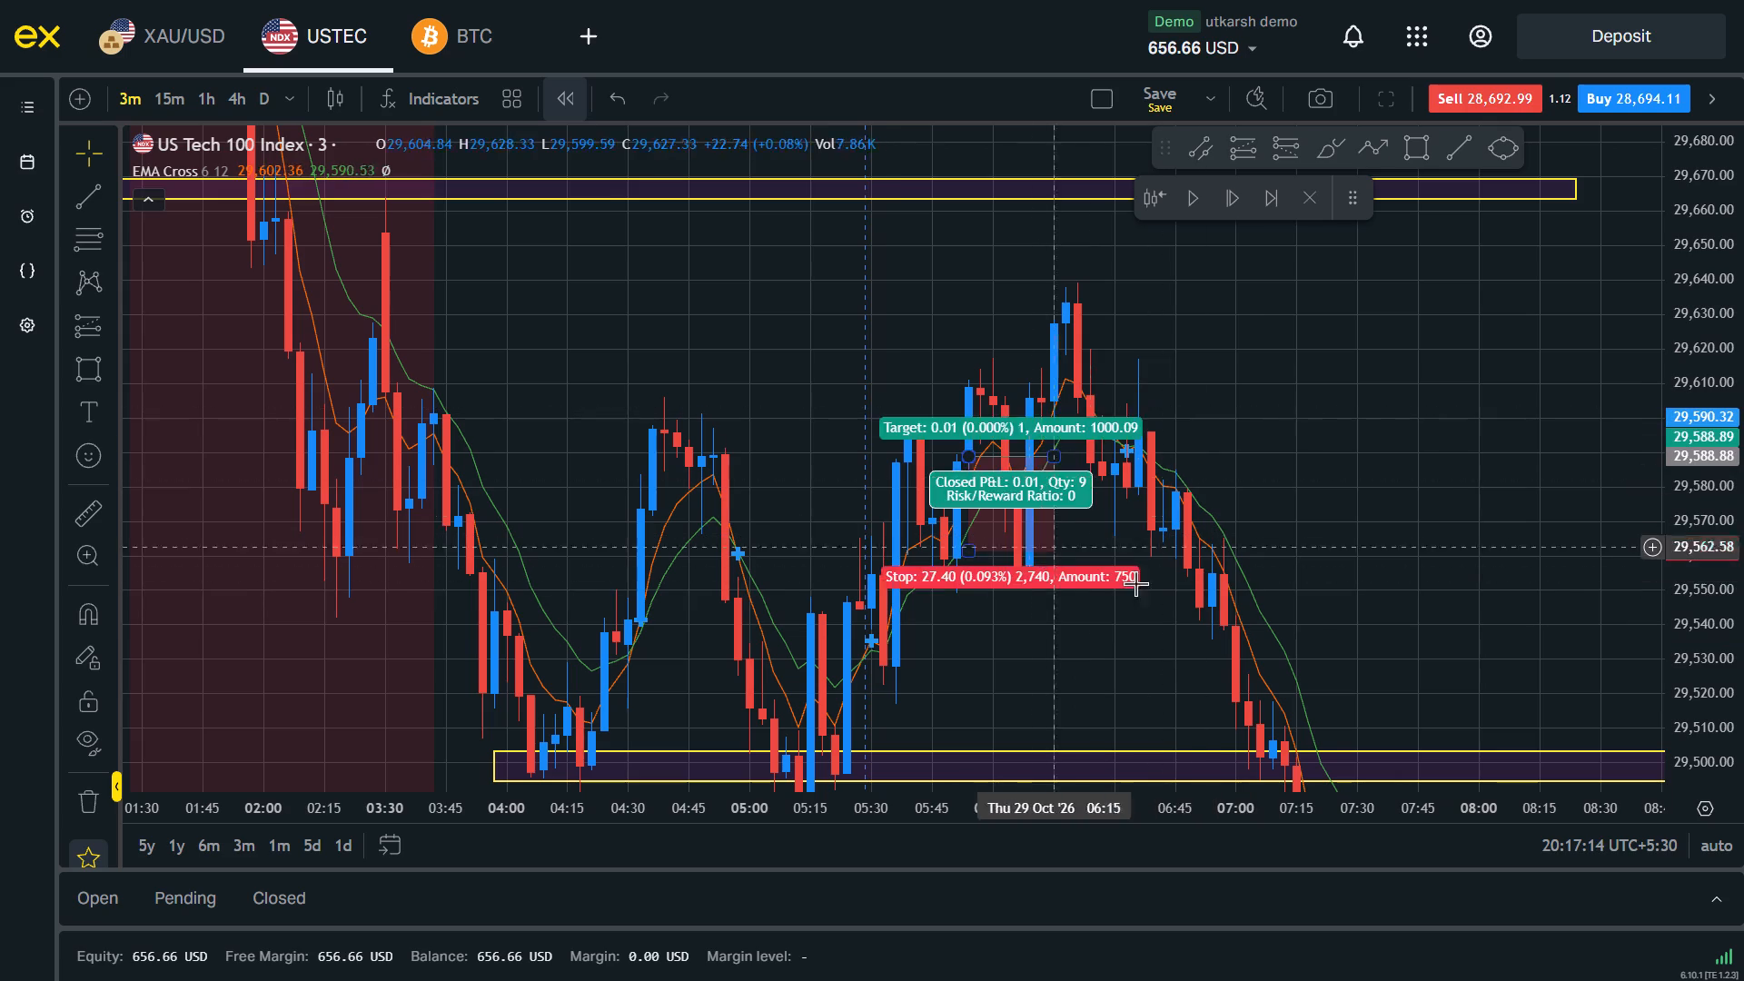
left_click_drag(1320, 591, 1266, 400)
left_click_drag(1743, 379, 1743, 603)
left_click_drag(1542, 658, 1380, 549)
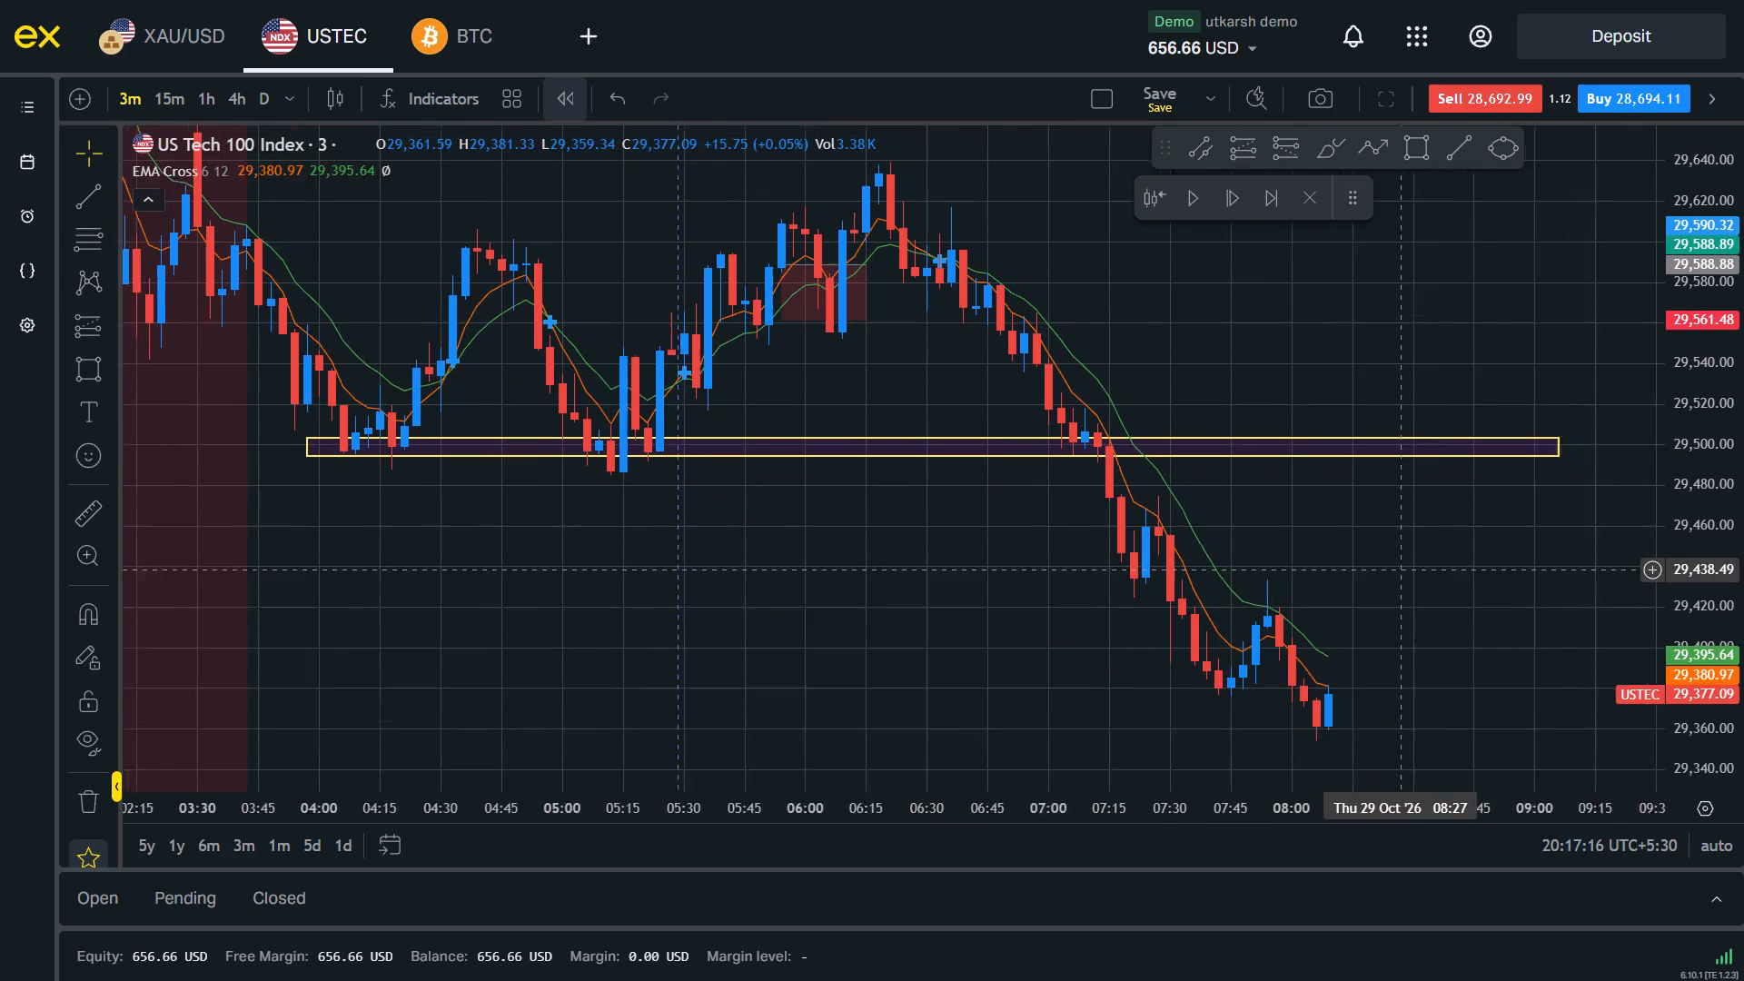
left_click_drag(1380, 549, 1374, 542)
right_click(1374, 542)
left_click_drag(1242, 527, 1478, 704)
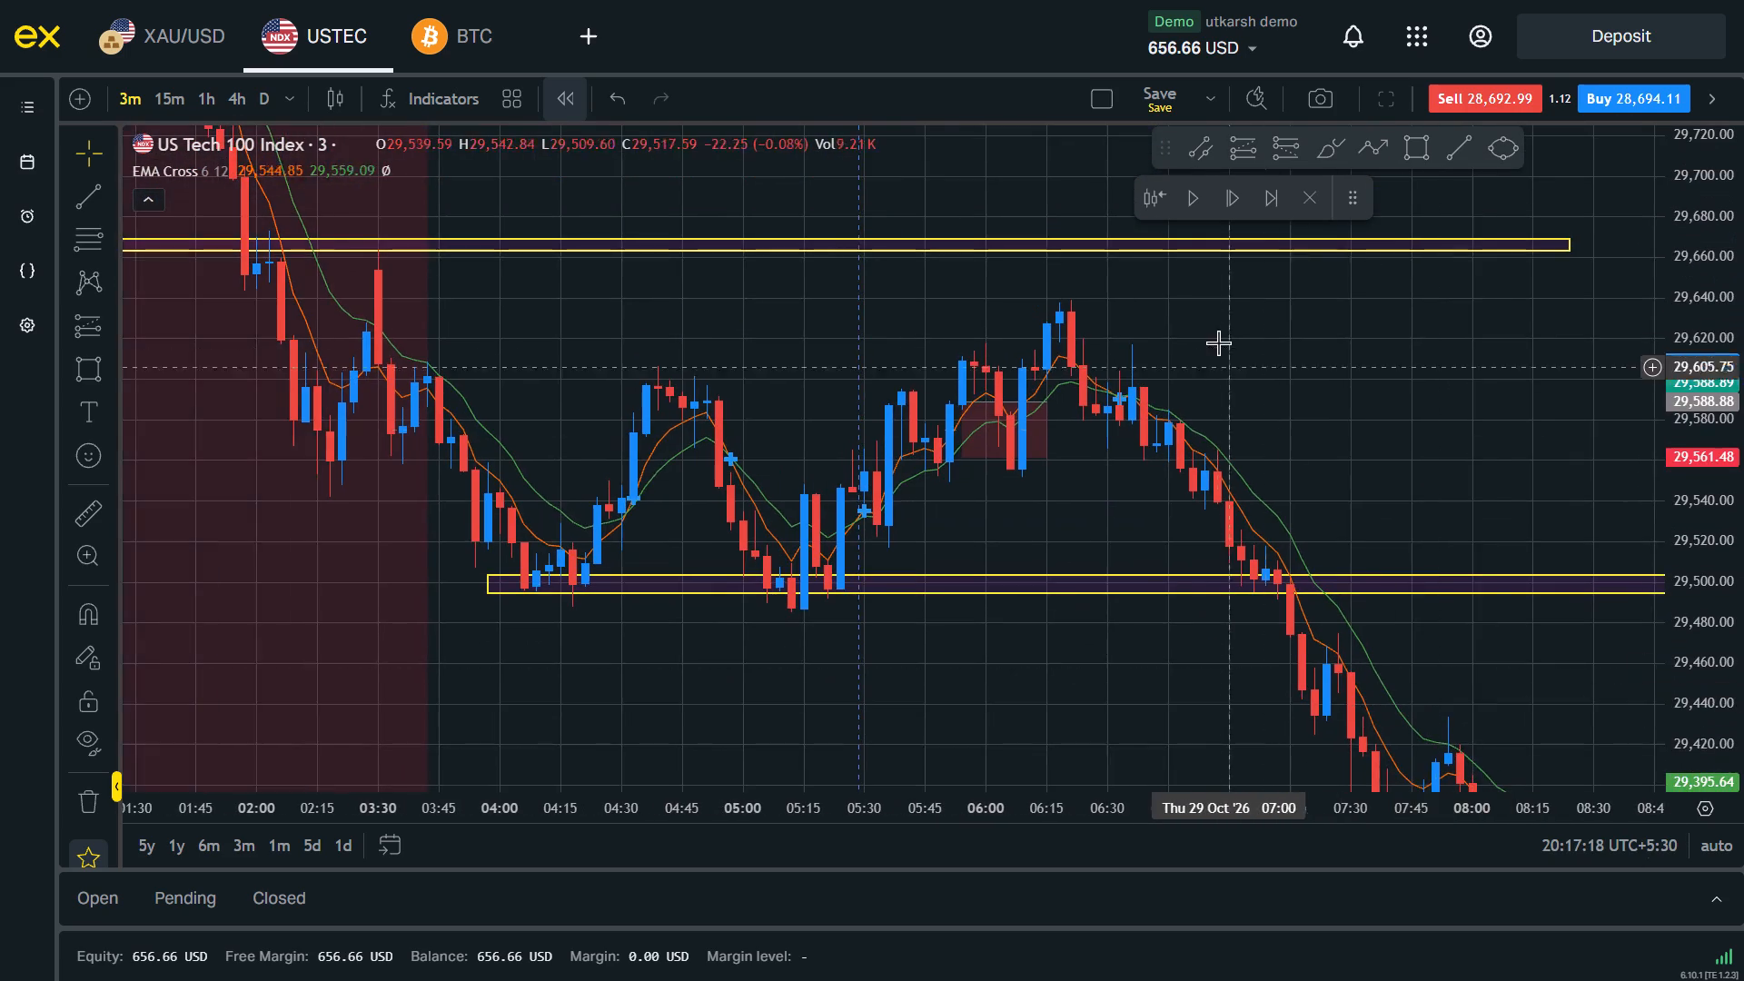
left_click_drag(1218, 342, 1376, 430)
scroll(1325, 431, "right", 1)
left_click_drag(1743, 612, 1676, 211)
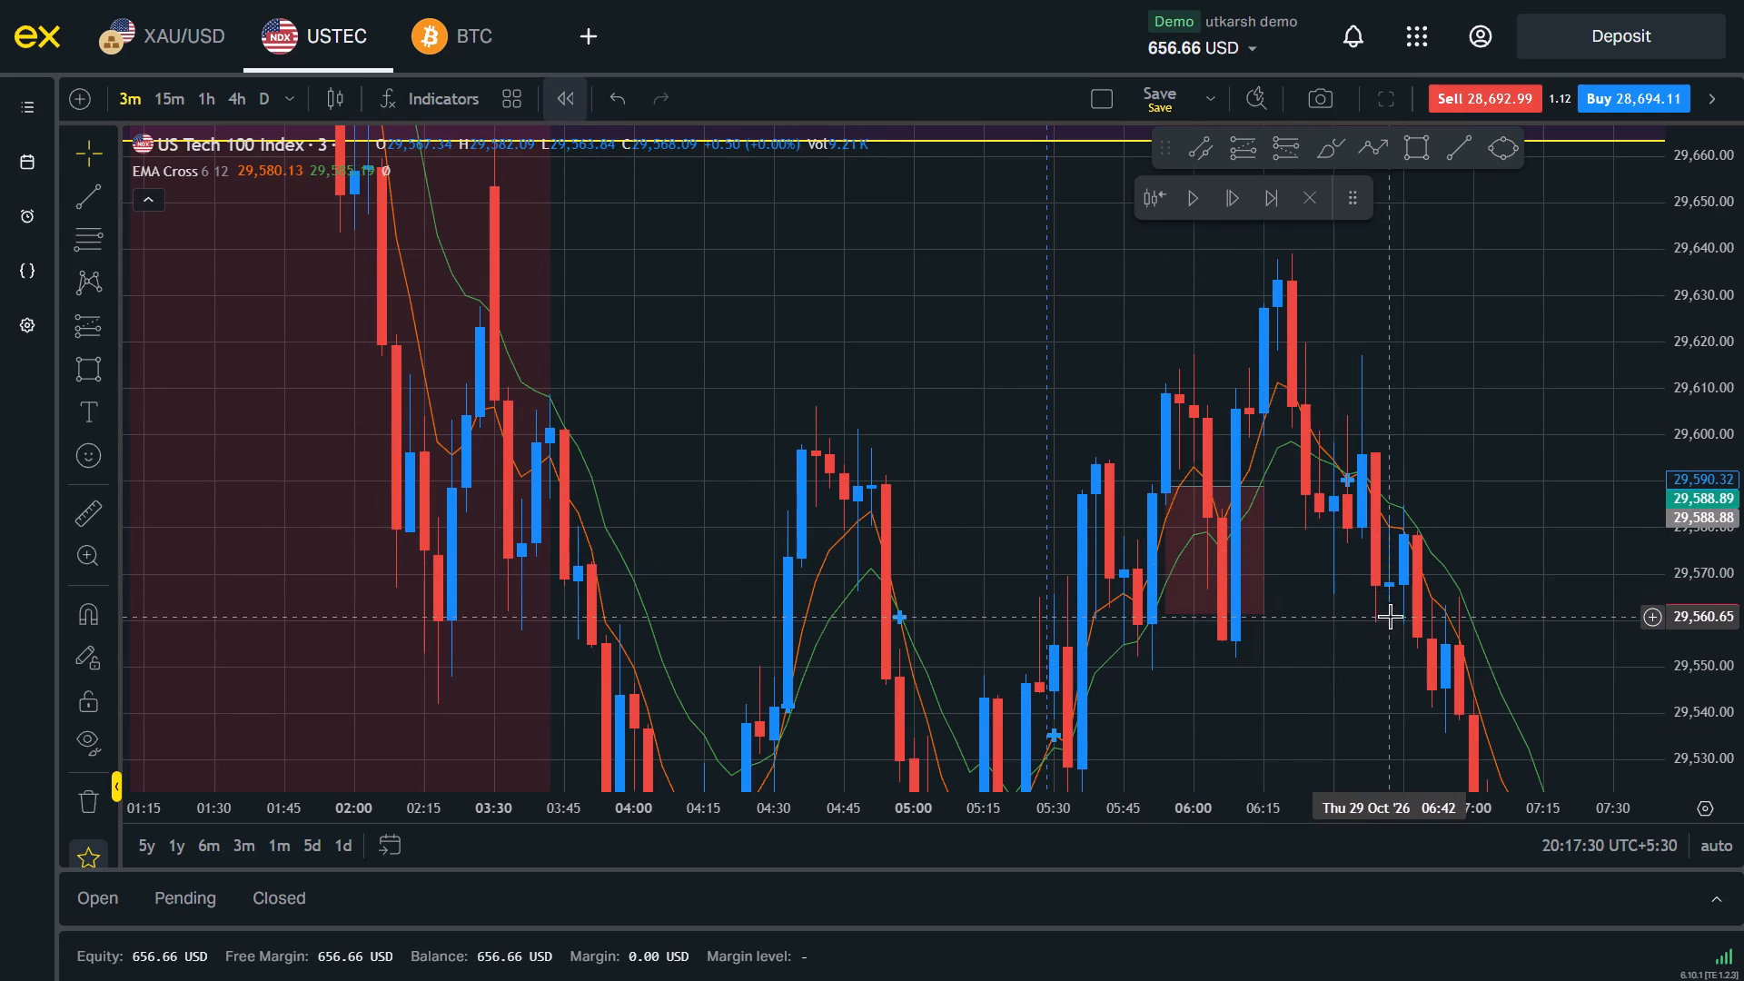
Place a short position at the 06:51 candle with entry at 29,556.73.
left_click_drag(1469, 554, 1253, 322)
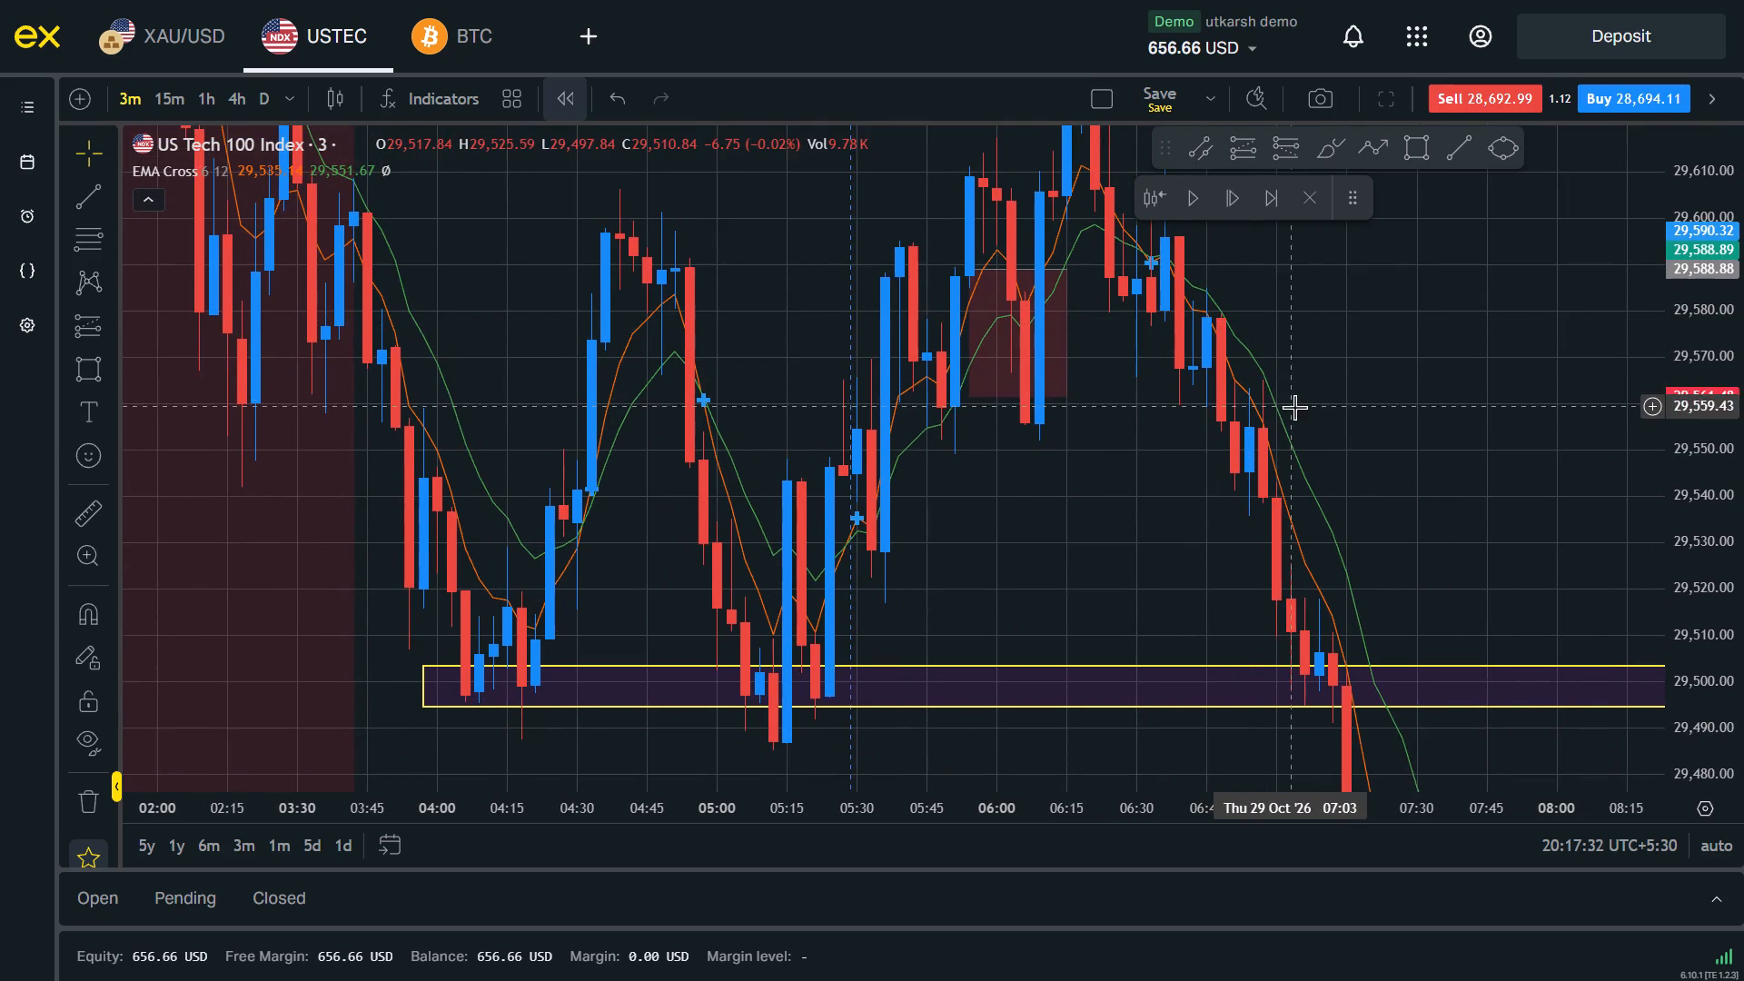
left_click_drag(1264, 418, 1234, 476)
left_click(1317, 480)
left_click(1277, 149)
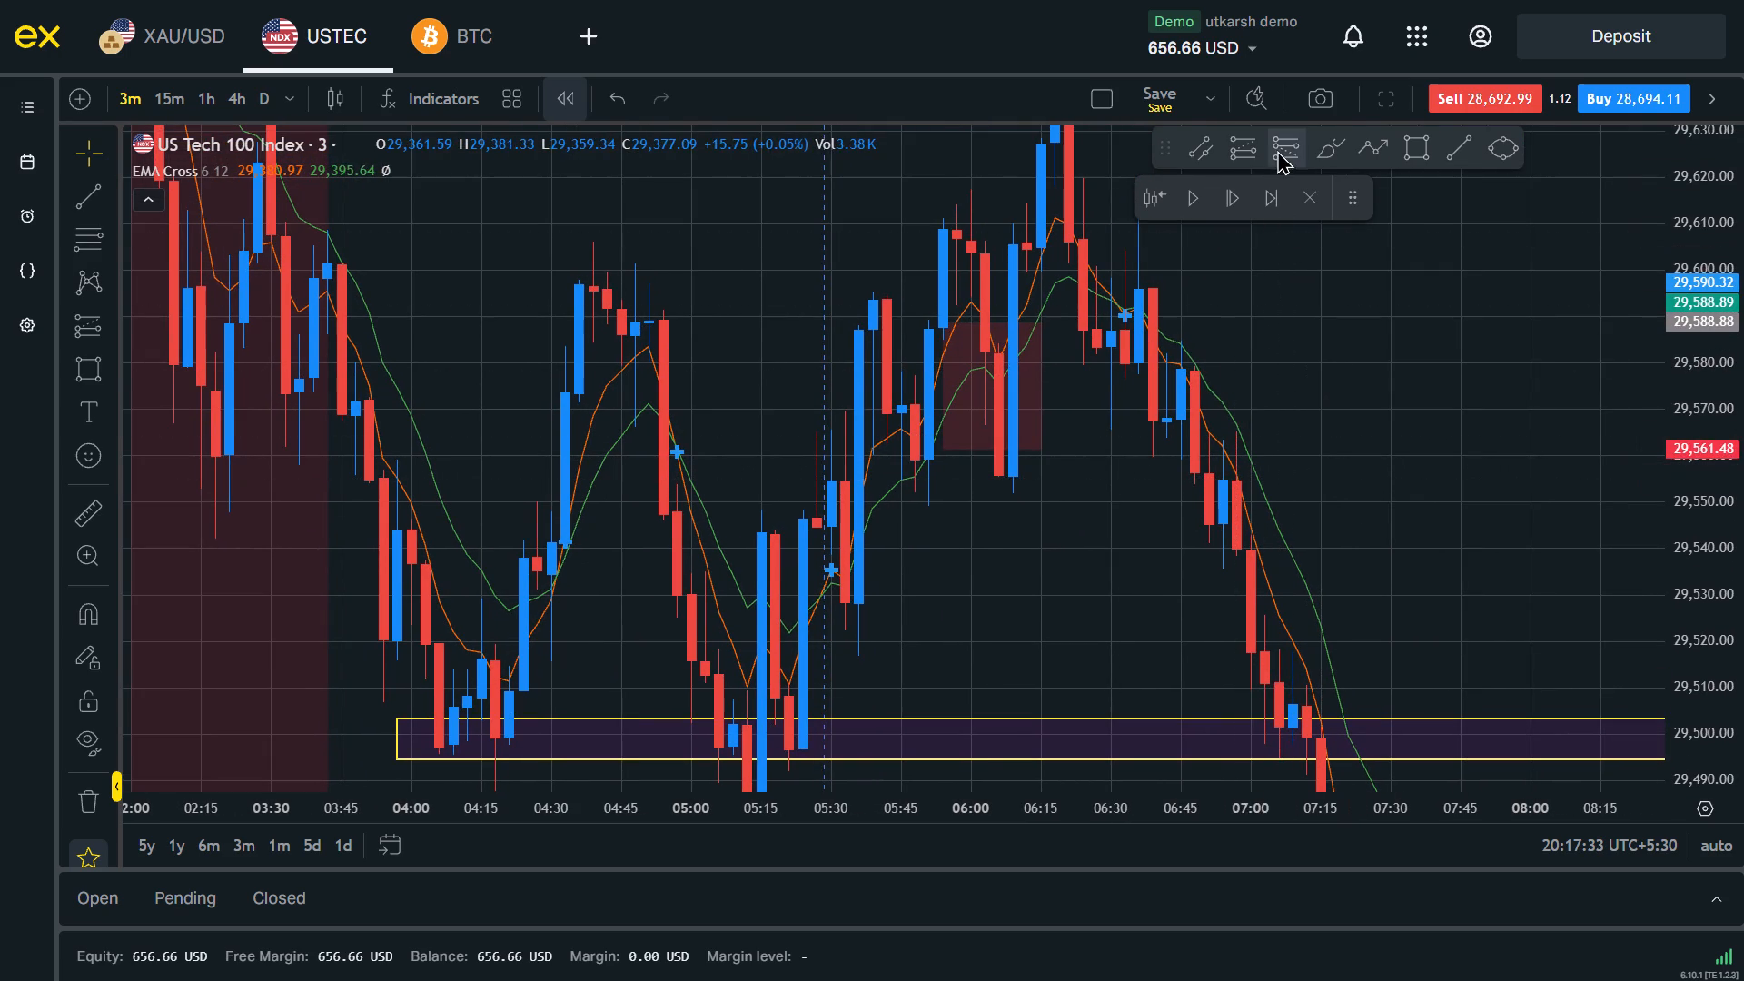
left_click(1212, 471)
Restart the bar replay from the 06:48 candle, just before the short position begins.
left_click_drag(1144, 550, 1135, 588)
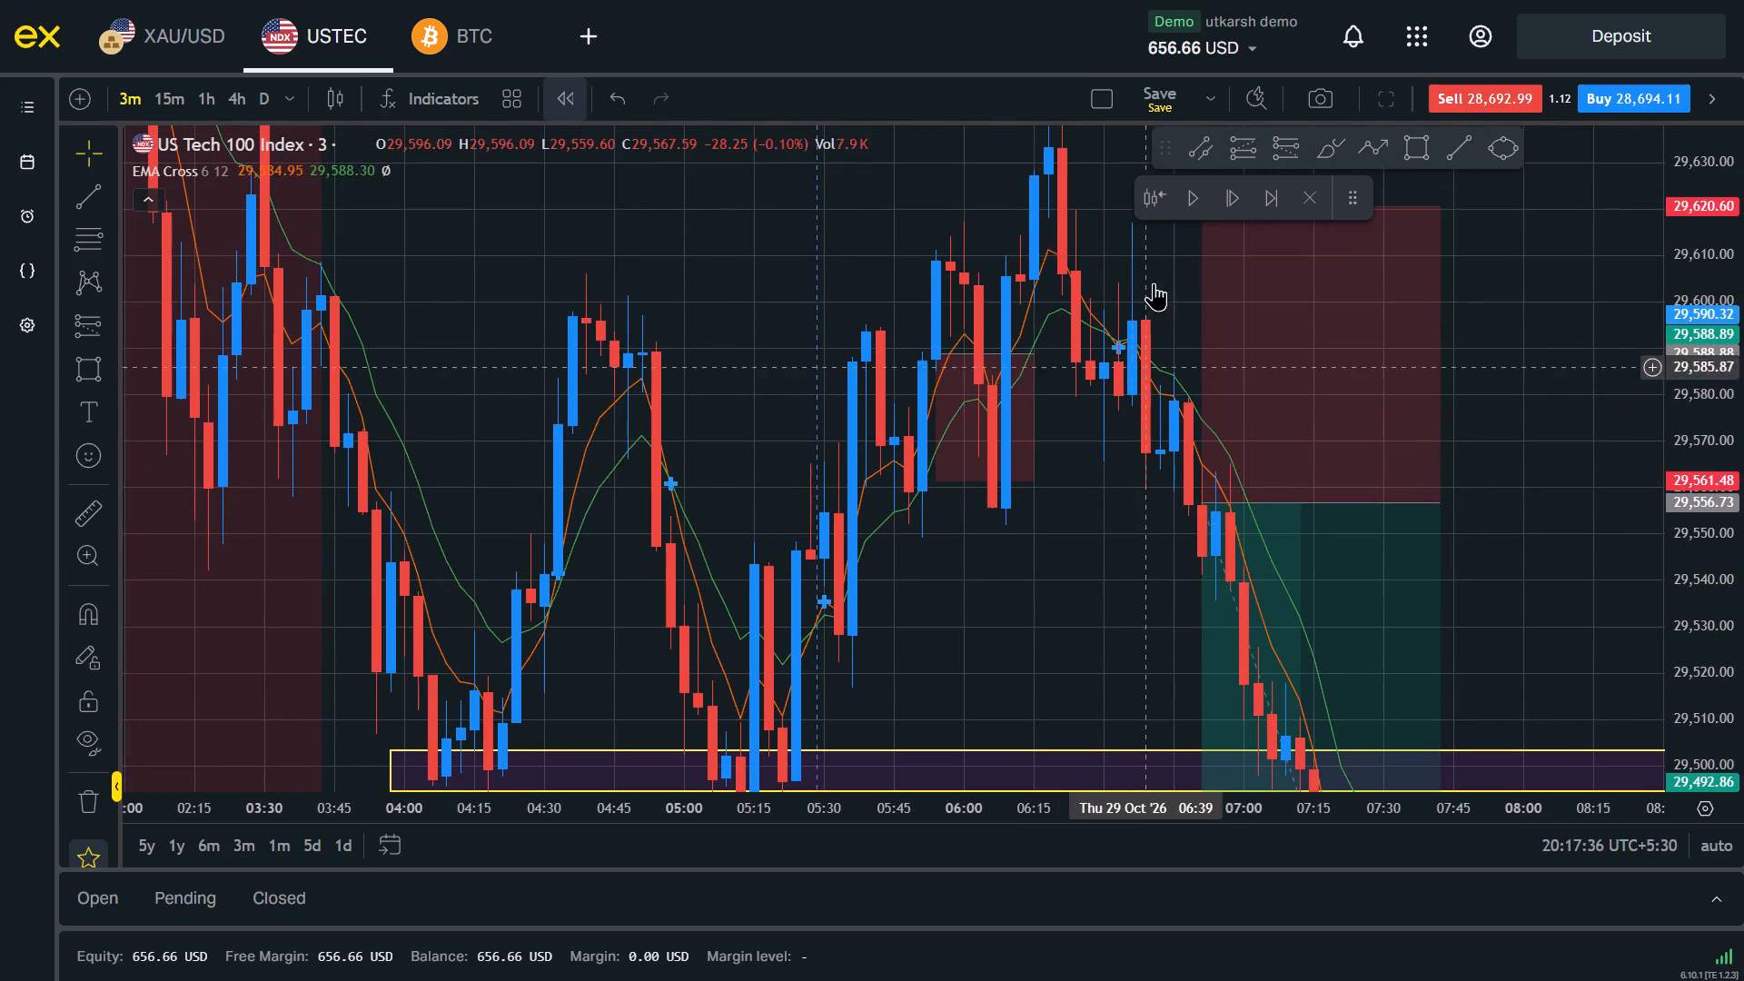
left_click(1165, 202)
left_click(1187, 387)
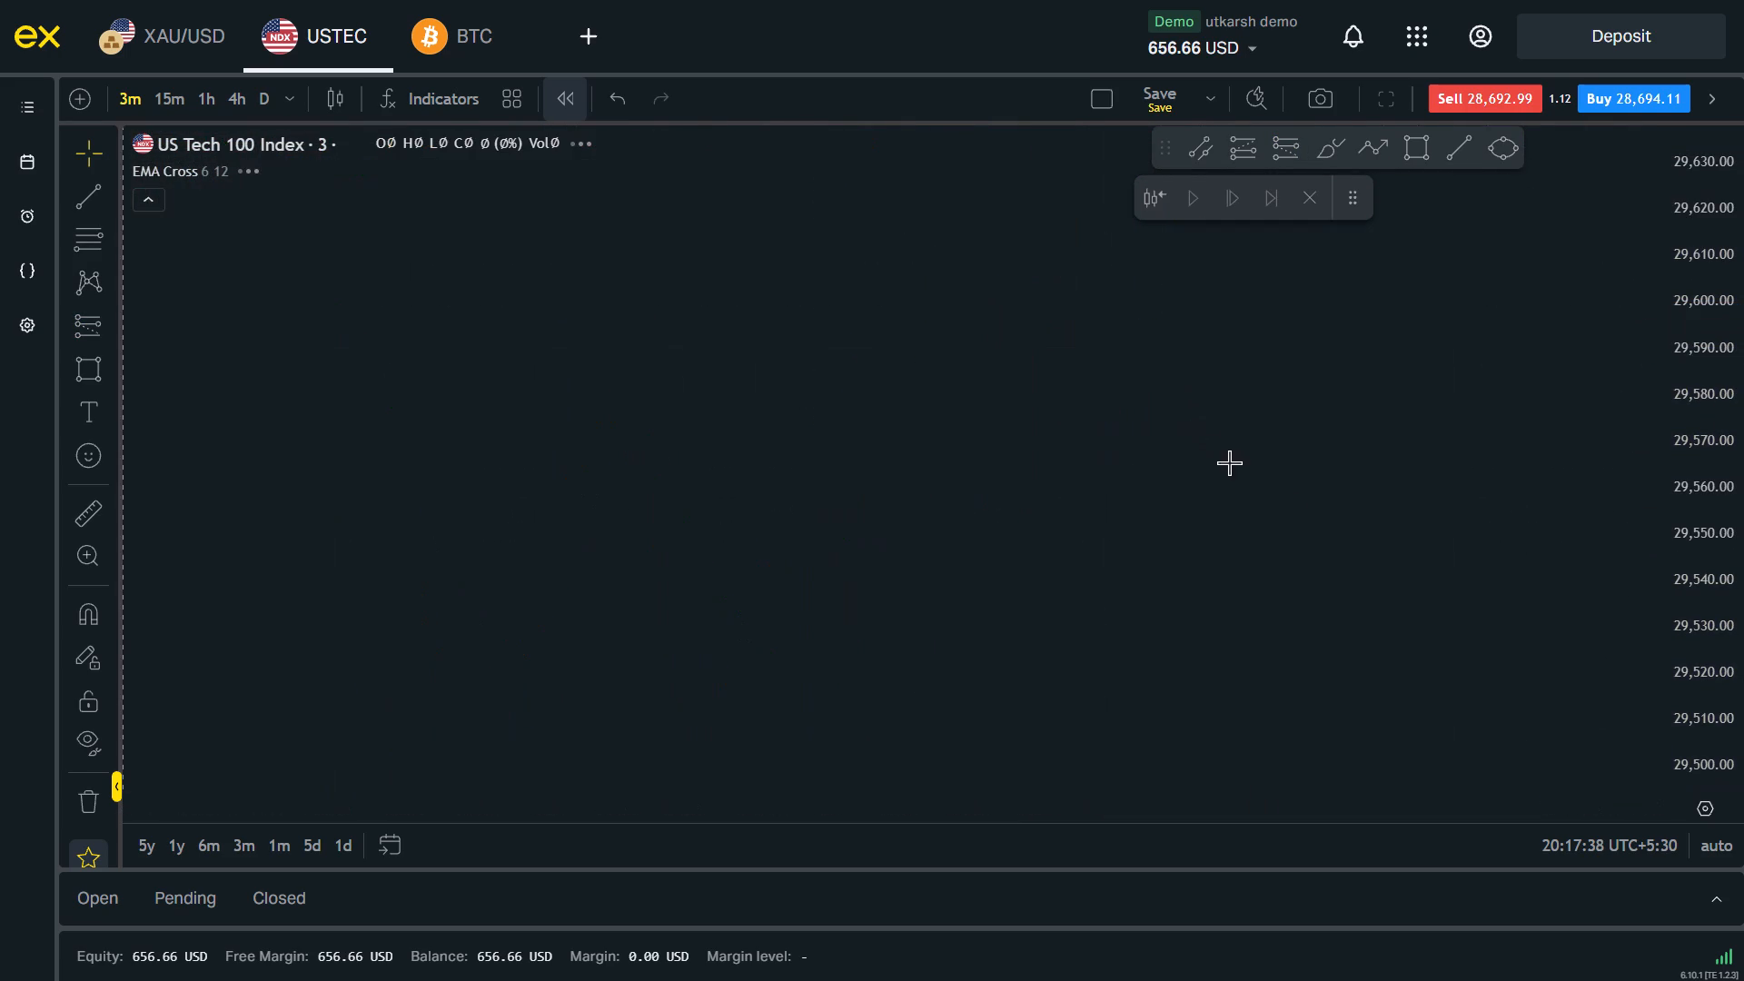
Tighten the short position's stop to 29,579.18.
left_click_drag(1743, 391, 1743, 568)
left_click_drag(1475, 574, 1428, 574)
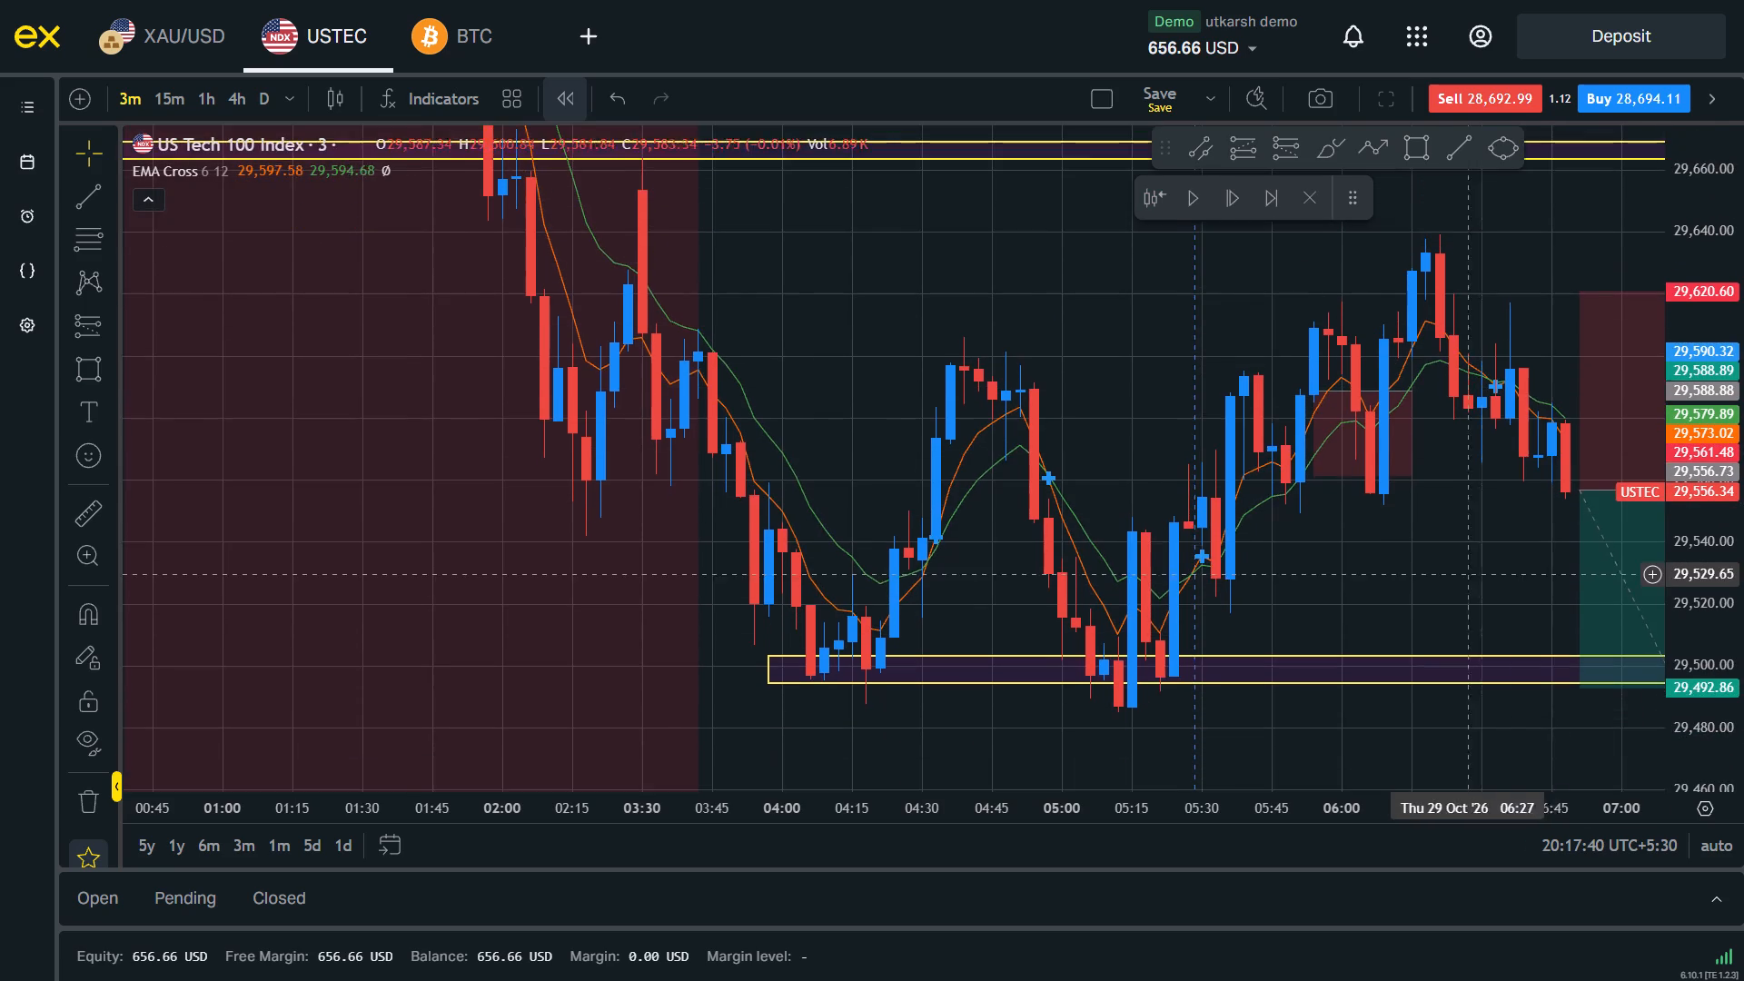
left_click_drag(1428, 574, 958, 582)
left_click_drag(1743, 679, 1699, 451)
left_click_drag(1610, 441, 1558, 578)
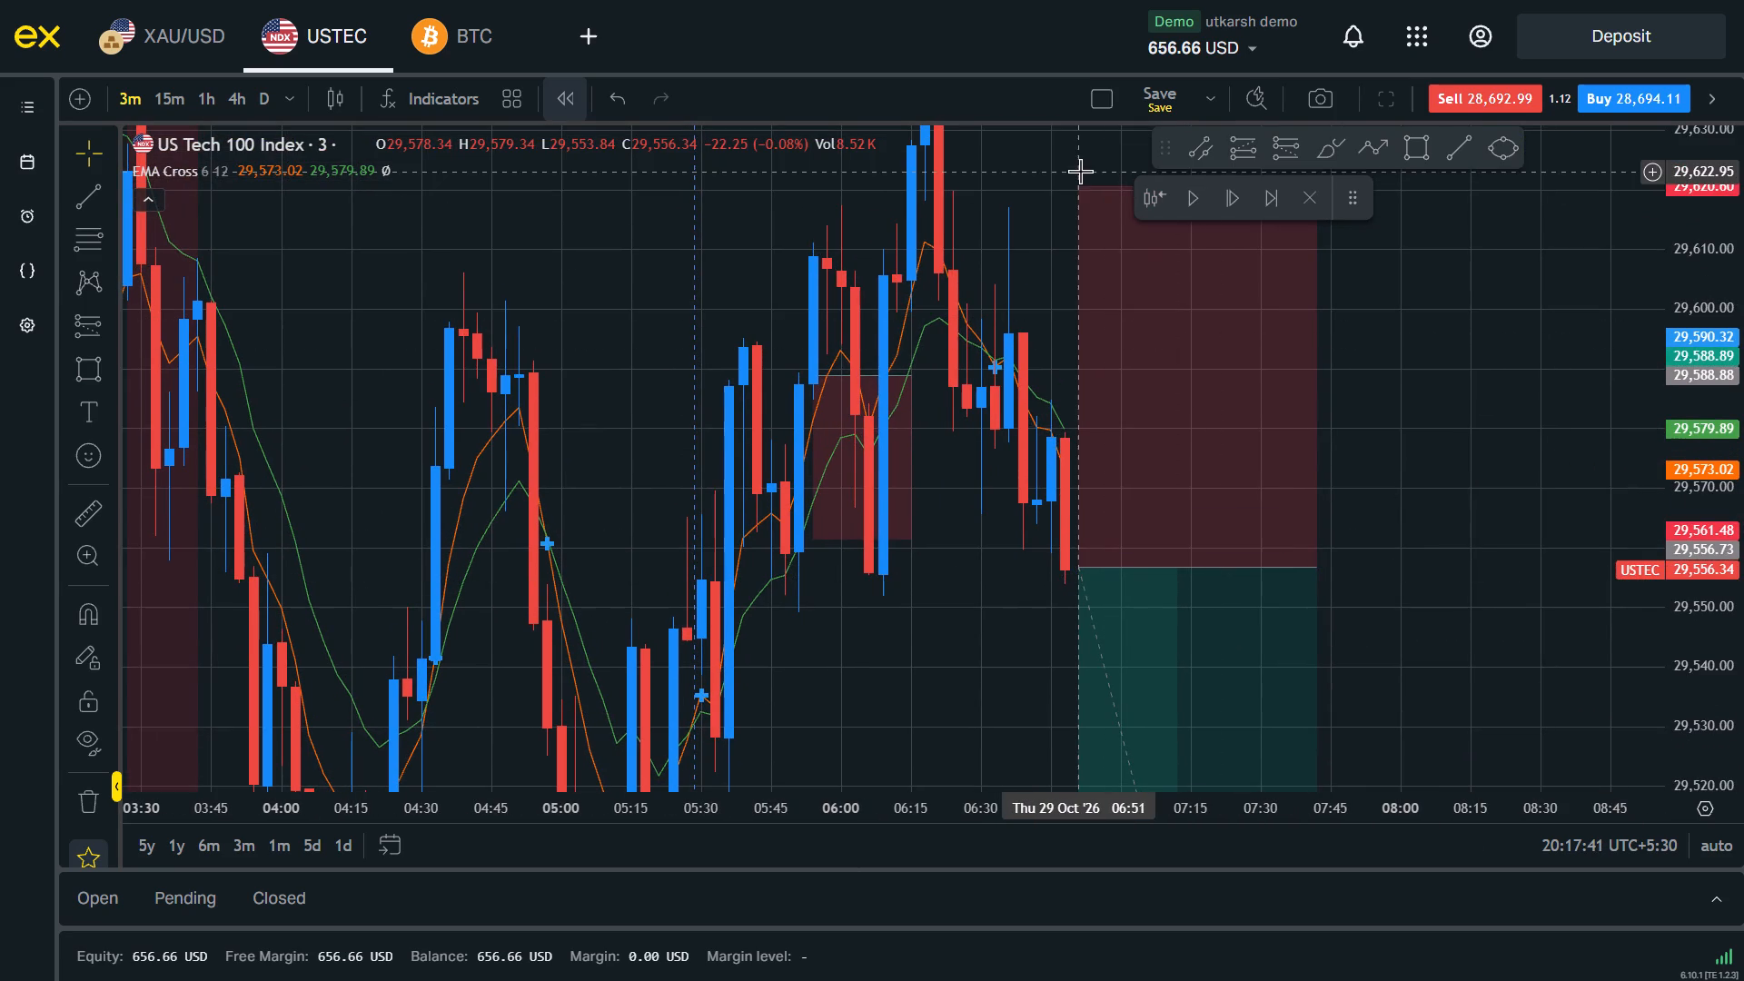
left_click_drag(1080, 180, 1102, 433)
Examine the short position against the yellow price zones near 29,500 and 29,665.
left_click_drag(1507, 683, 1479, 459)
scroll(1482, 459, "down", 2)
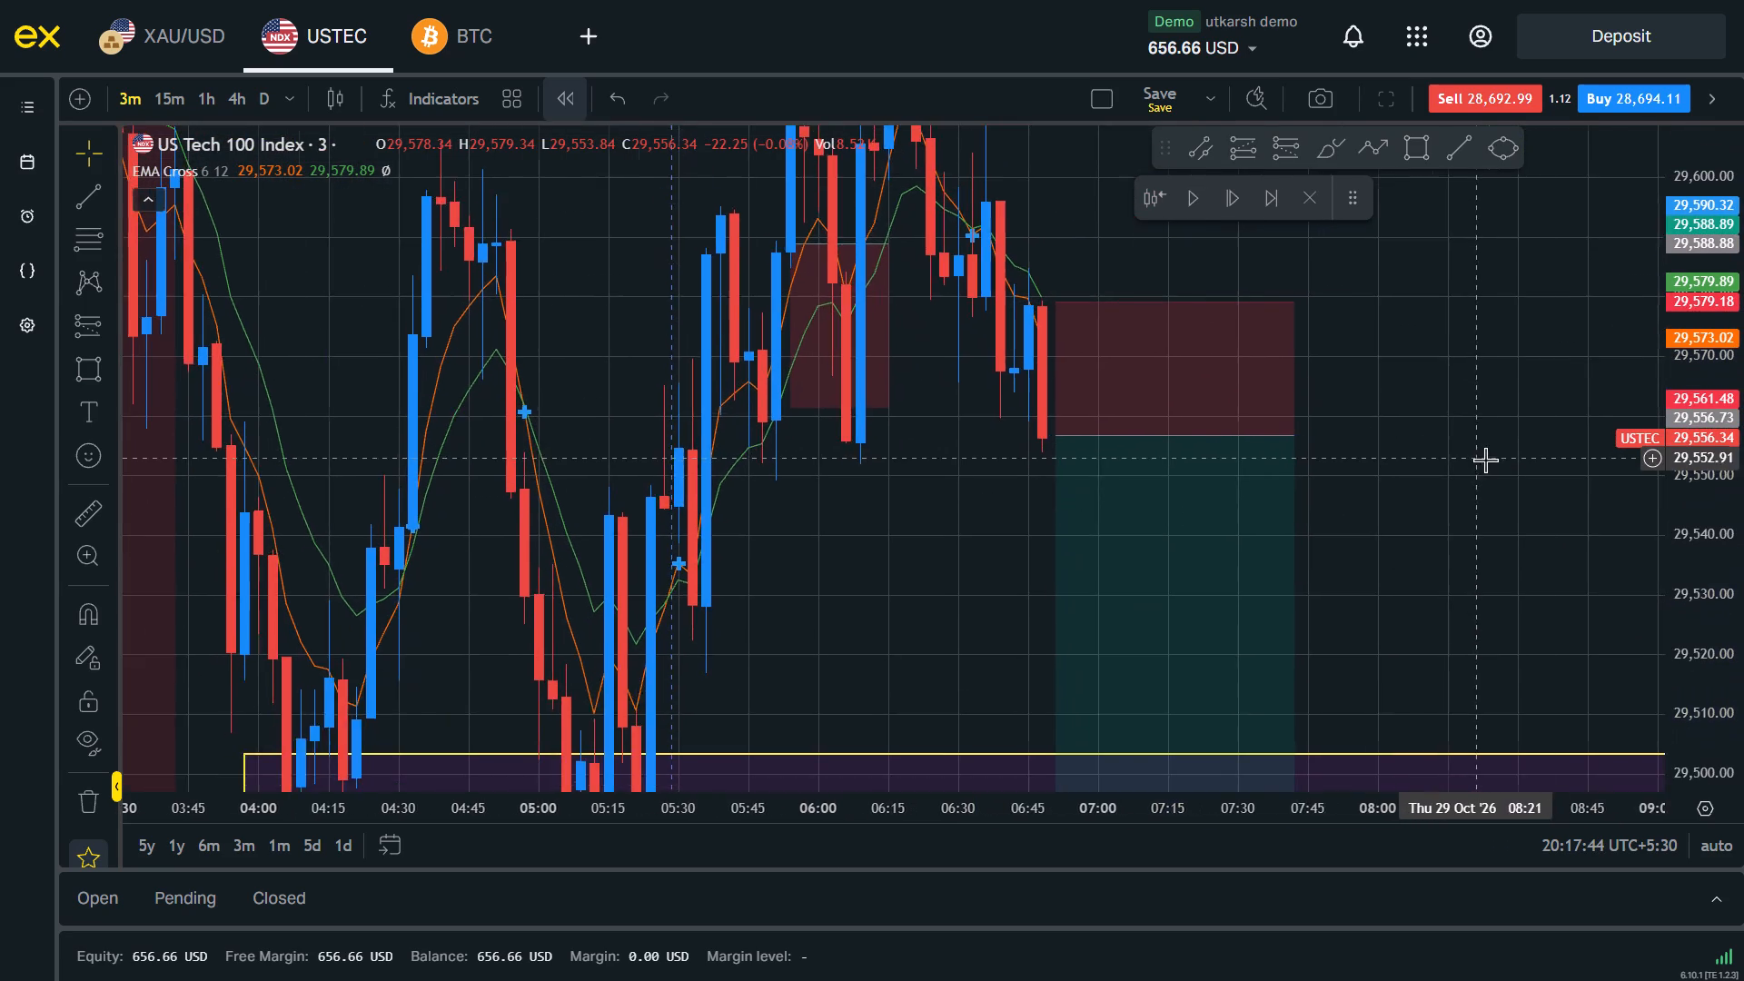
scroll(1485, 460, "down", 3)
left_click_drag(1743, 268, 1739, 841)
left_click_drag(1743, 737, 1699, 363)
scroll(1524, 537, "up", 2)
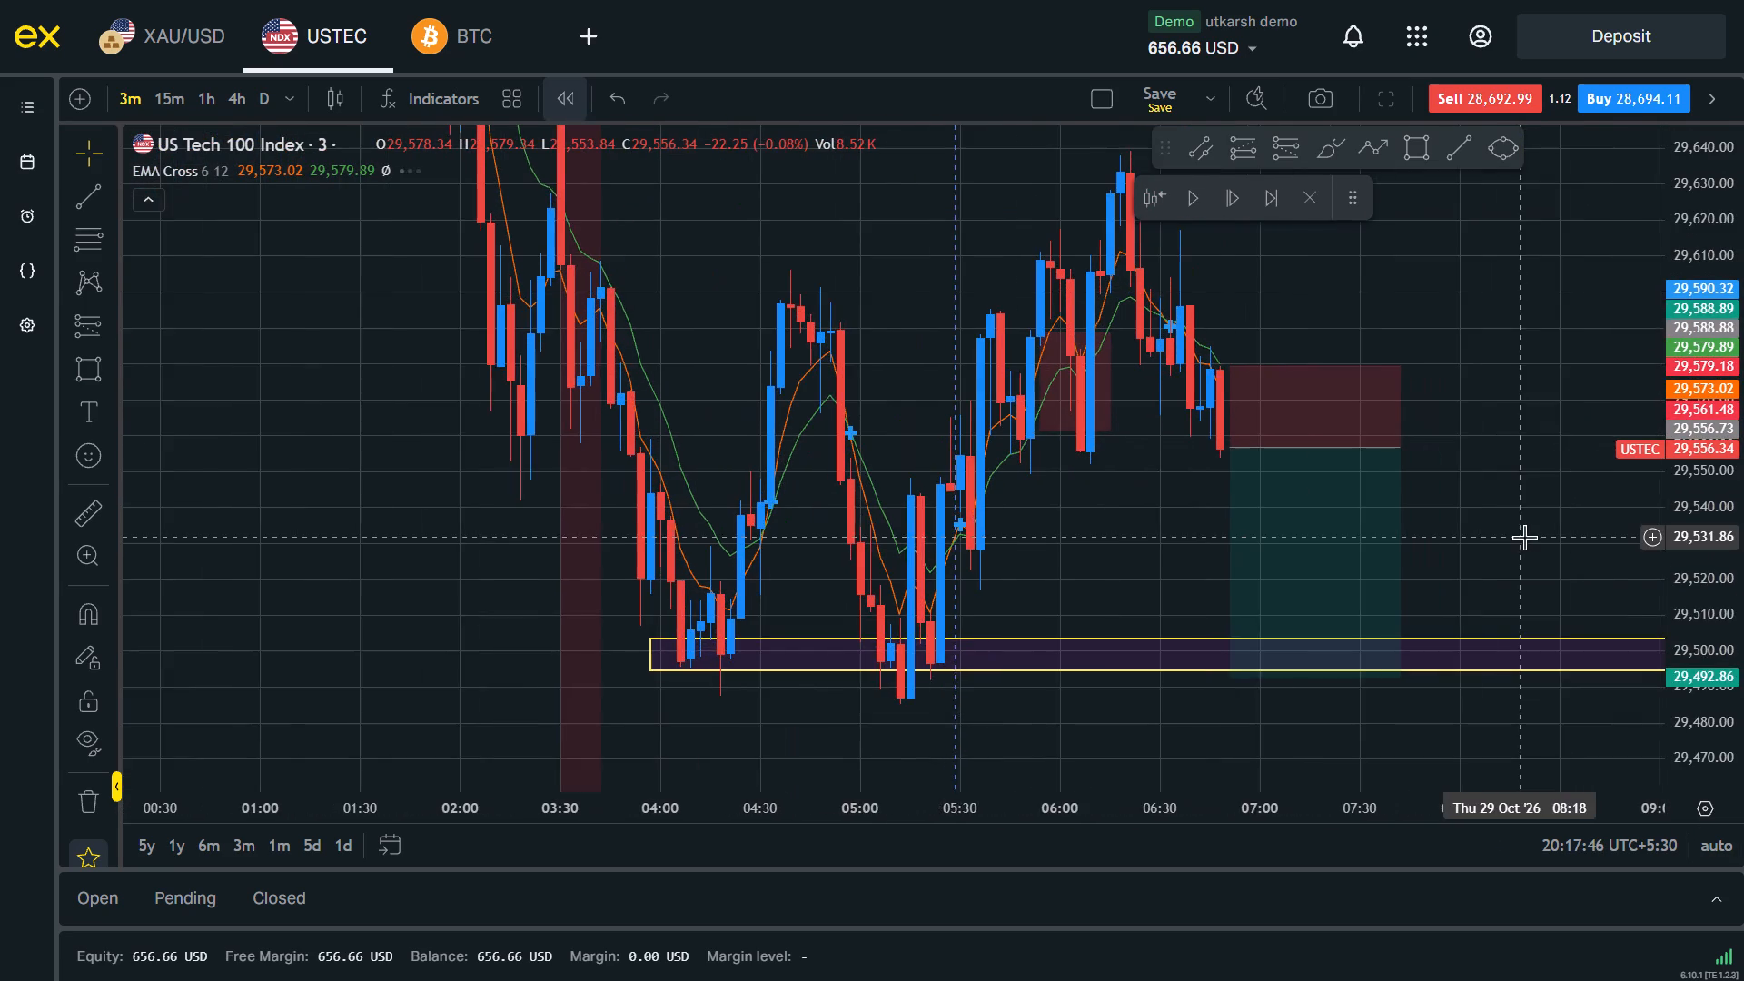
left_click_drag(1517, 531, 1460, 553)
scroll(1474, 547, "down", 4)
left_click_drag(1743, 292, 1743, 576)
scroll(1516, 411, "up", 1)
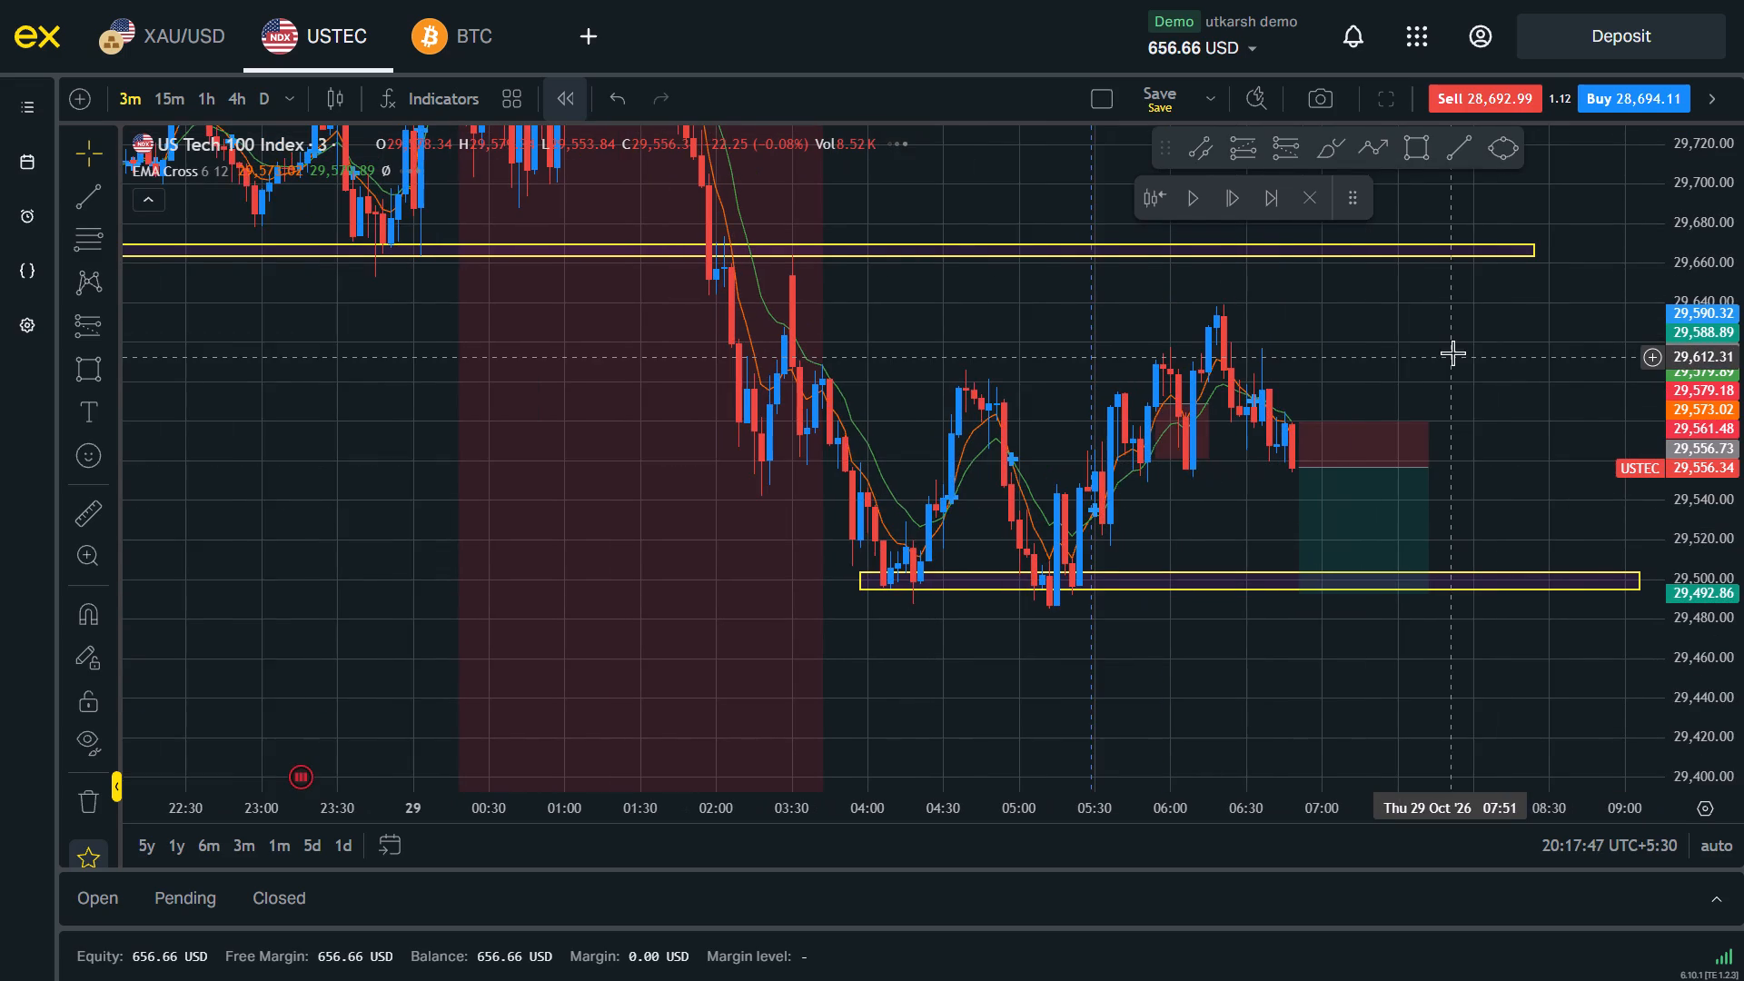
scroll(1452, 352, "up", 2)
left_click_drag(1743, 505, 1686, 237)
left_click_drag(1465, 272, 1500, 351)
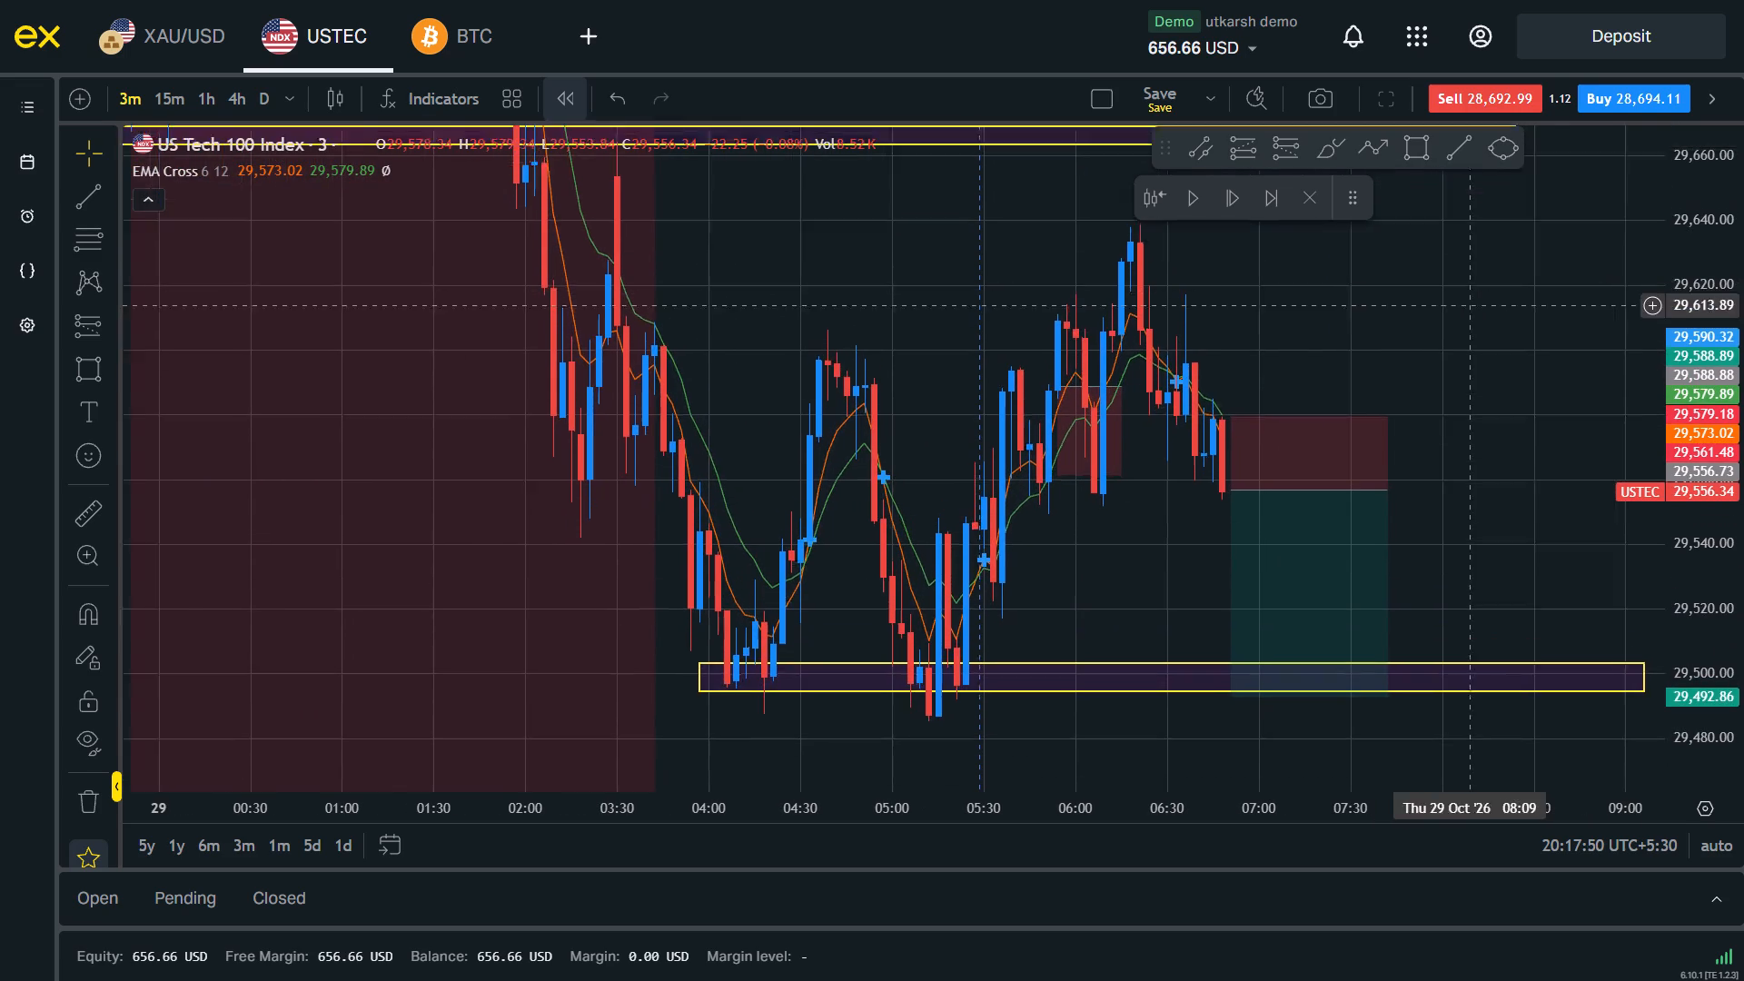
Draw a thin rectangle zone at about 29,617 to 29,620, spanning 01:54 to 07:15 on 29 Oct.
left_click_drag(1500, 351, 1541, 404)
scroll(1535, 405, "up", 1)
left_click_drag(1520, 409, 1497, 362)
left_click(1430, 137)
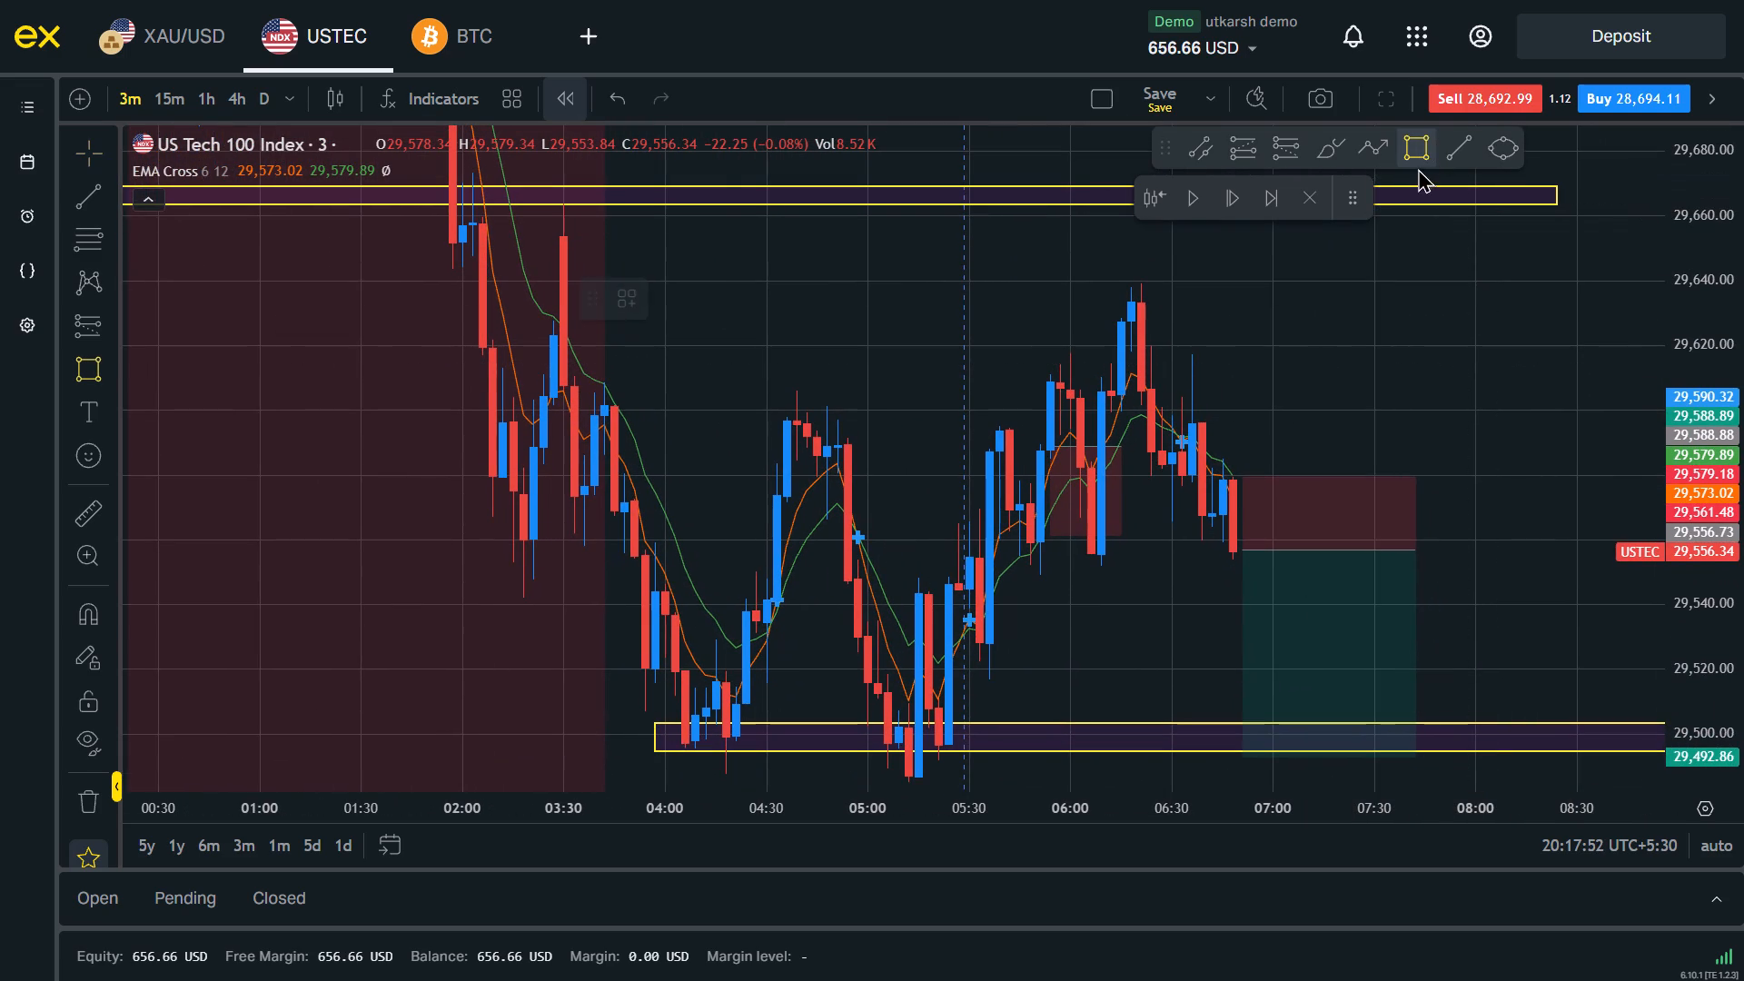
left_click(1328, 354)
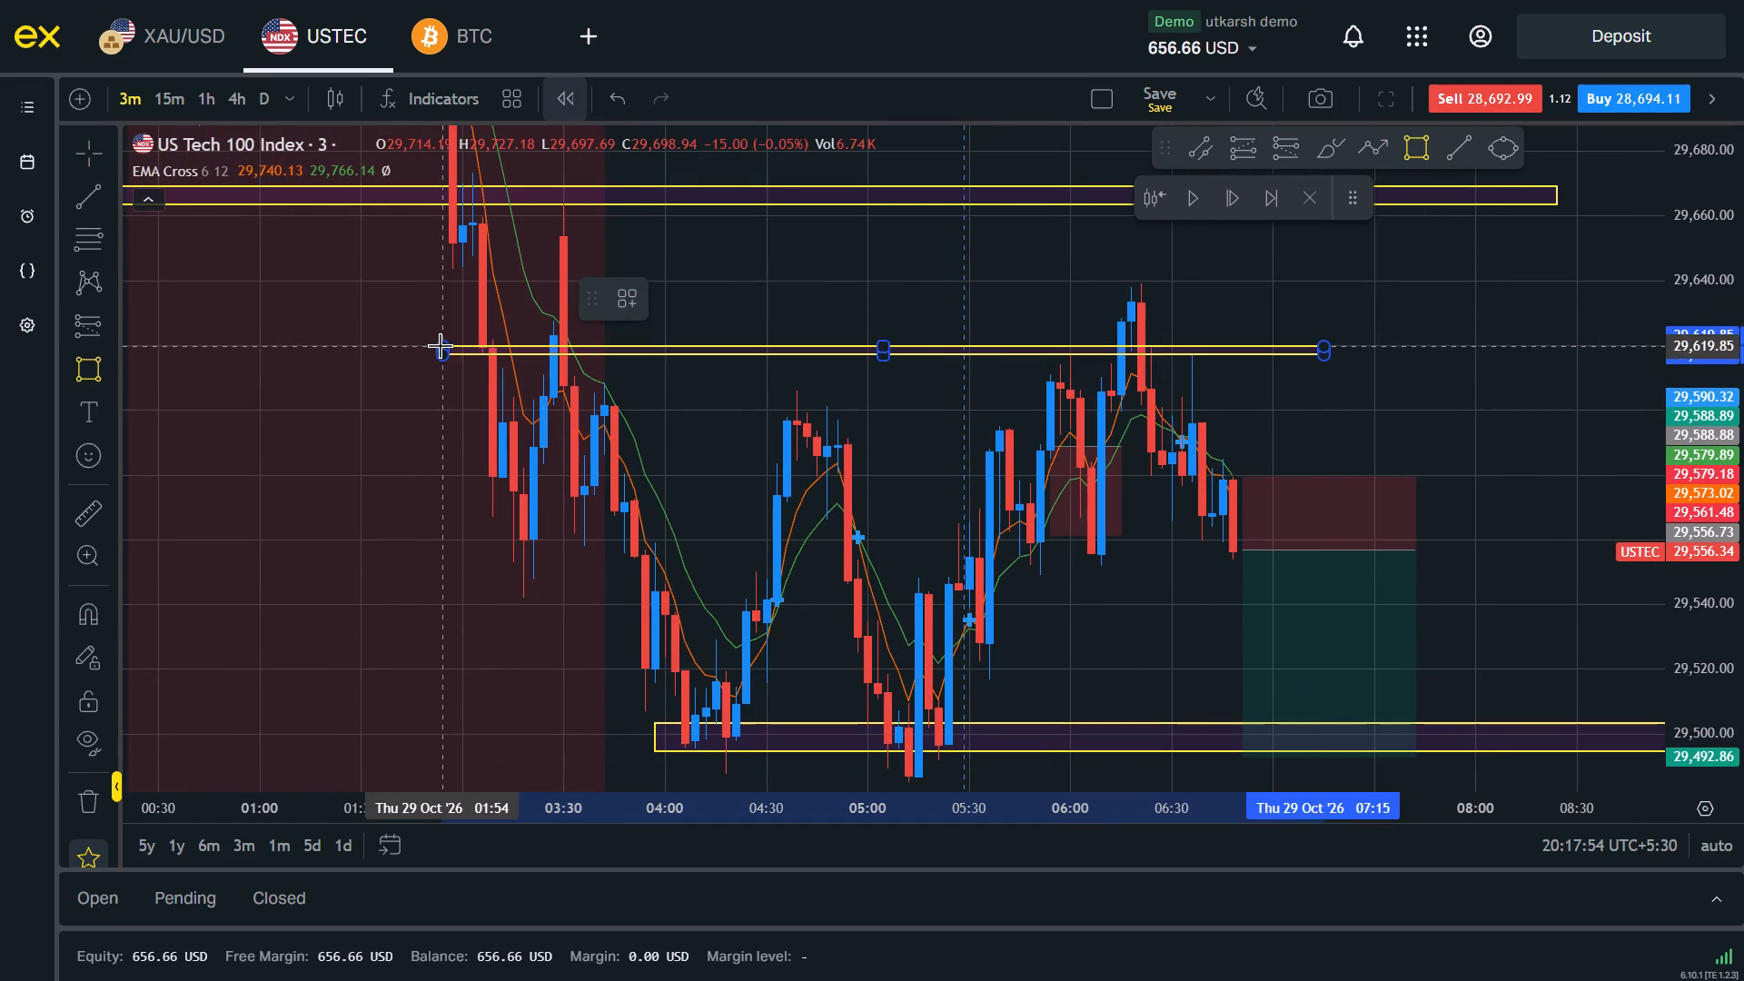
left_click(440, 345)
Advance the replay by fourteen candles to 07:30 to follow the short position past its target.
left_click_drag(1144, 611, 1109, 467)
left_click_drag(1743, 367, 1739, 475)
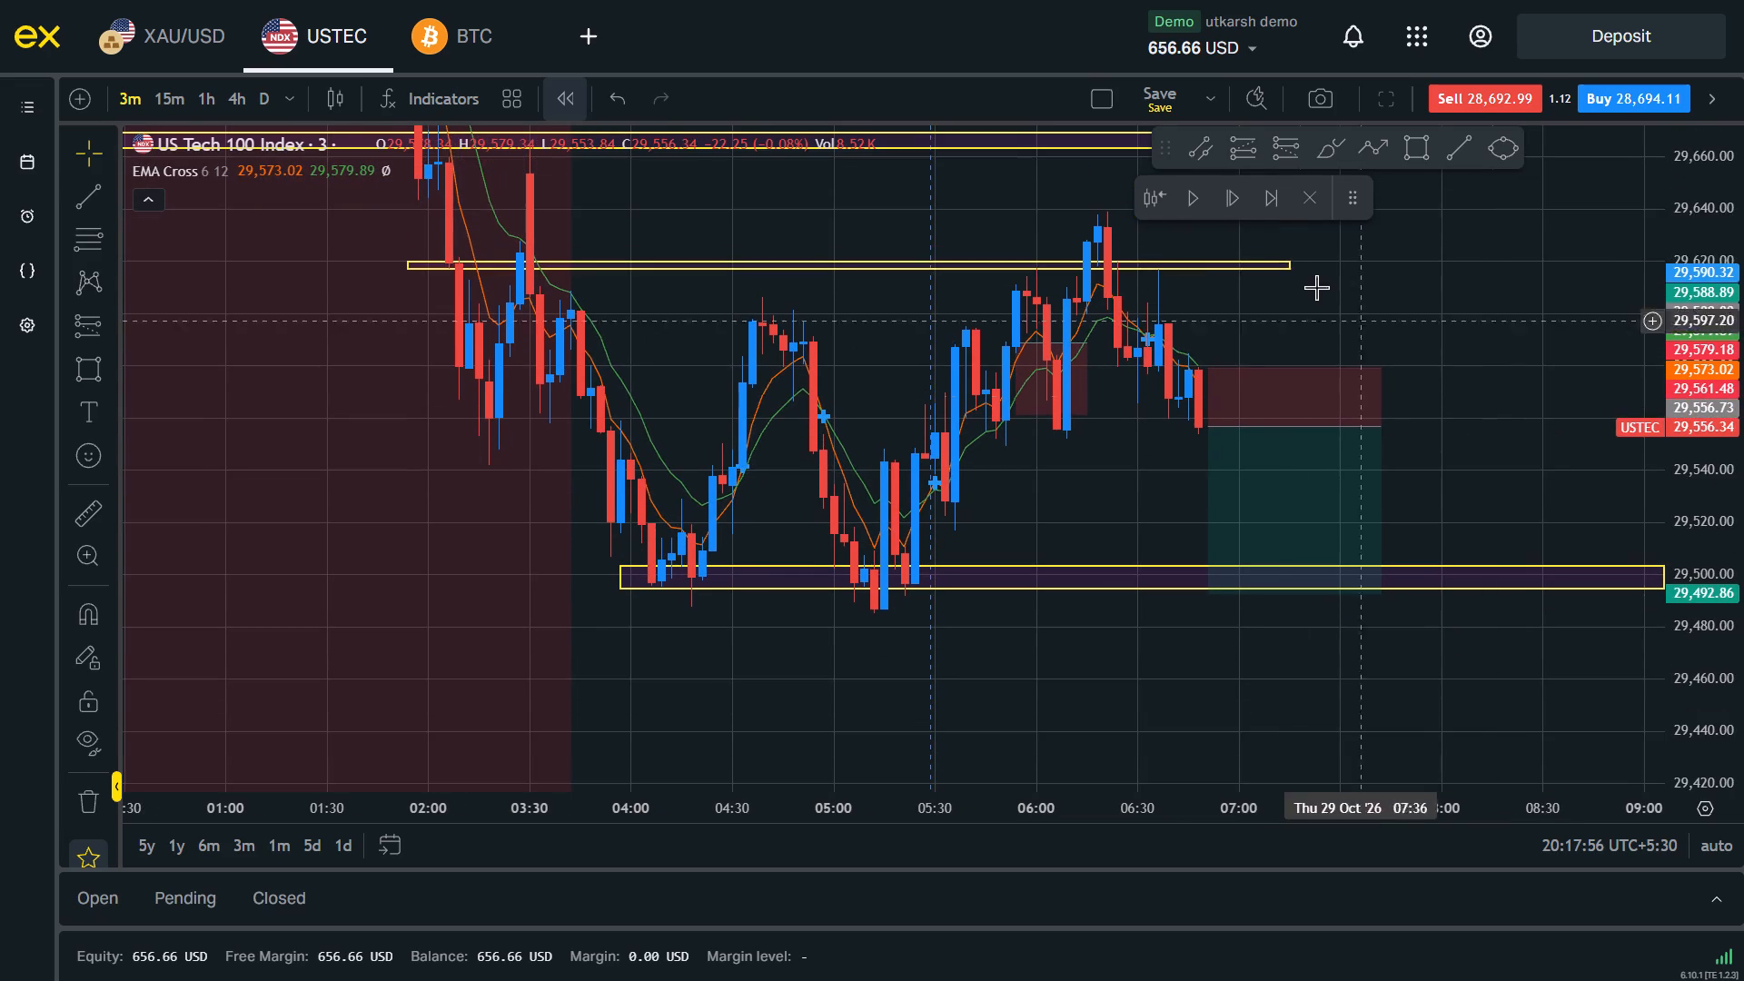
left_click(1221, 195)
triple_click(1223, 195)
triple_click(1223, 195)
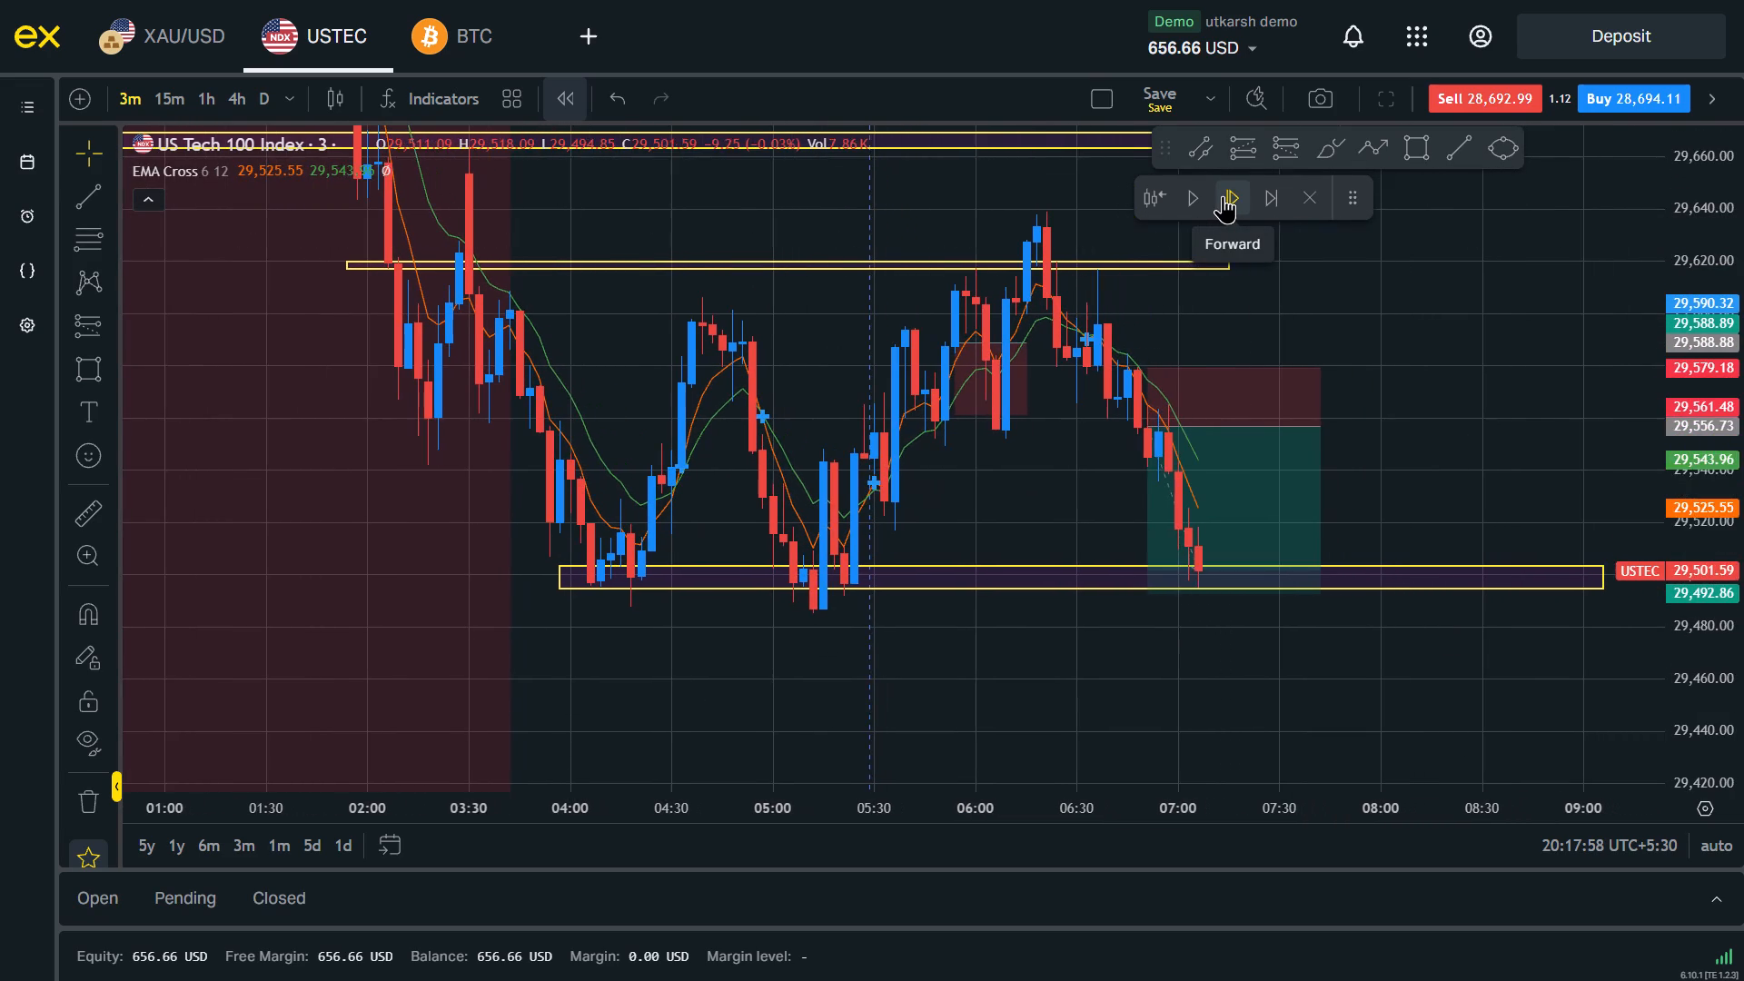
triple_click(1223, 195)
double_click(1223, 195)
double_click(1223, 195)
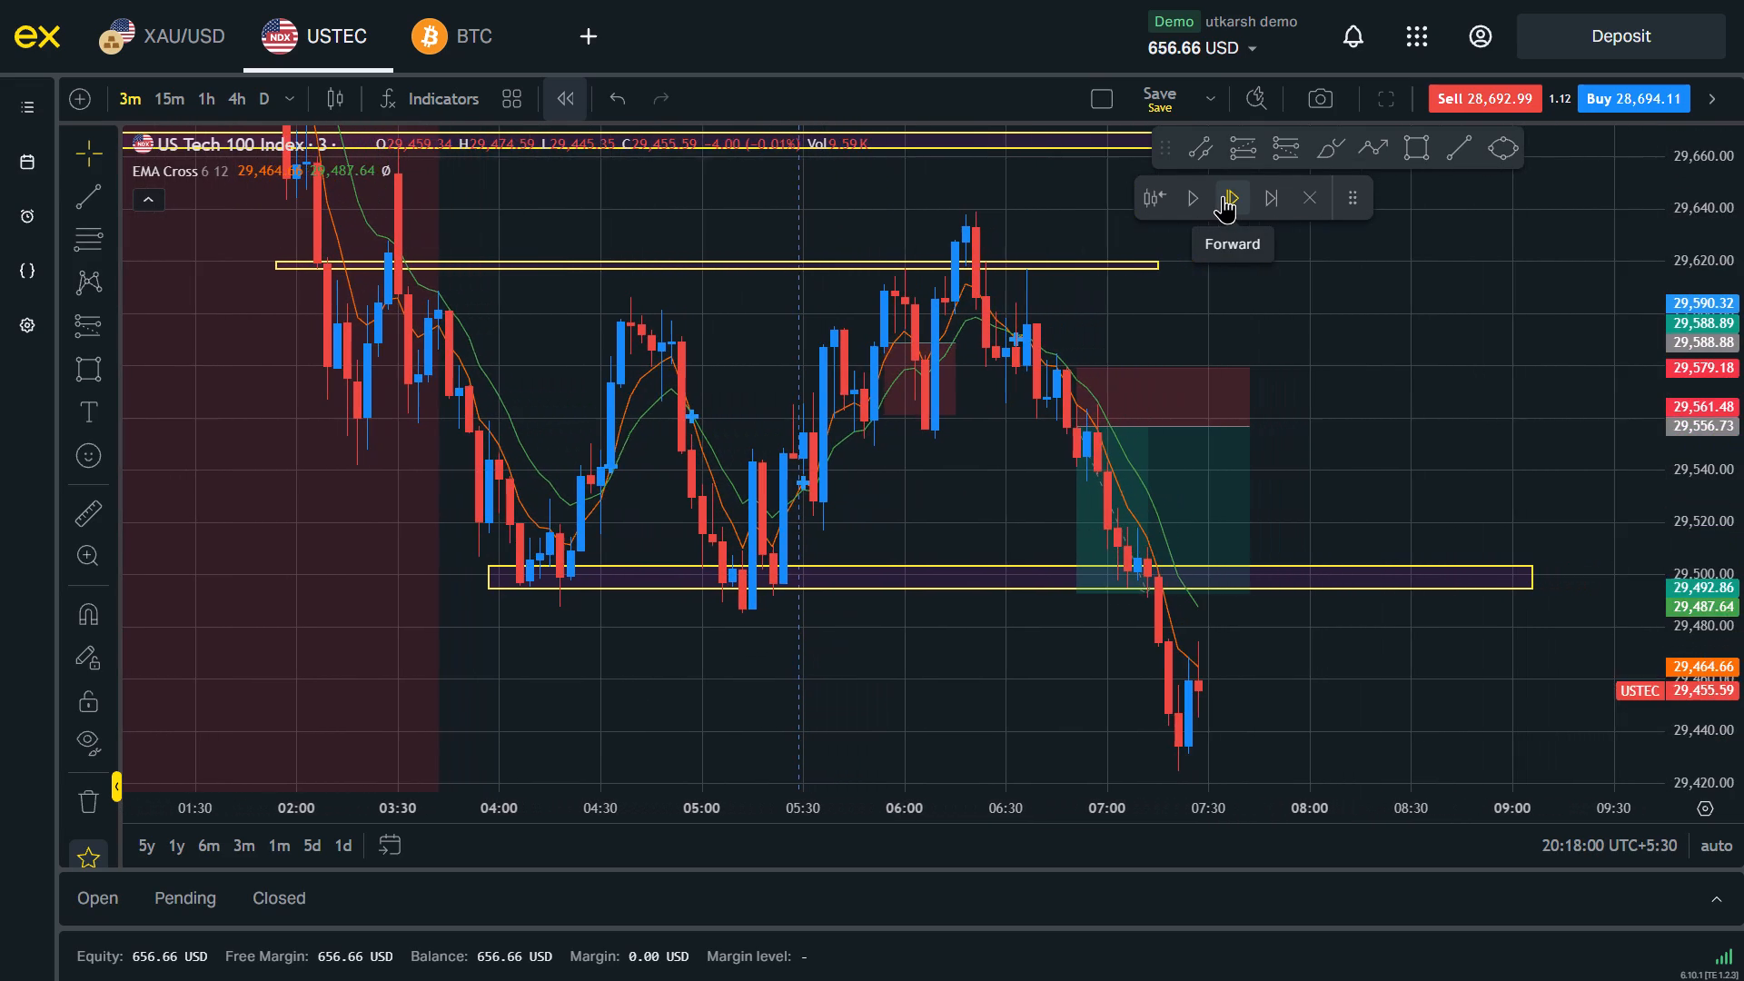
left_click_drag(1308, 670, 1258, 439)
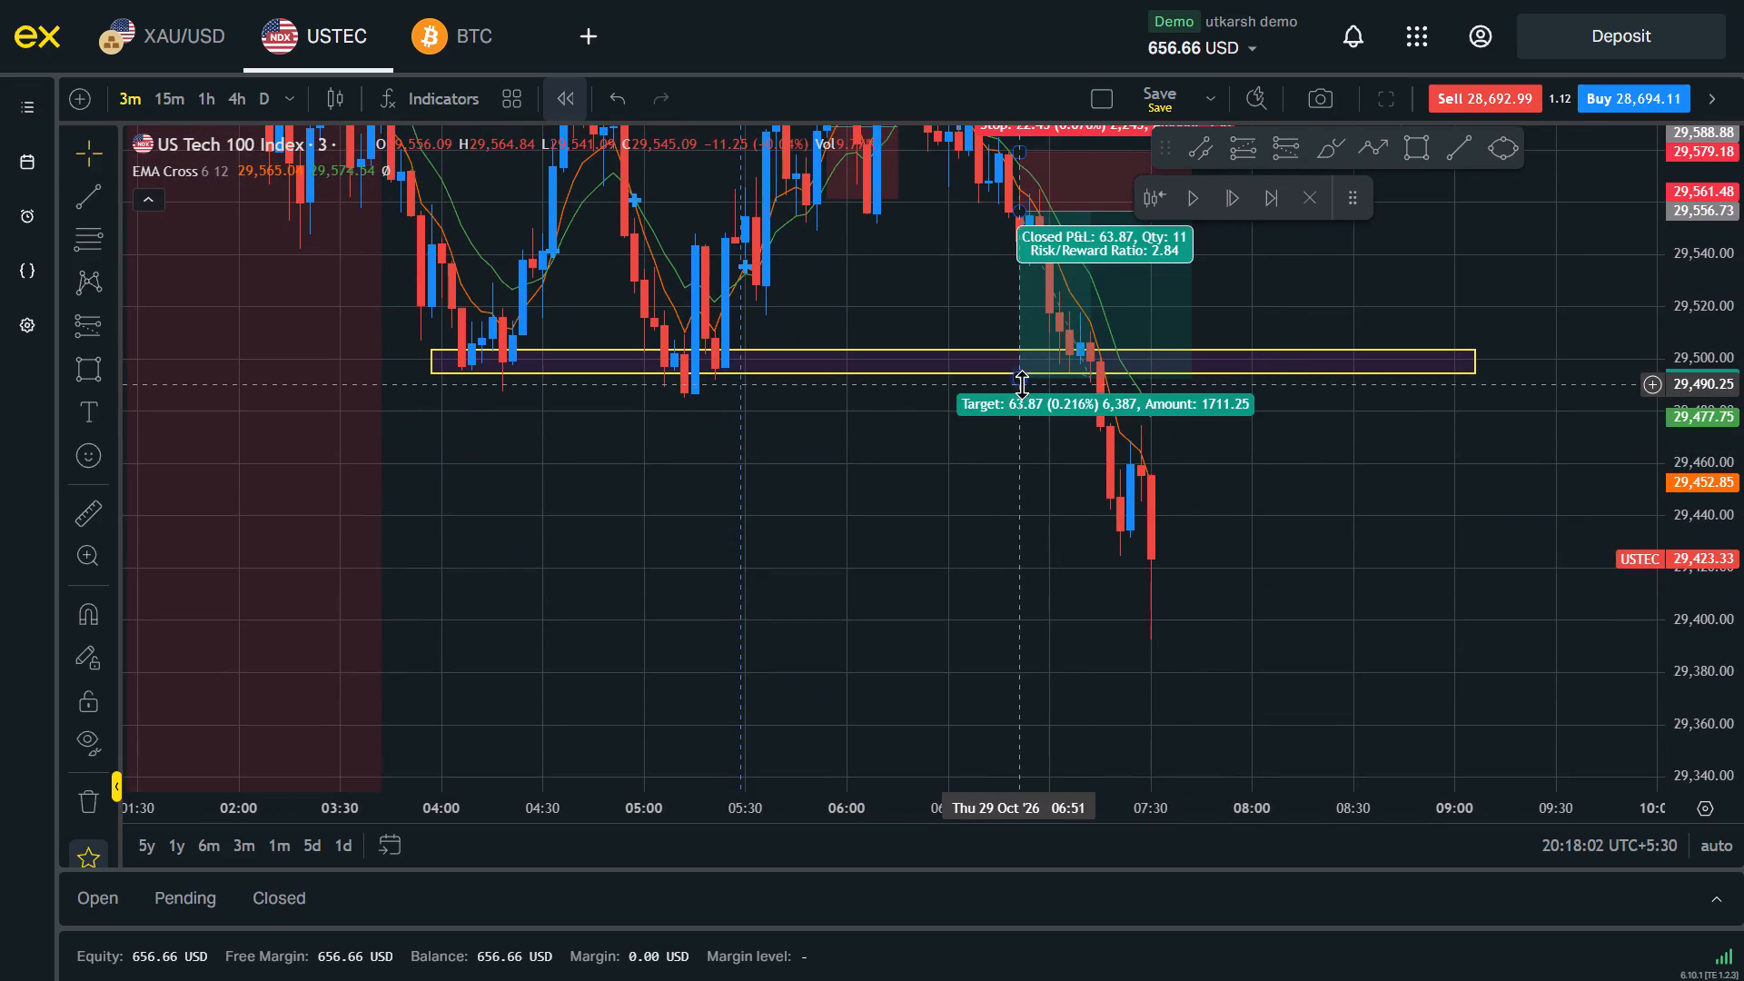
Extend the short position's target down to 29,390.26 and shorten the position so it ends at 07:30.
left_click_drag(1020, 381, 1080, 646)
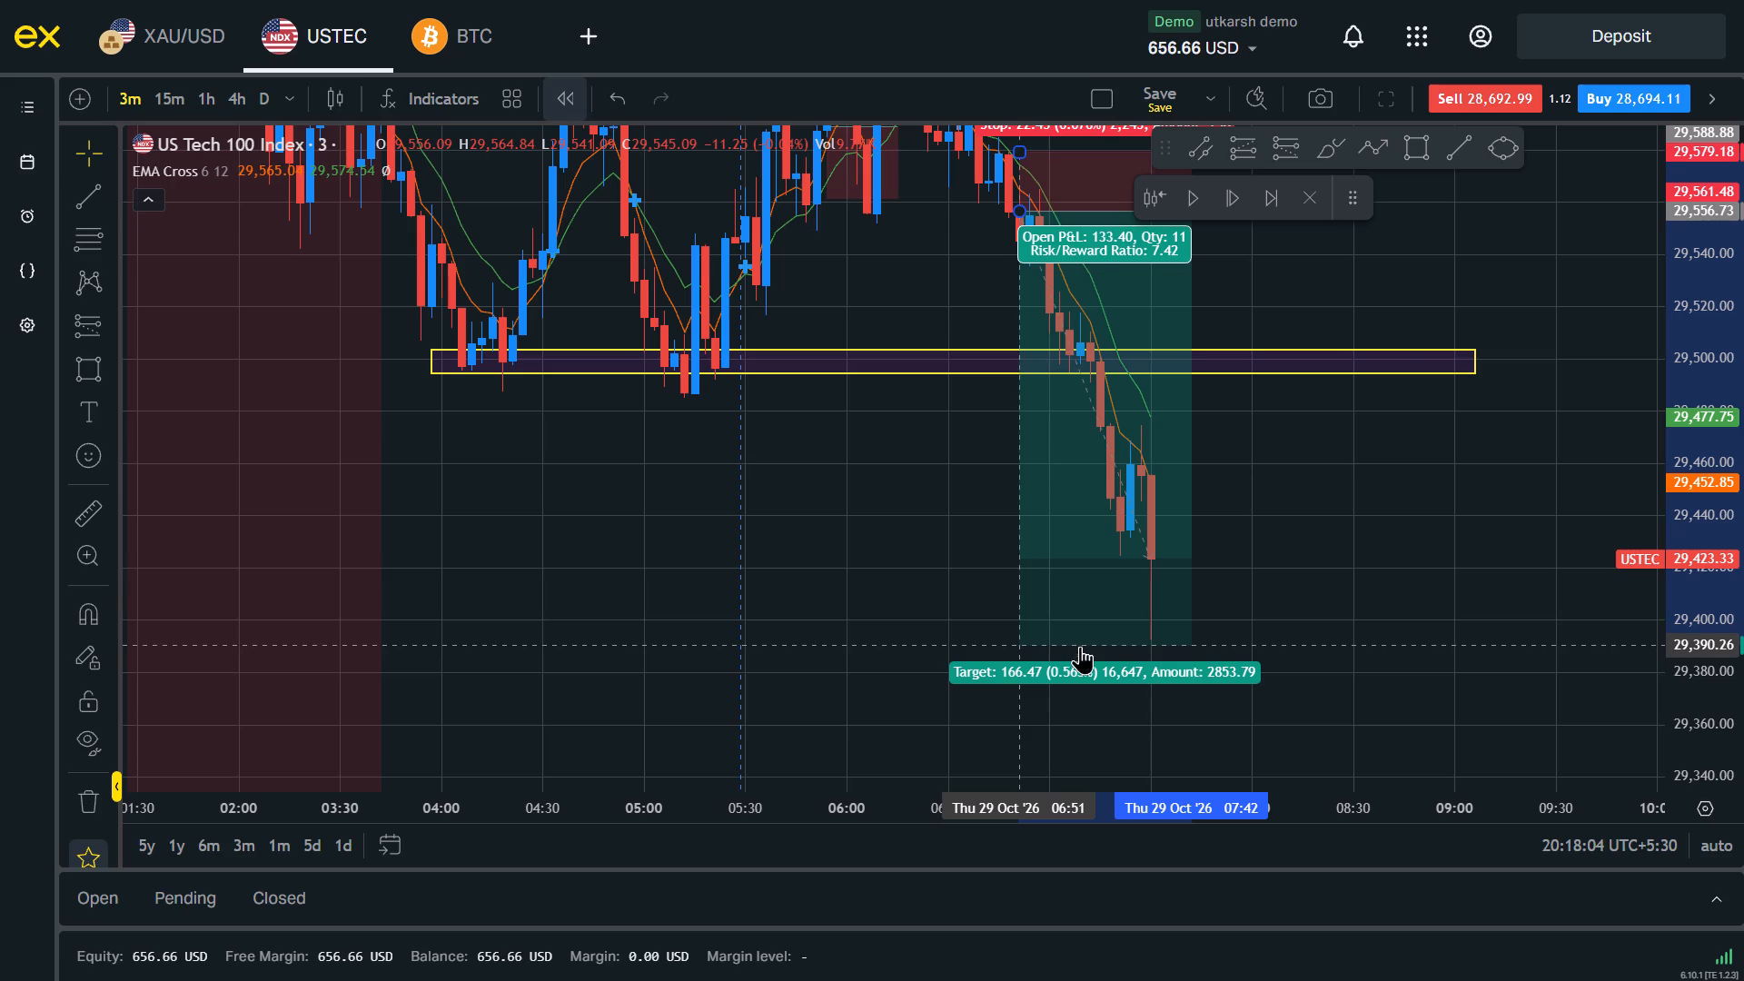
left_click(1402, 596)
left_click_drag(1370, 530, 1356, 626)
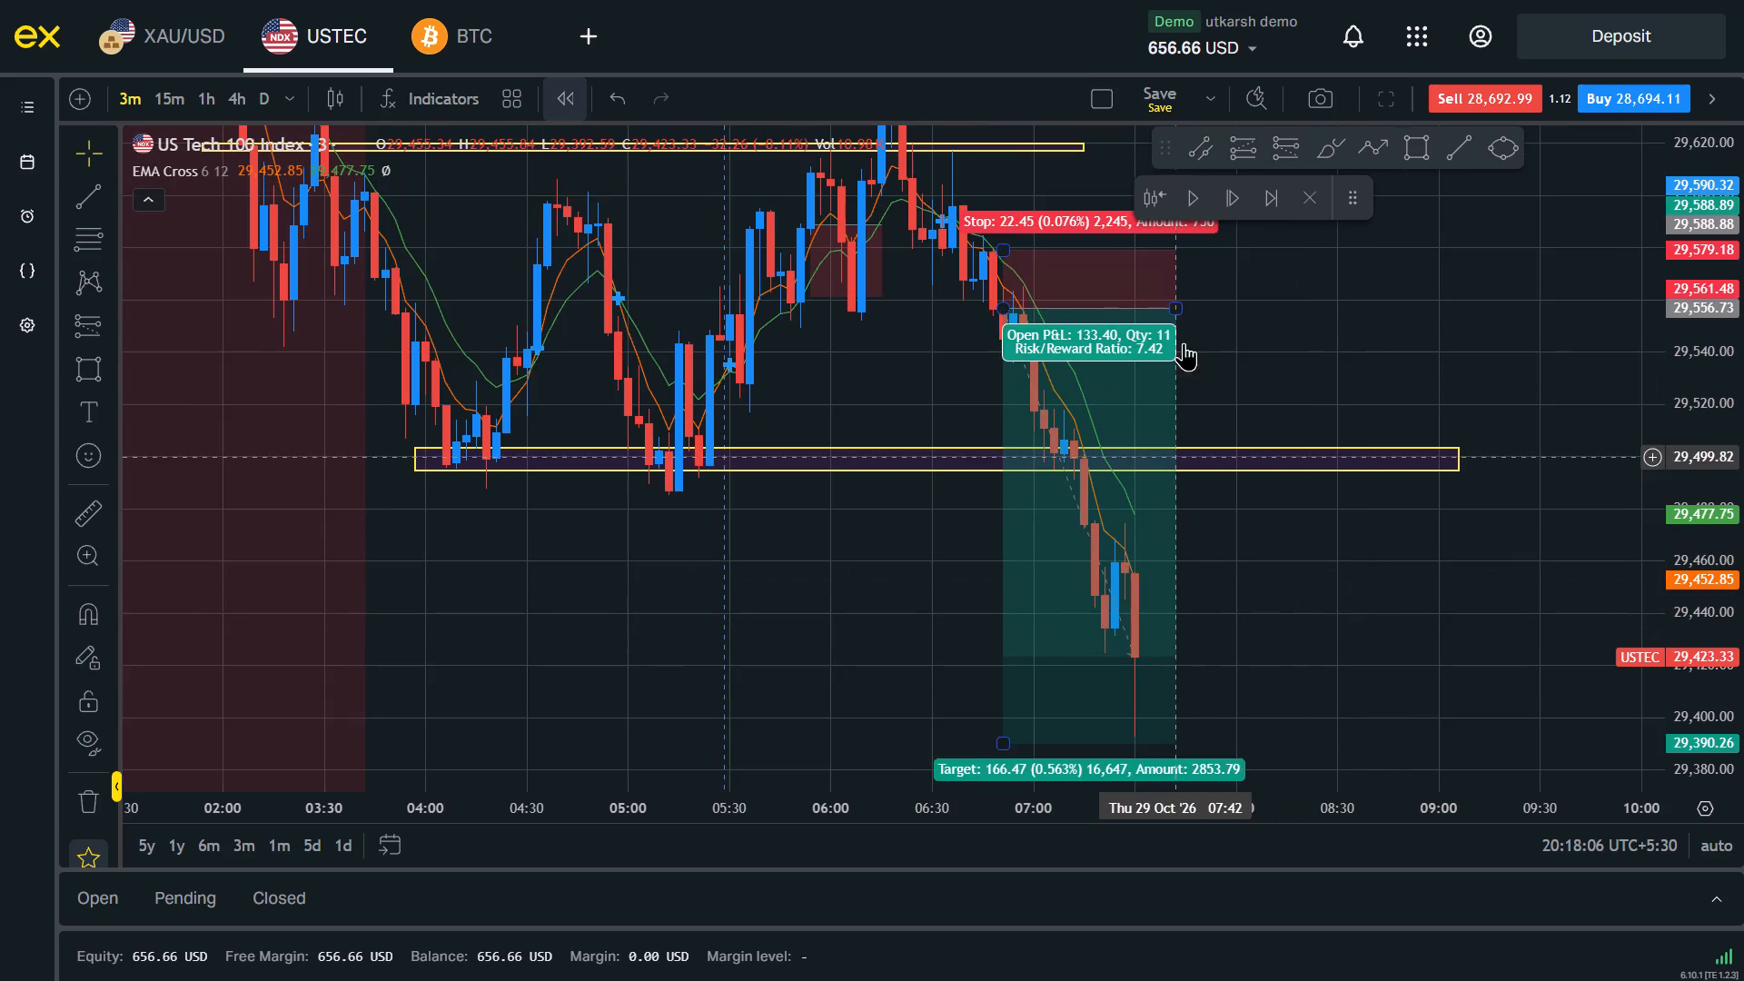
left_click_drag(1180, 306, 1137, 302)
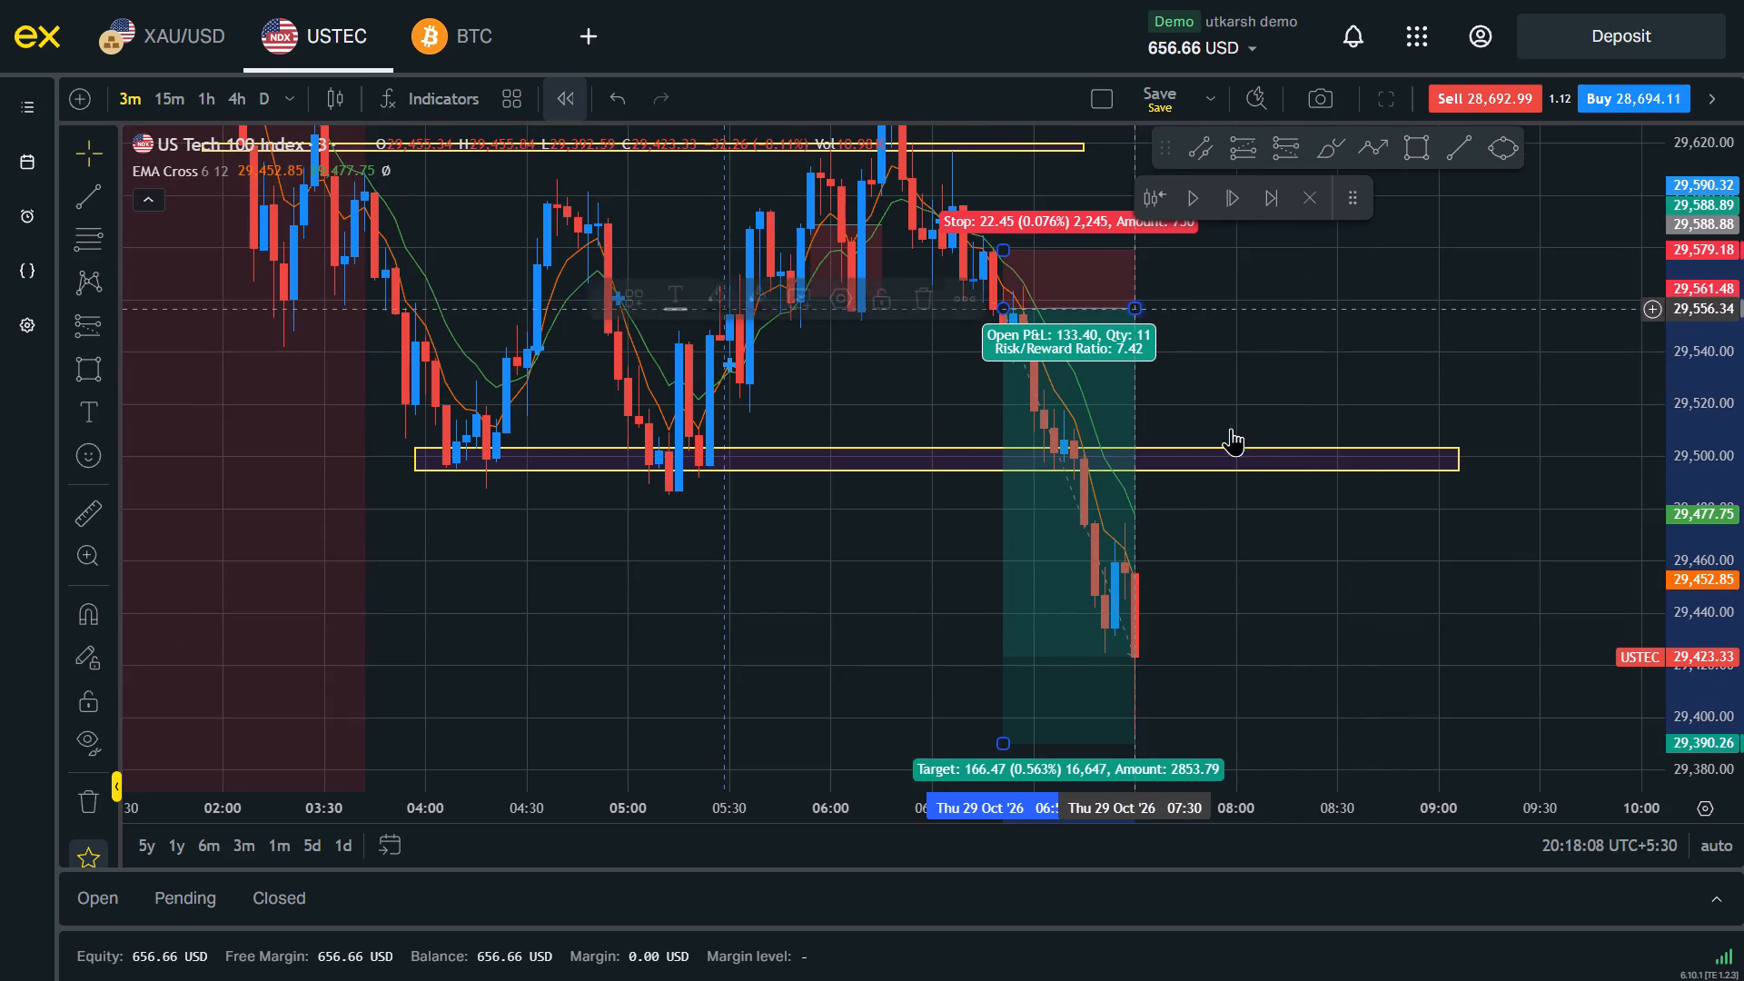
left_click(1353, 328)
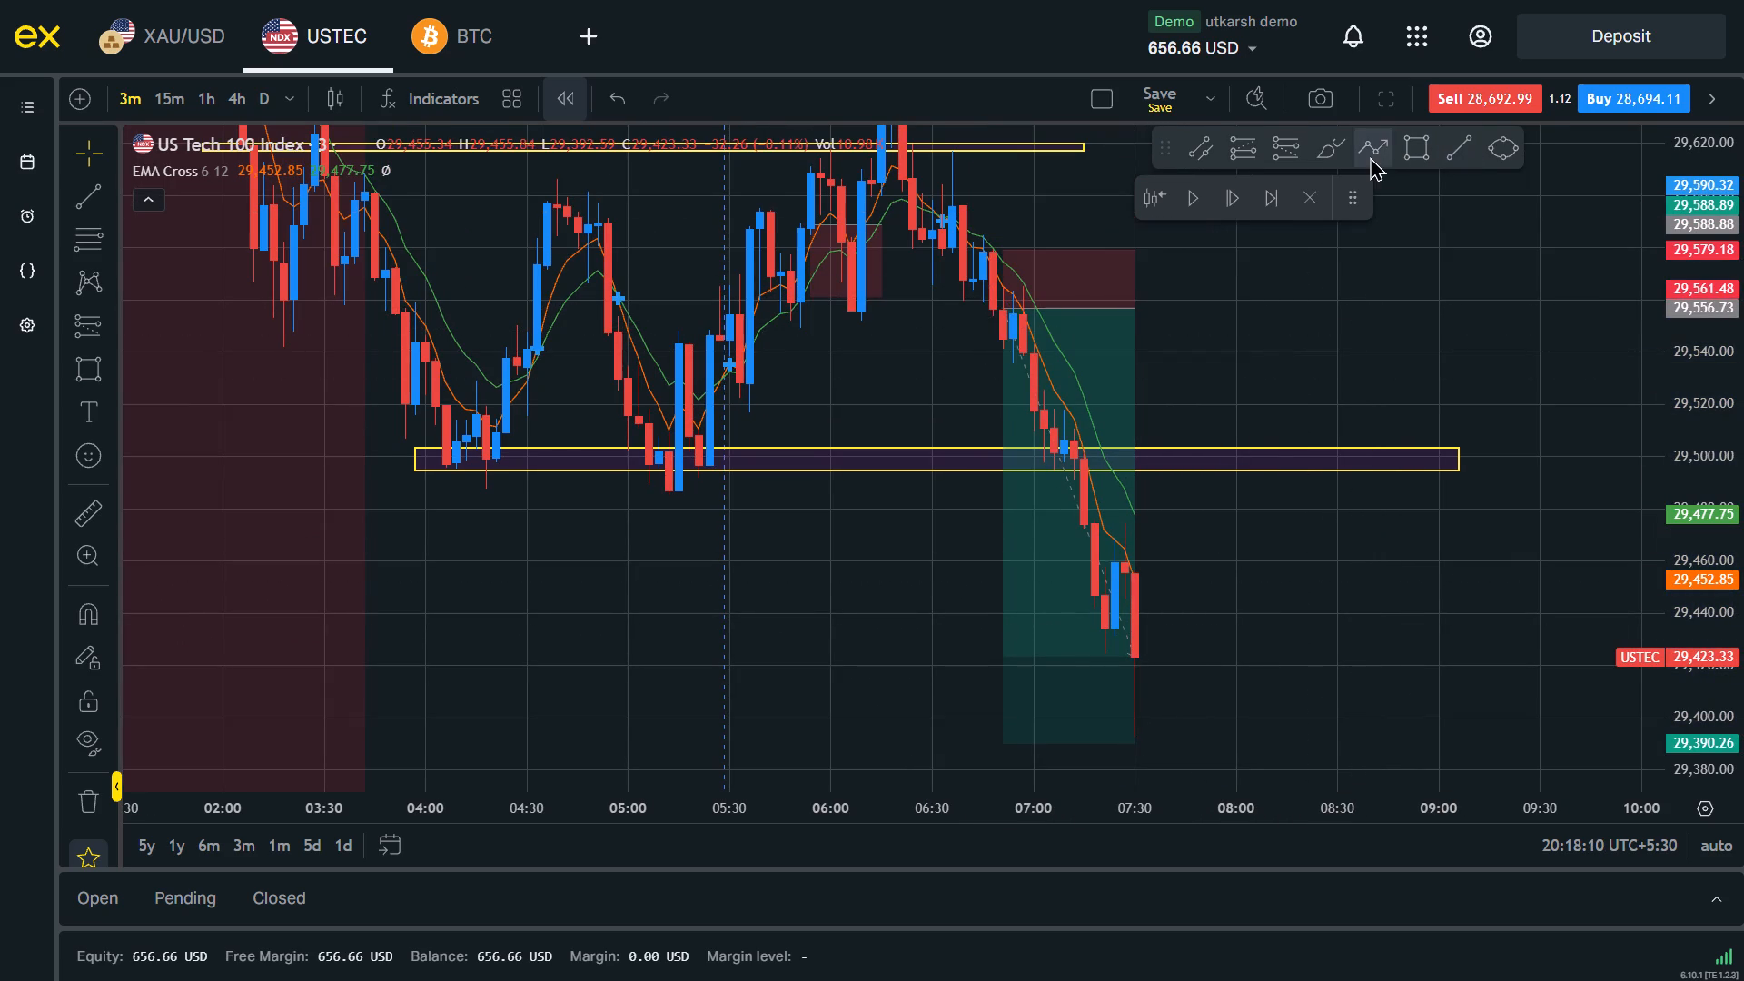
Draw a cross with two Brush strokes over the short position, at about 29,447 to 29,474.
left_click(1338, 145)
left_click_drag(1034, 594, 1076, 525)
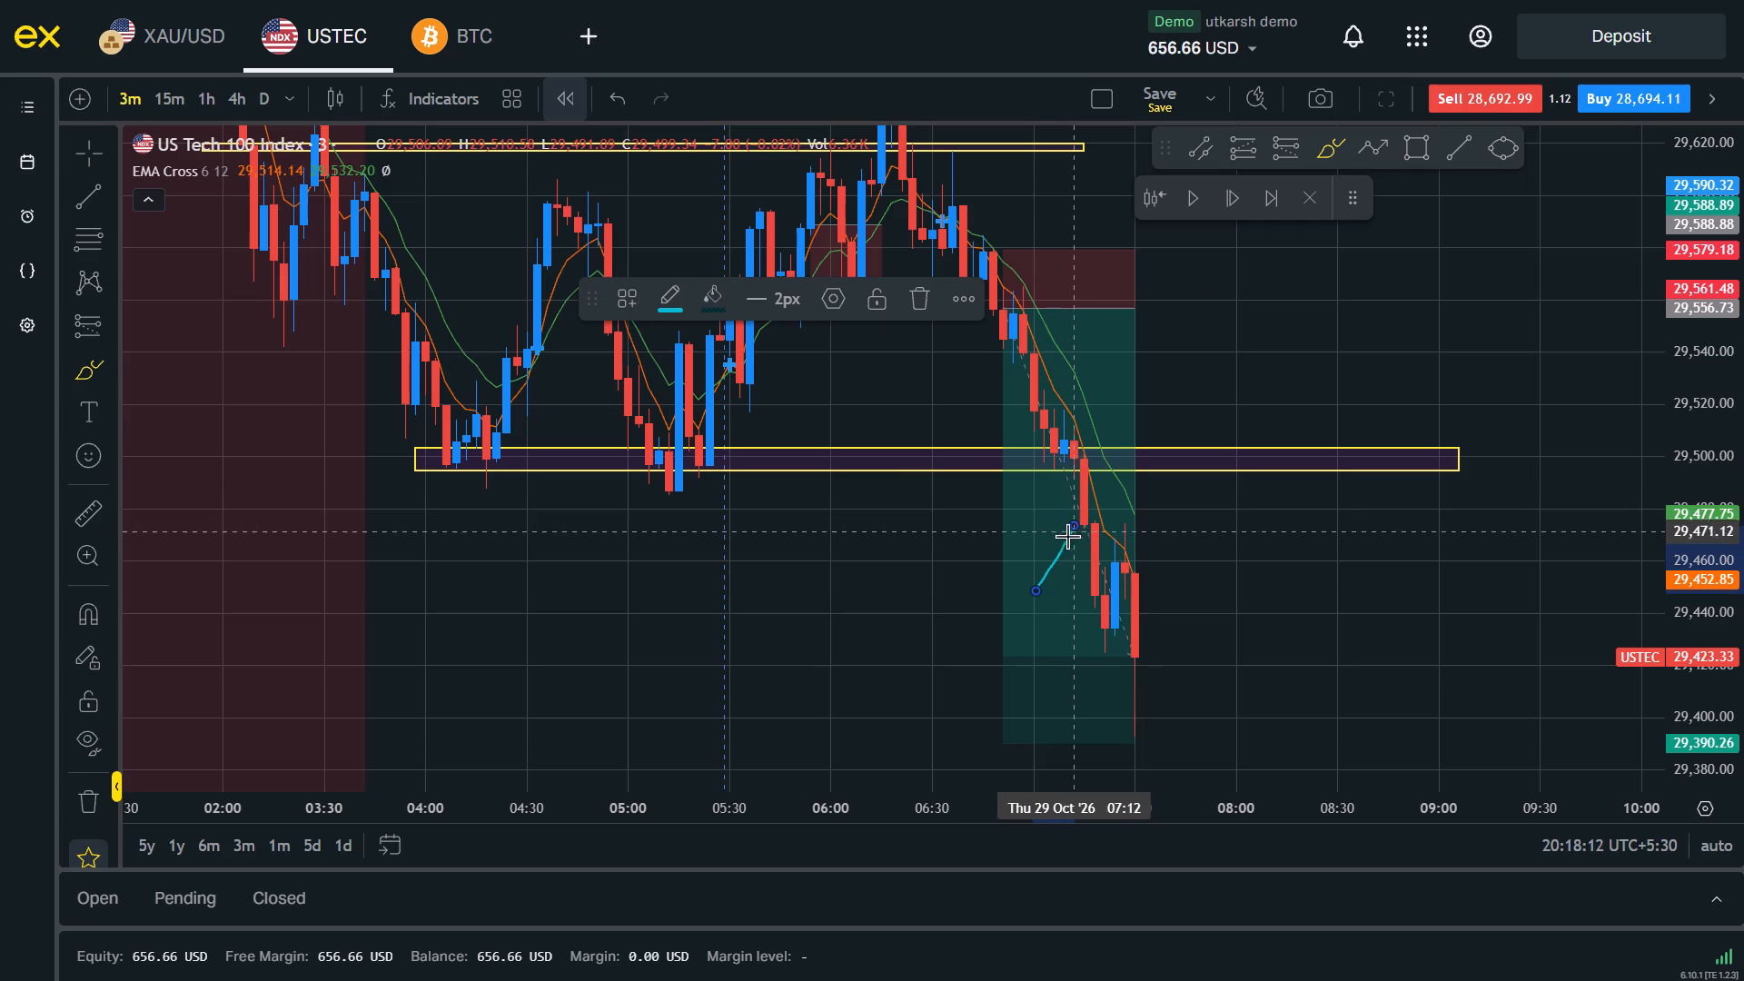
left_click_drag(1032, 537, 1104, 582)
right_click(1278, 570)
right_click(1263, 553)
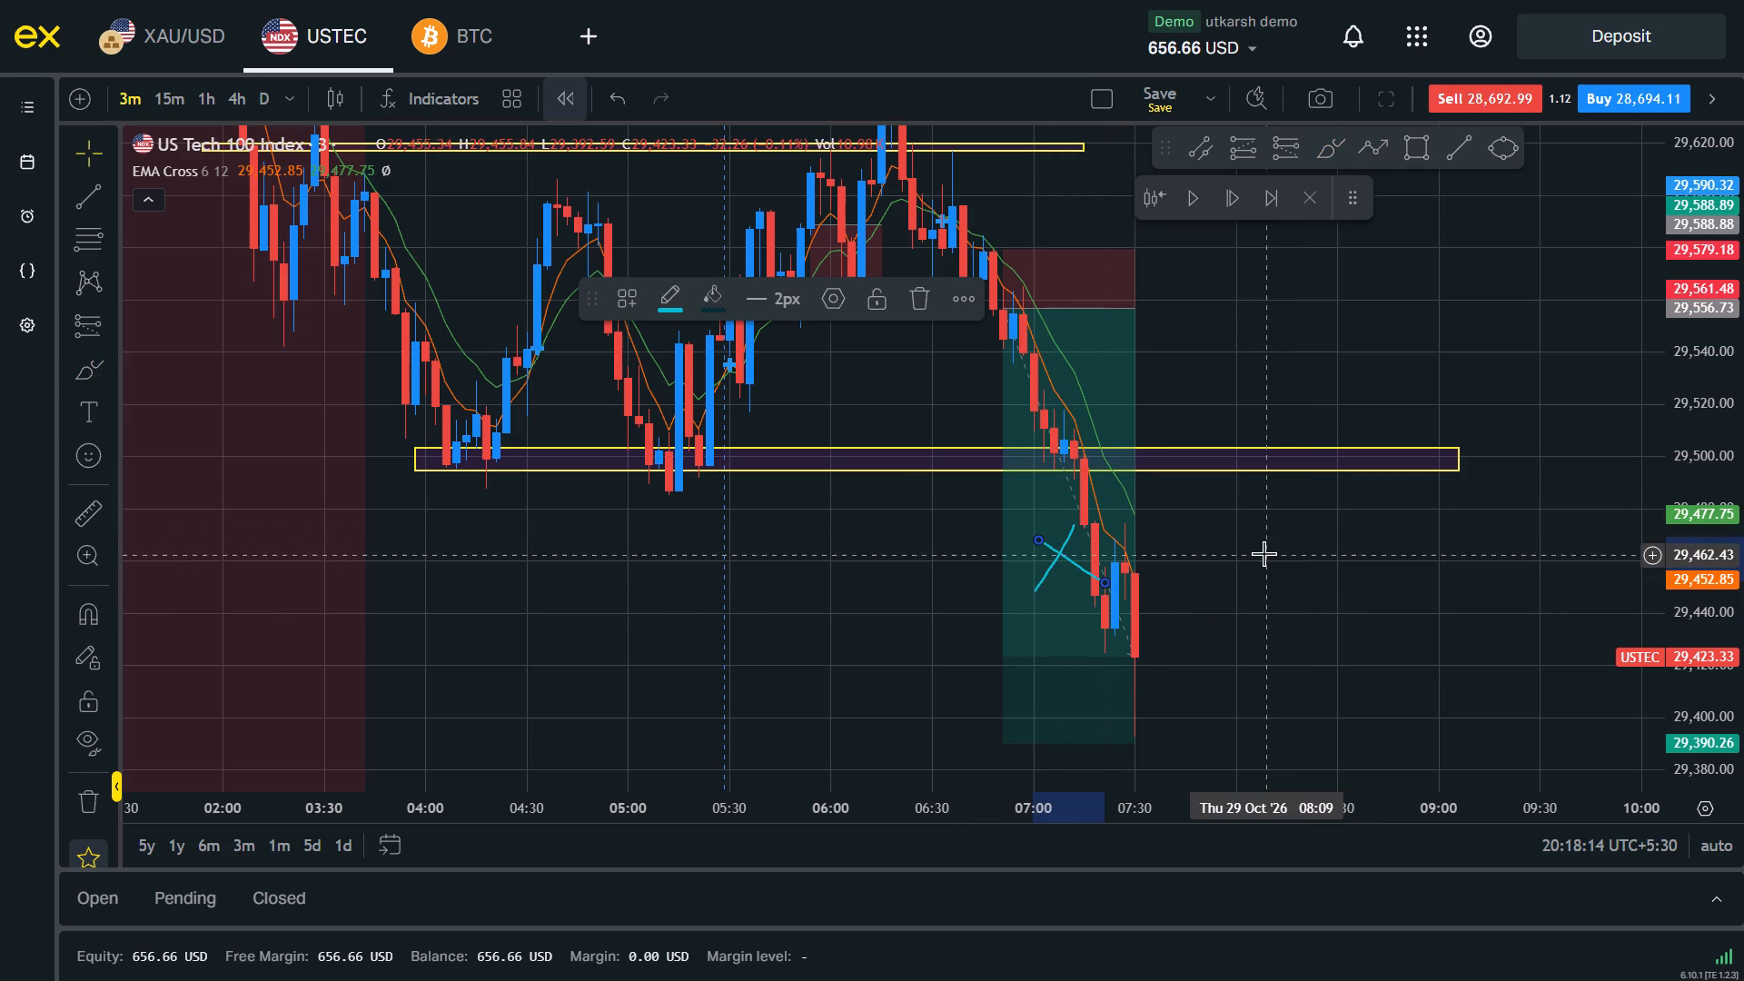
right_click(1241, 530)
left_click(1177, 616)
Advance the replay by 22 candles to 08:36 on 29 Oct.
left_click_drag(1253, 676, 1234, 541)
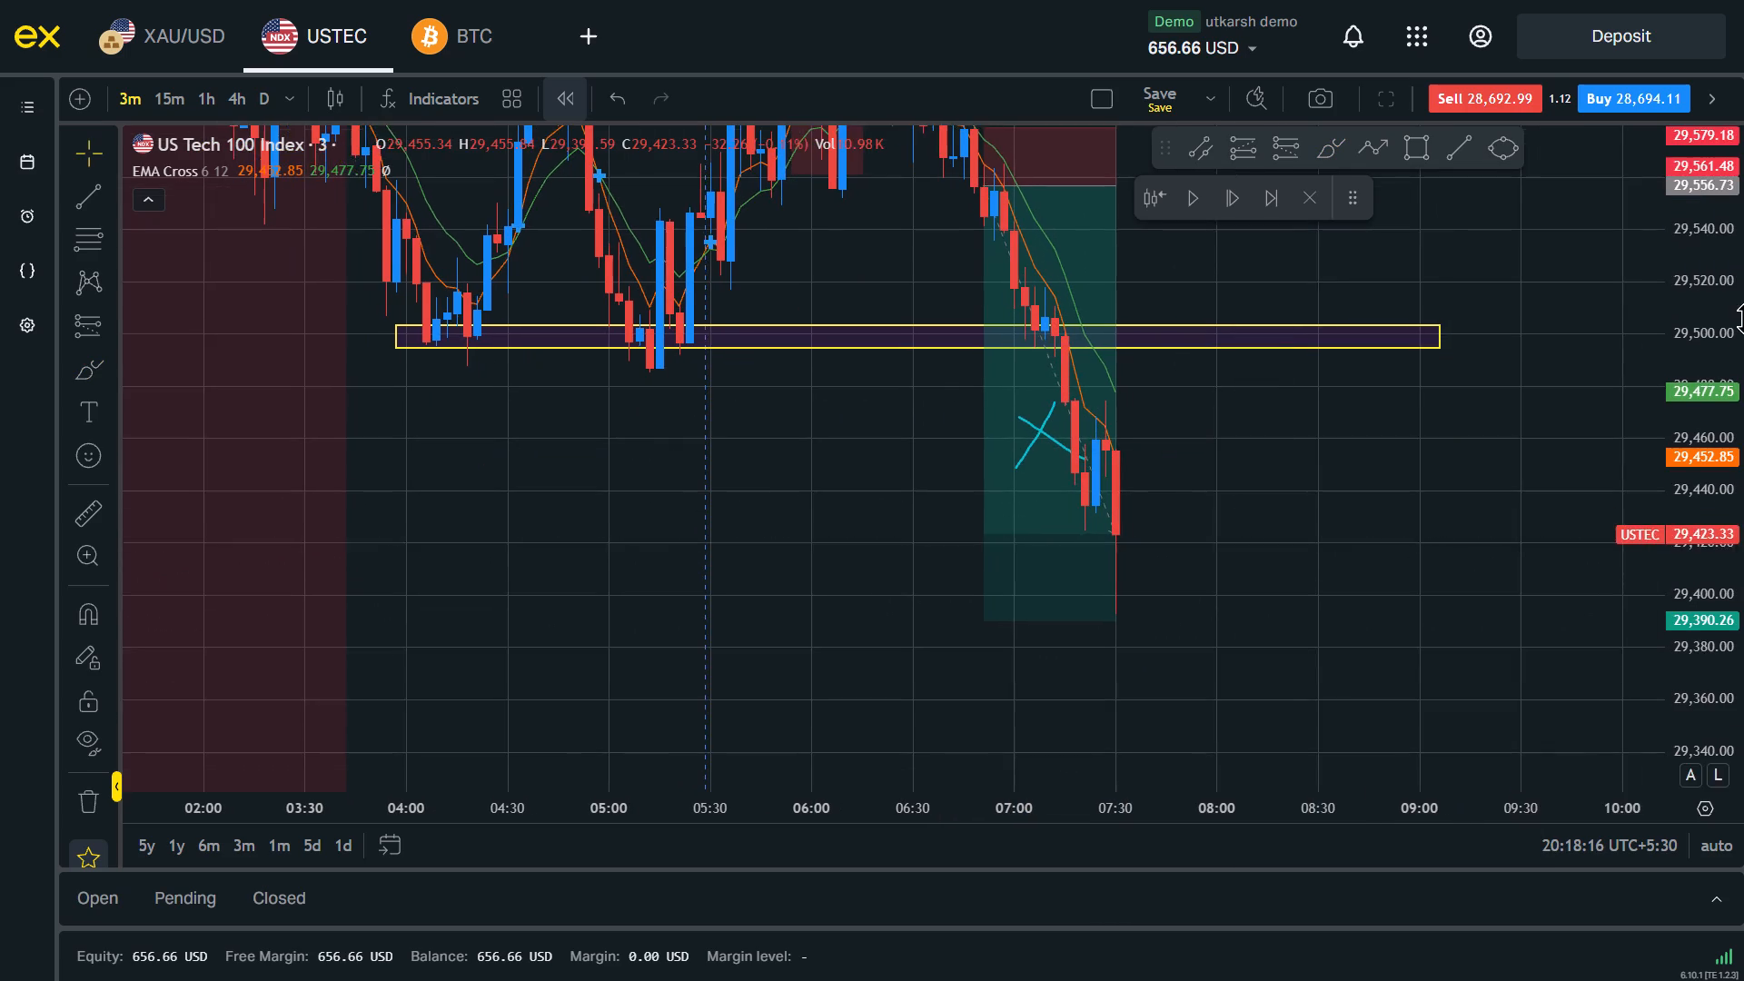
left_click_drag(1743, 322, 1737, 451)
left_click_drag(1472, 493, 1453, 628)
triple_click(1237, 204)
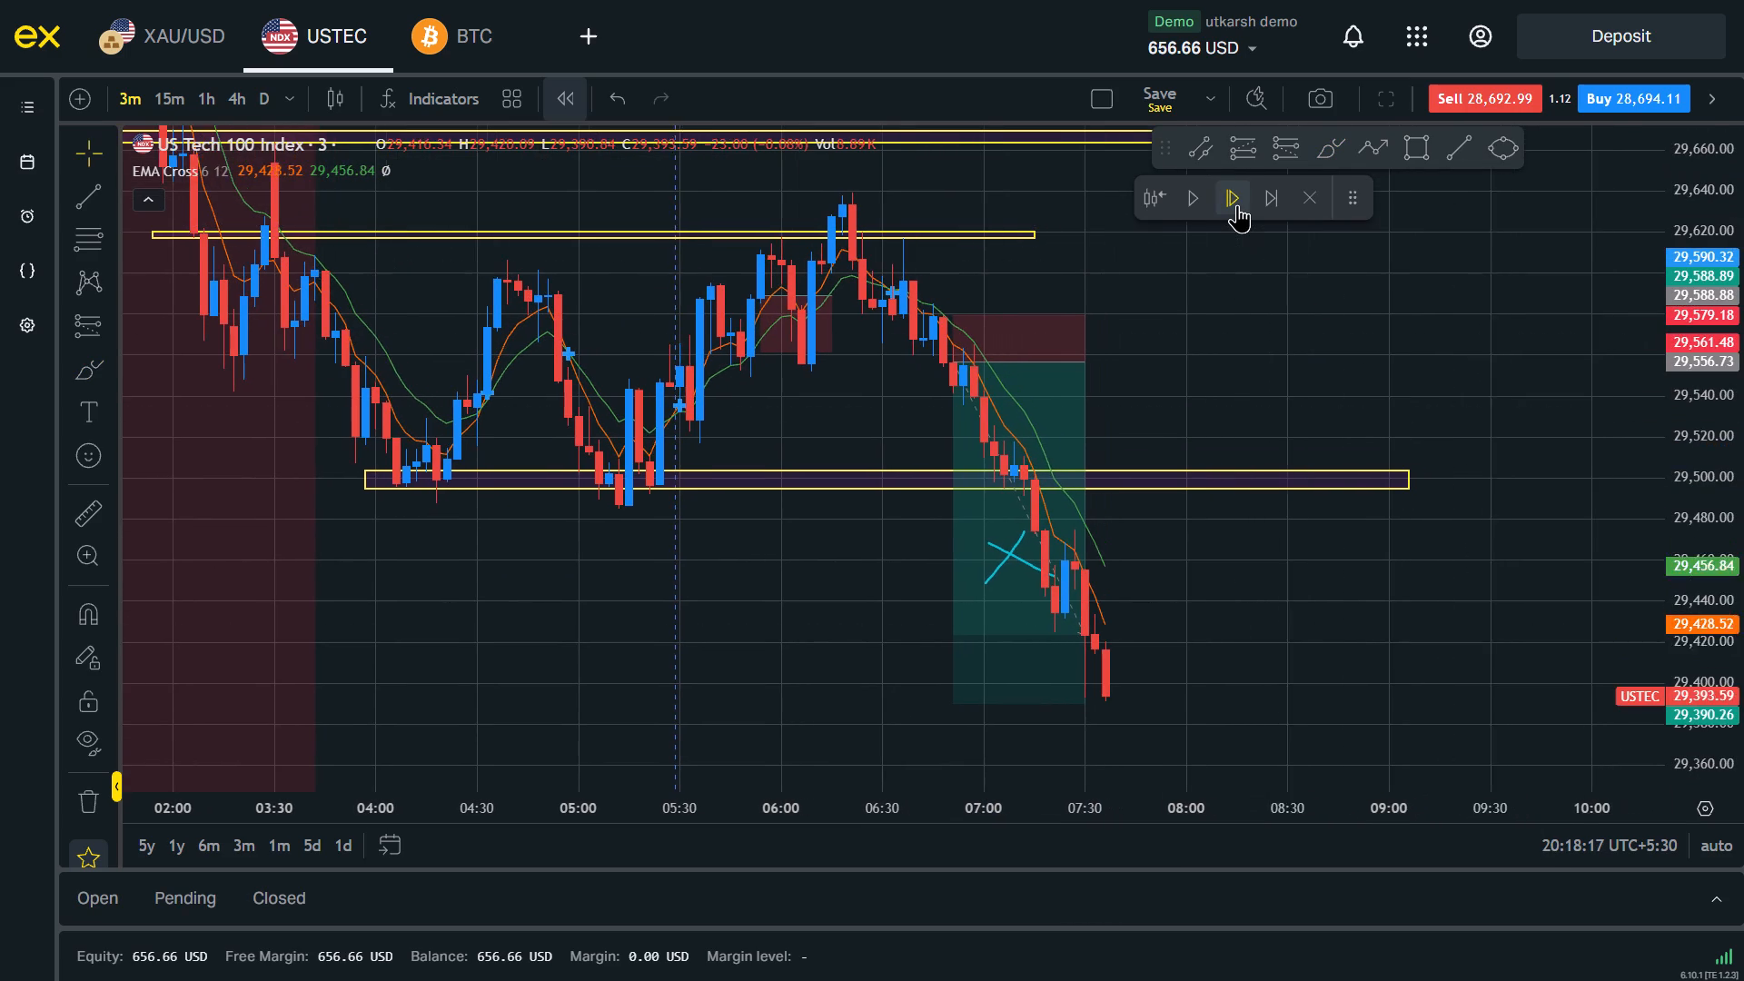
triple_click(1237, 204)
triple_click(1237, 204)
triple_click(1237, 204)
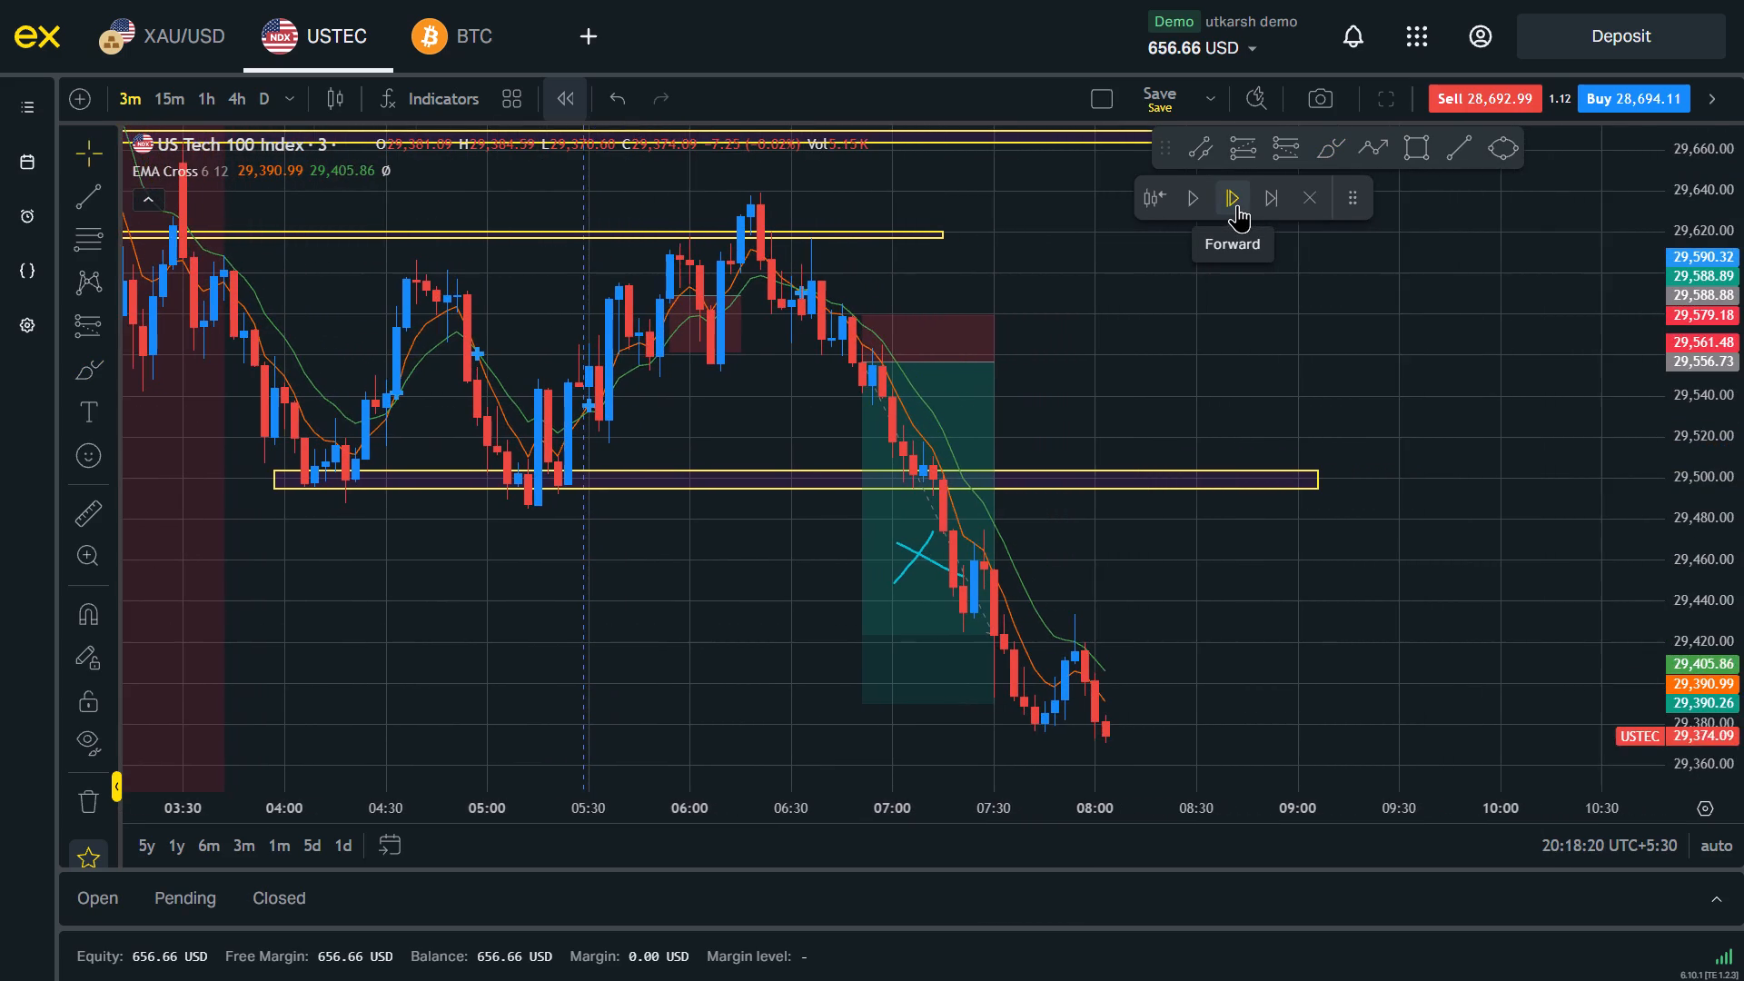
triple_click(1237, 204)
triple_click(1237, 204)
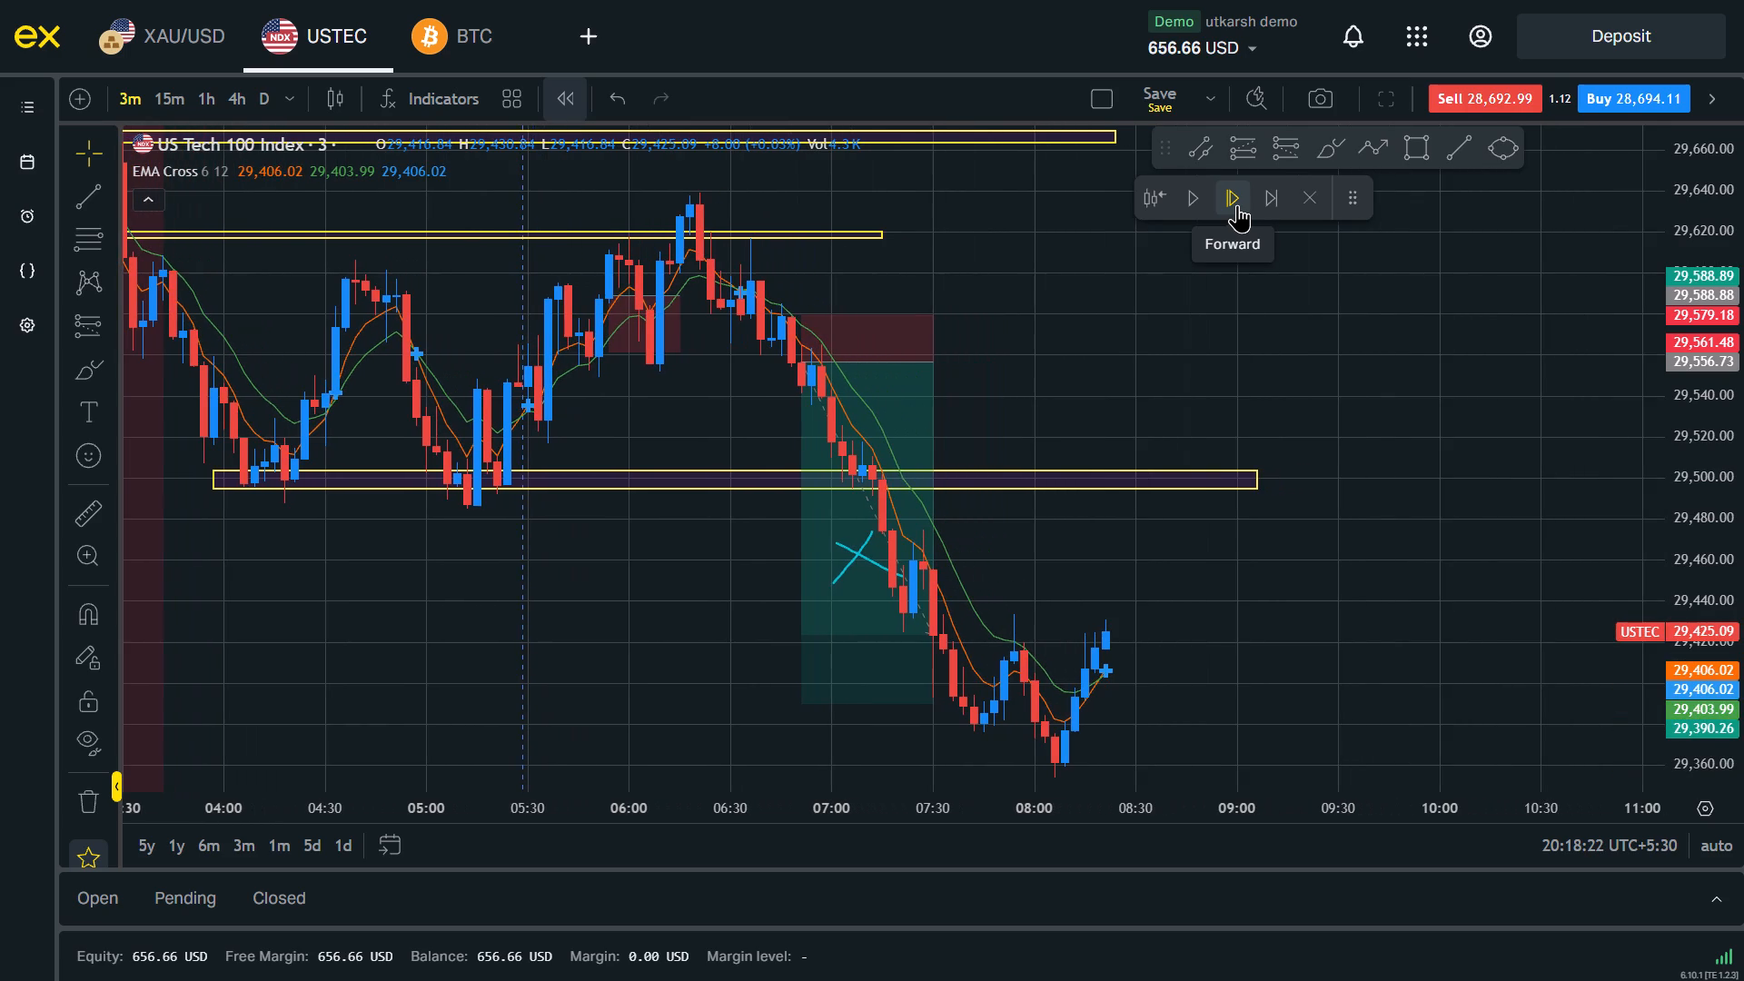
triple_click(1237, 204)
left_click(1237, 204)
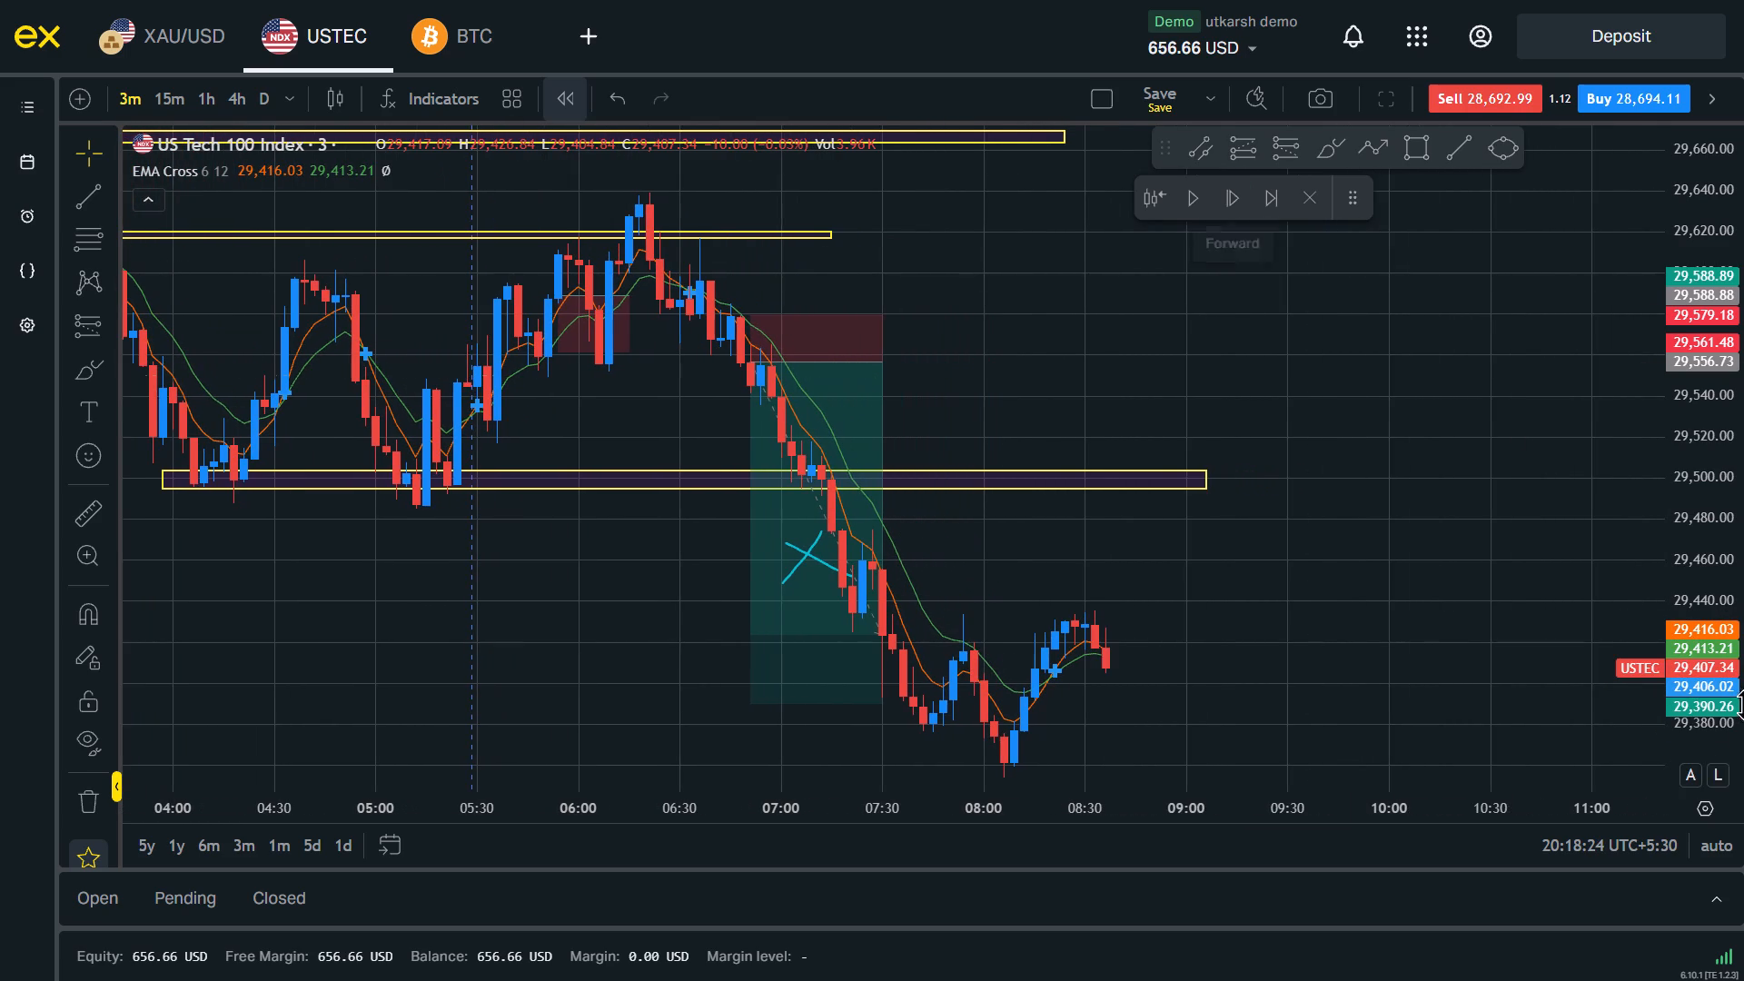
Draw a thin rectangle zone at about 29,424 to 29,429, spanning about 07:09 to 09:24 on 29 Oct.
left_click_drag(1743, 701, 1692, 514)
left_click_drag(1353, 738, 1394, 466)
left_click_drag(1743, 462, 1743, 530)
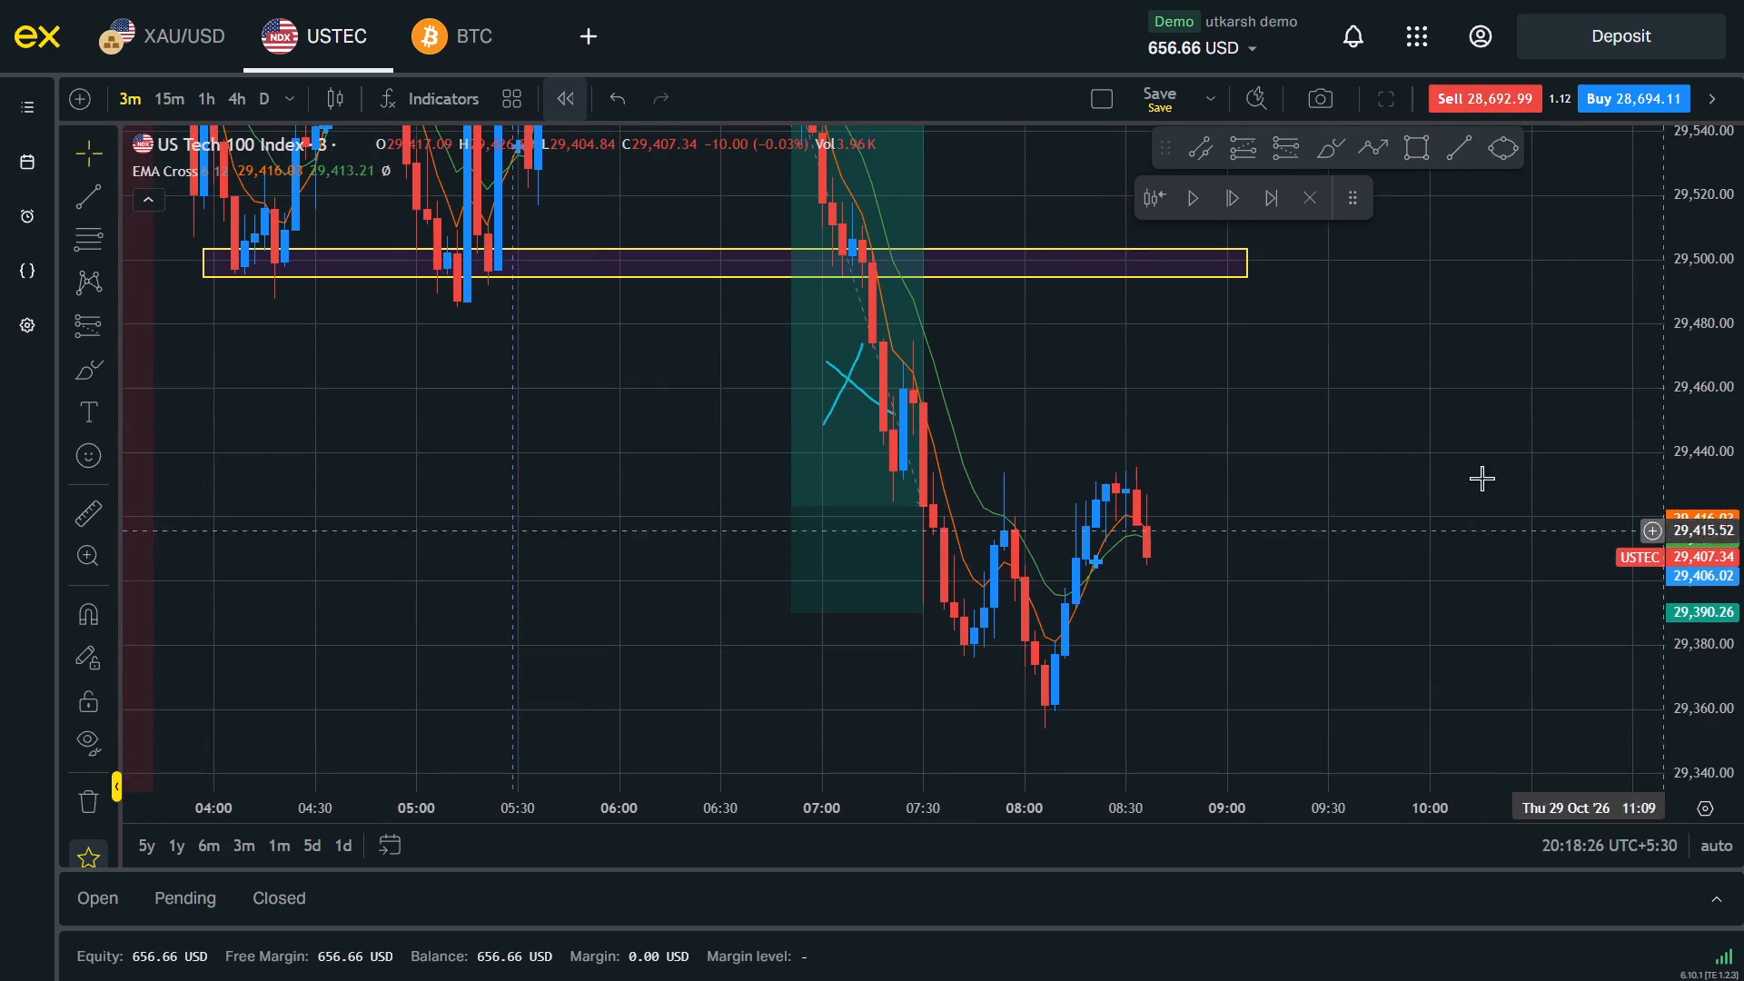
left_click_drag(1322, 462, 1321, 498)
left_click(1321, 499)
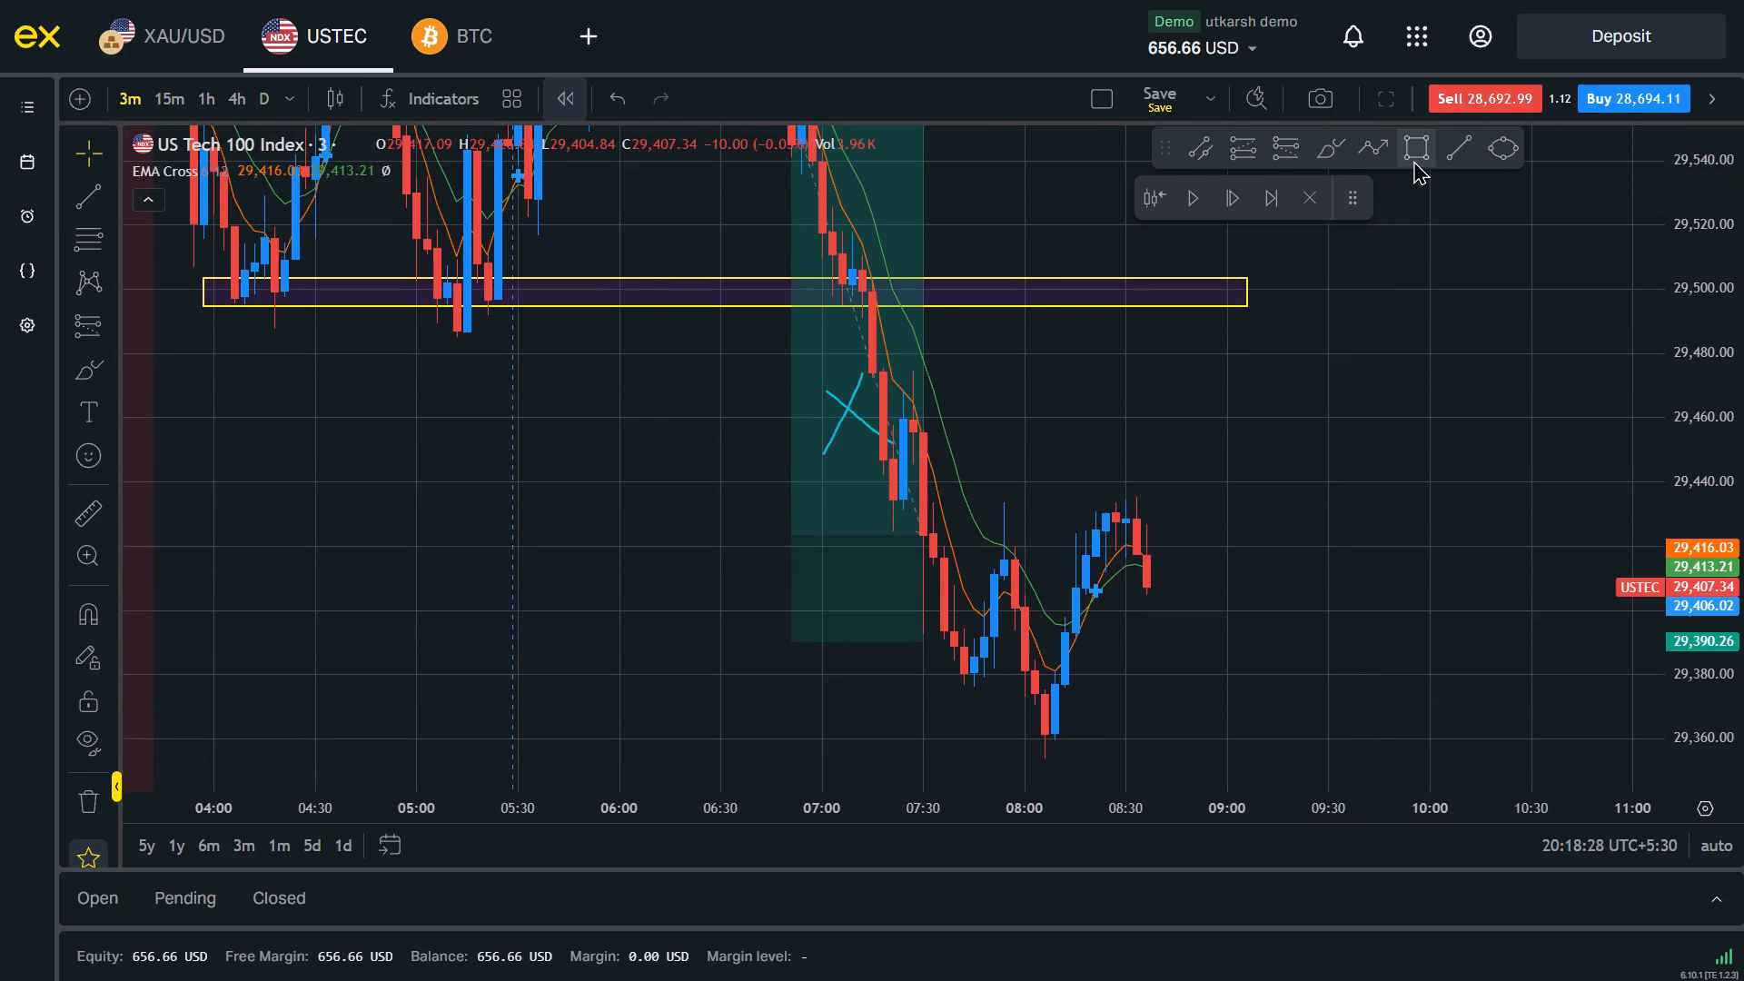
left_click(1413, 160)
left_click(1305, 517)
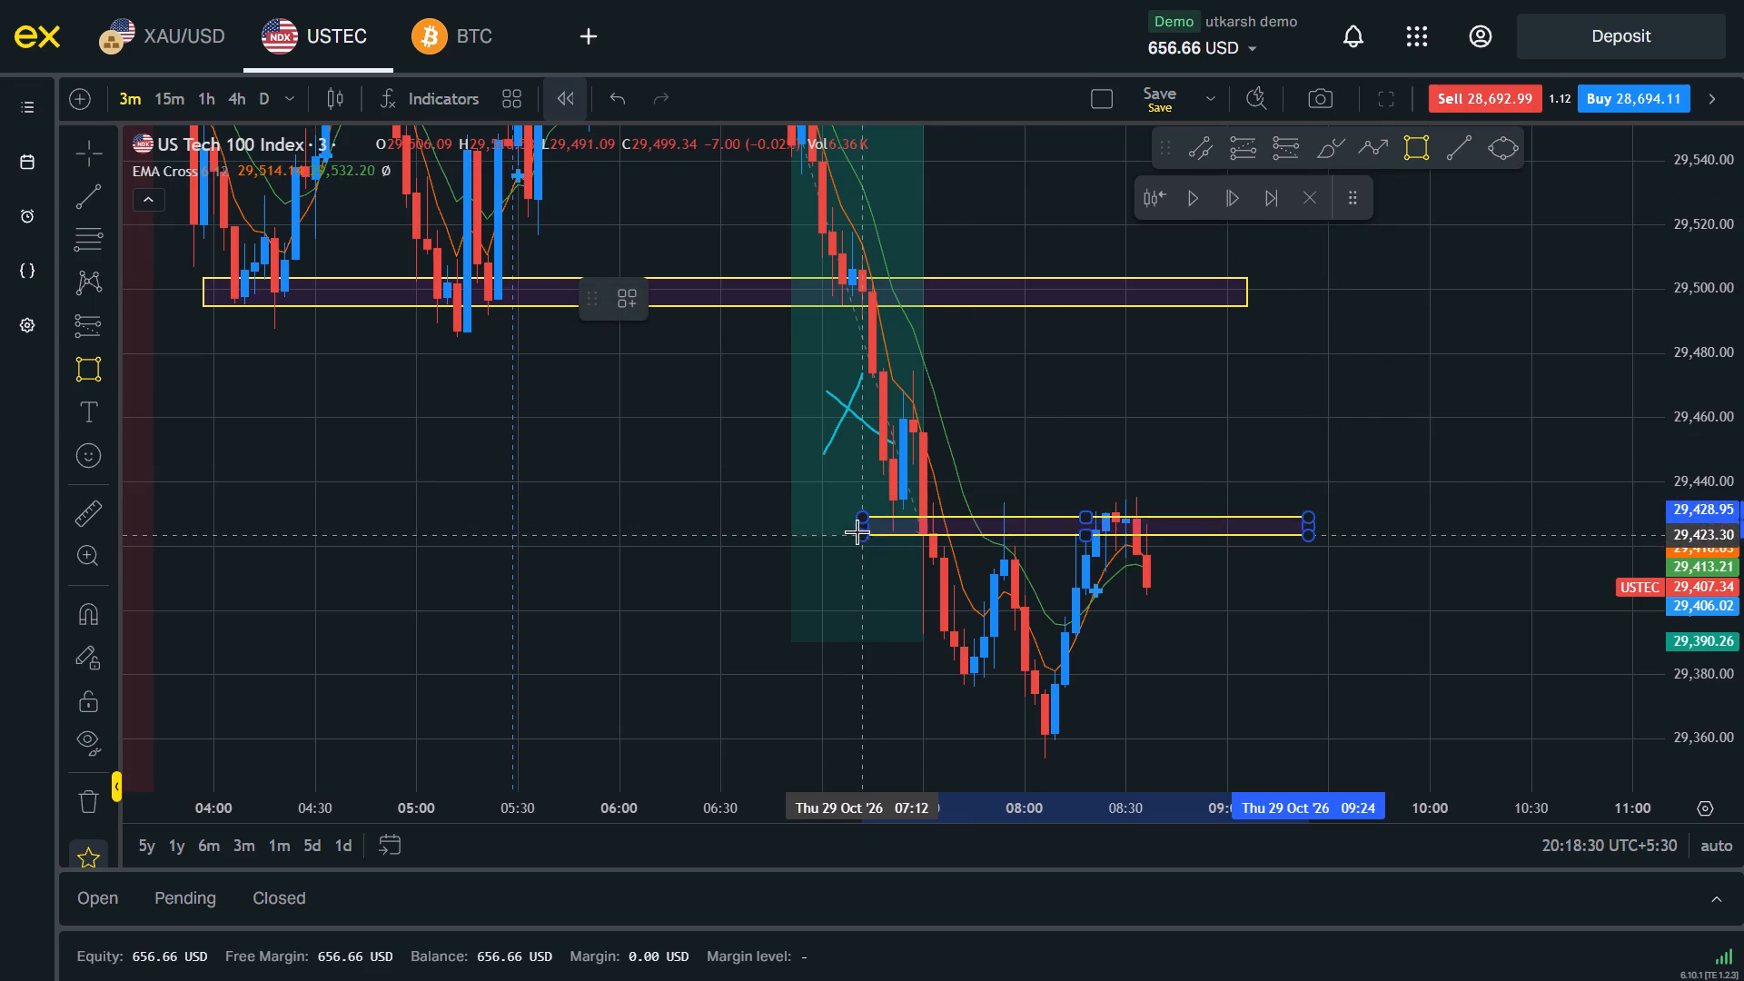
left_click(857, 531)
Place a short position from 08:39 with entry at 29,407.09, target at 29,350.04 and stop at 29,420.11.
left_click_drag(1255, 695, 1288, 601)
left_click_drag(1742, 636, 1693, 453)
left_click_drag(1247, 635, 1317, 661)
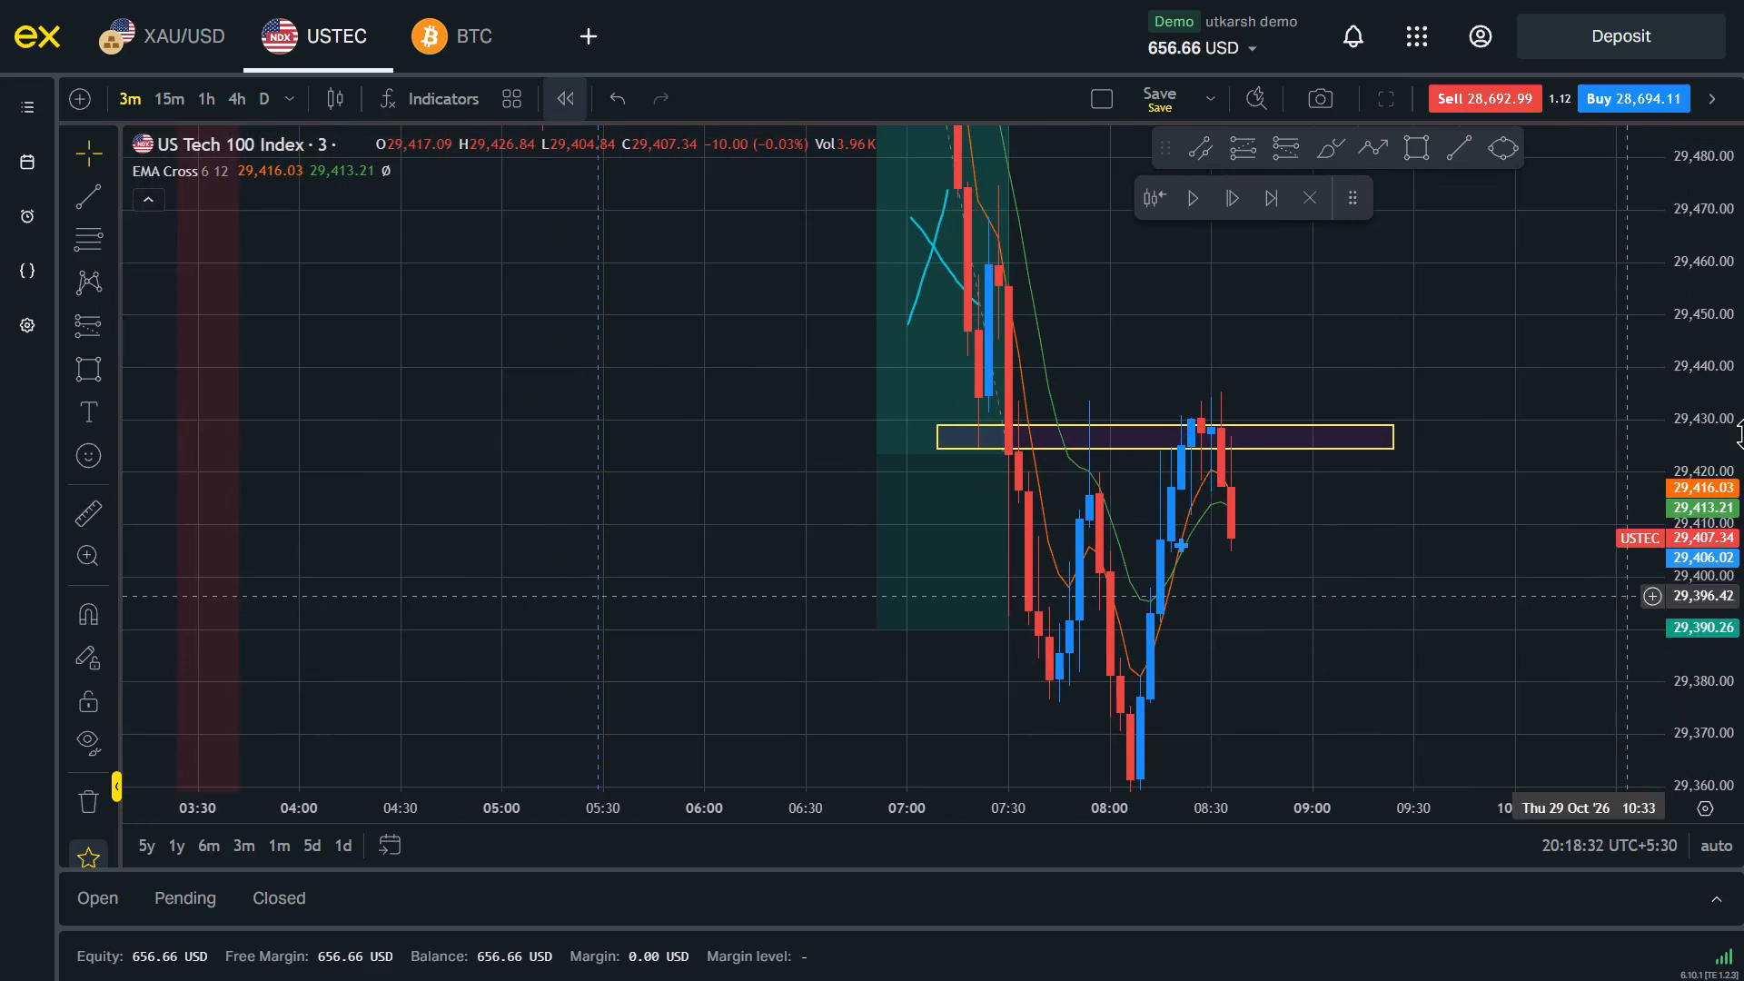
left_click_drag(1743, 367, 1712, 526)
left_click(1392, 570)
scroll(1355, 547, "up", 2)
left_click(1293, 144)
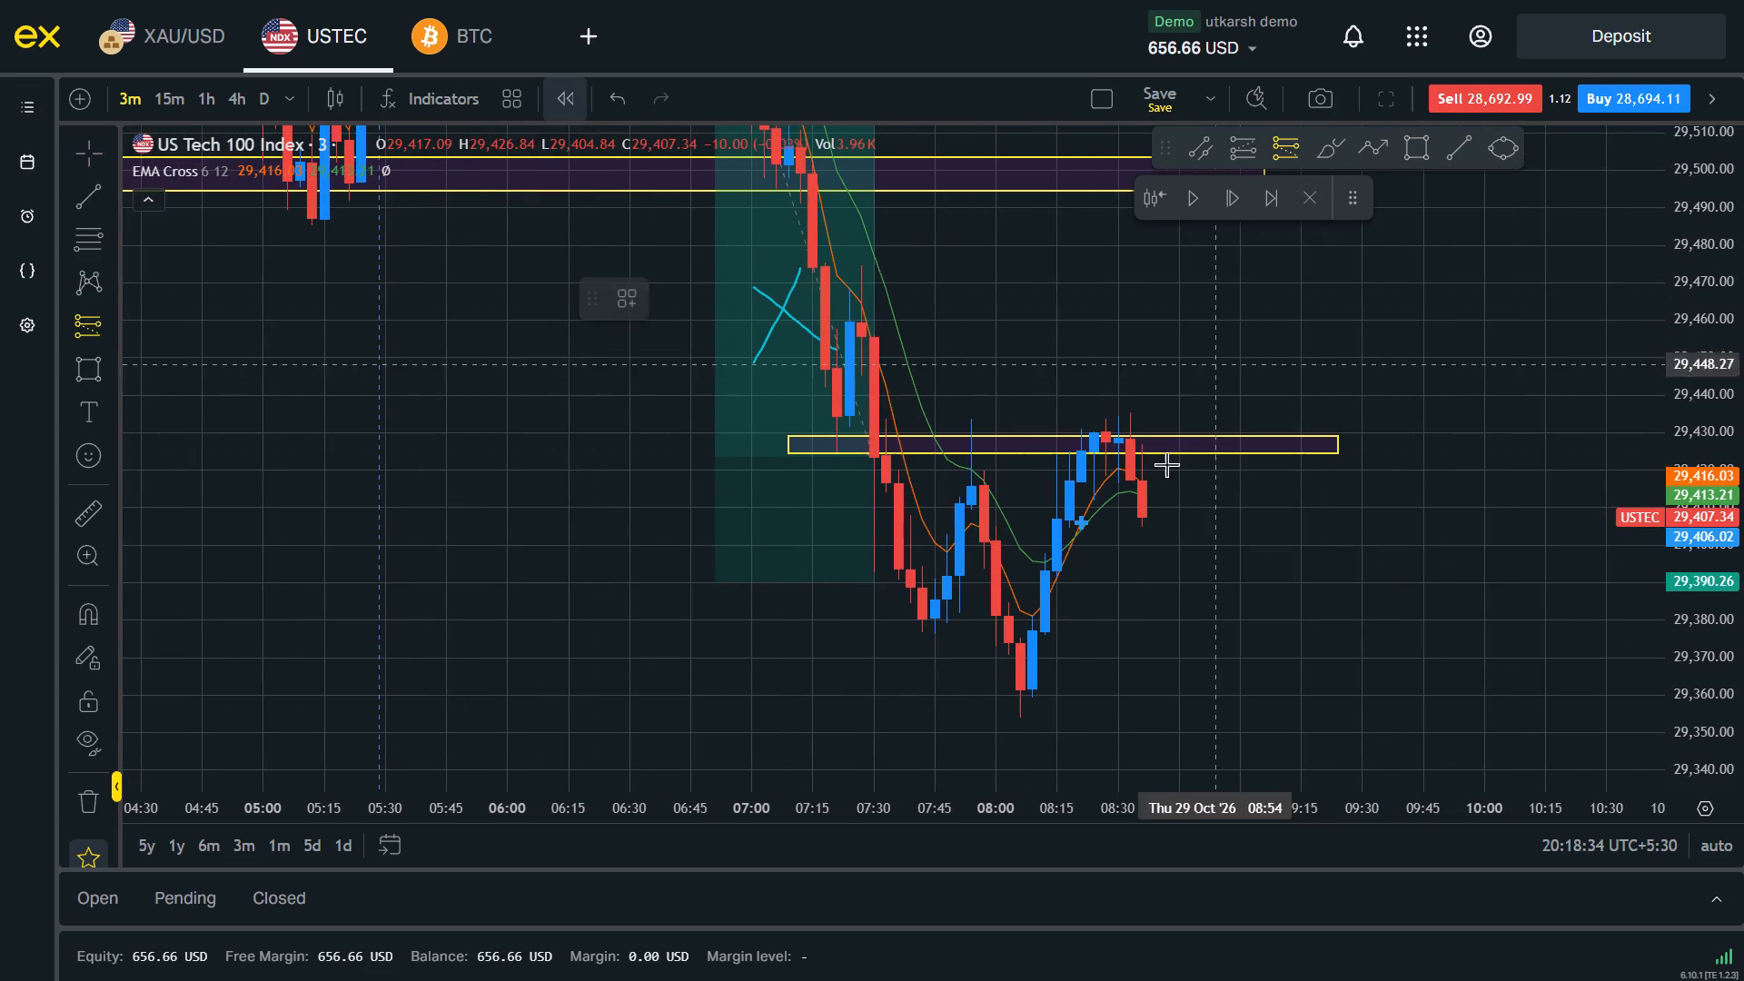
left_click(1159, 518)
left_click_drag(1156, 304, 1163, 470)
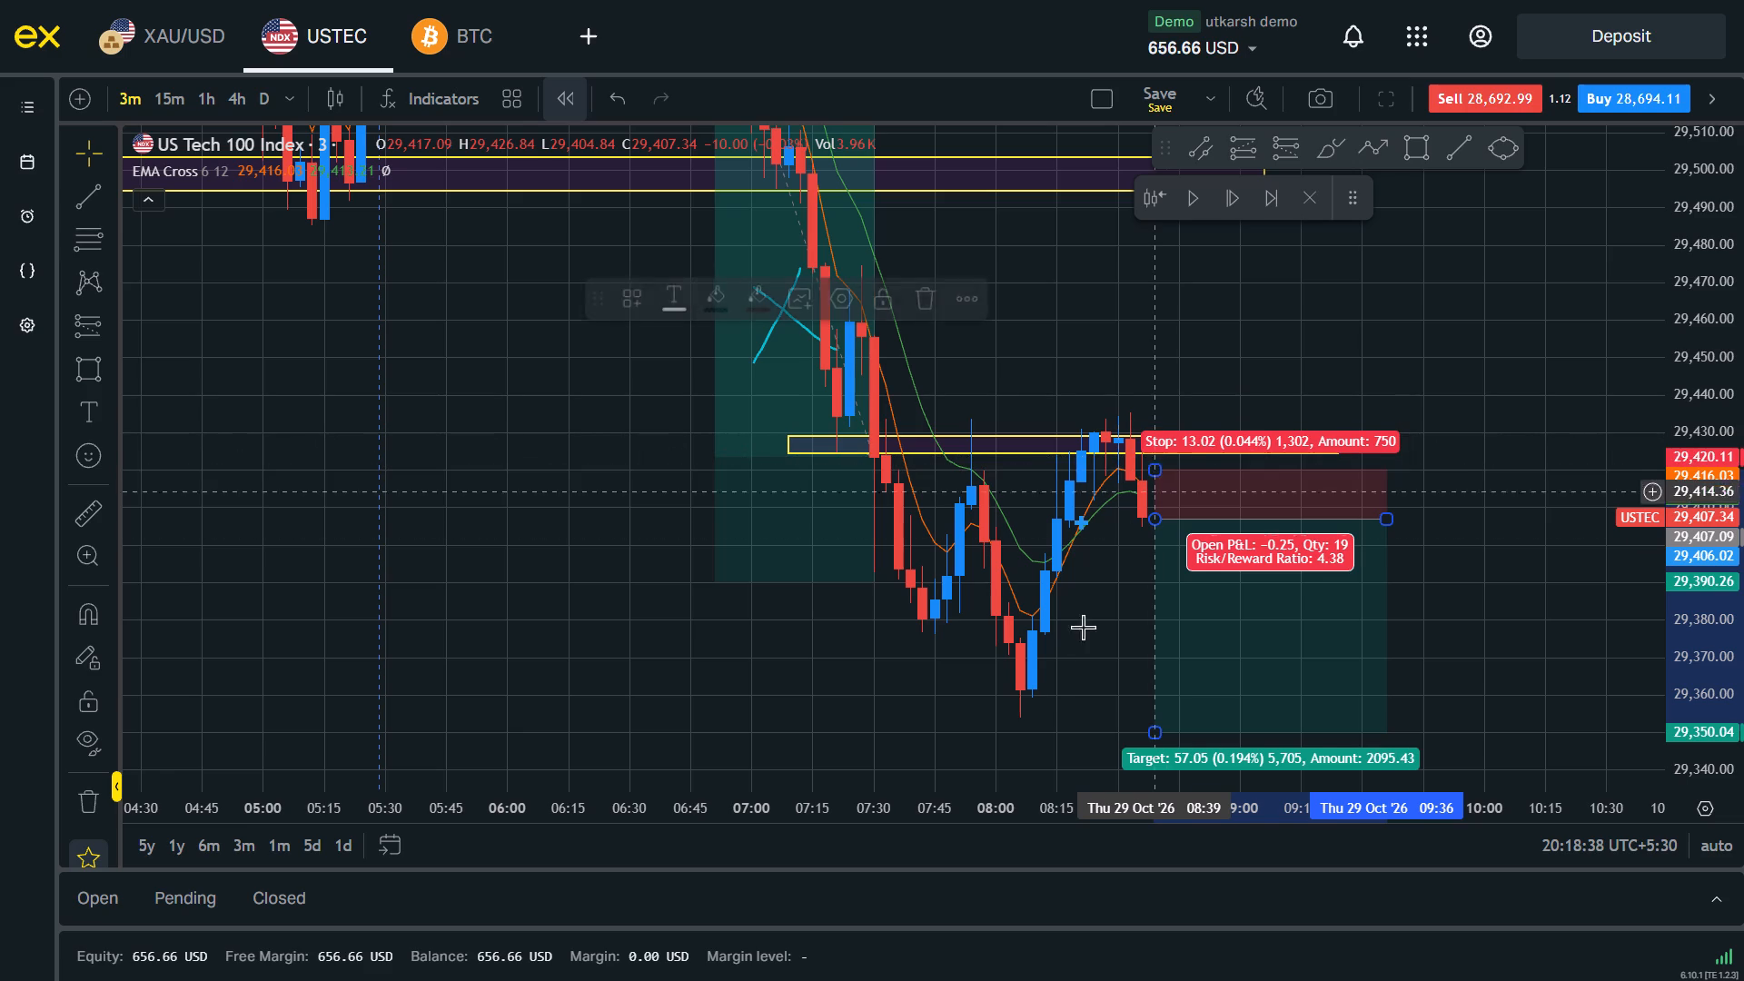
left_click(1088, 663)
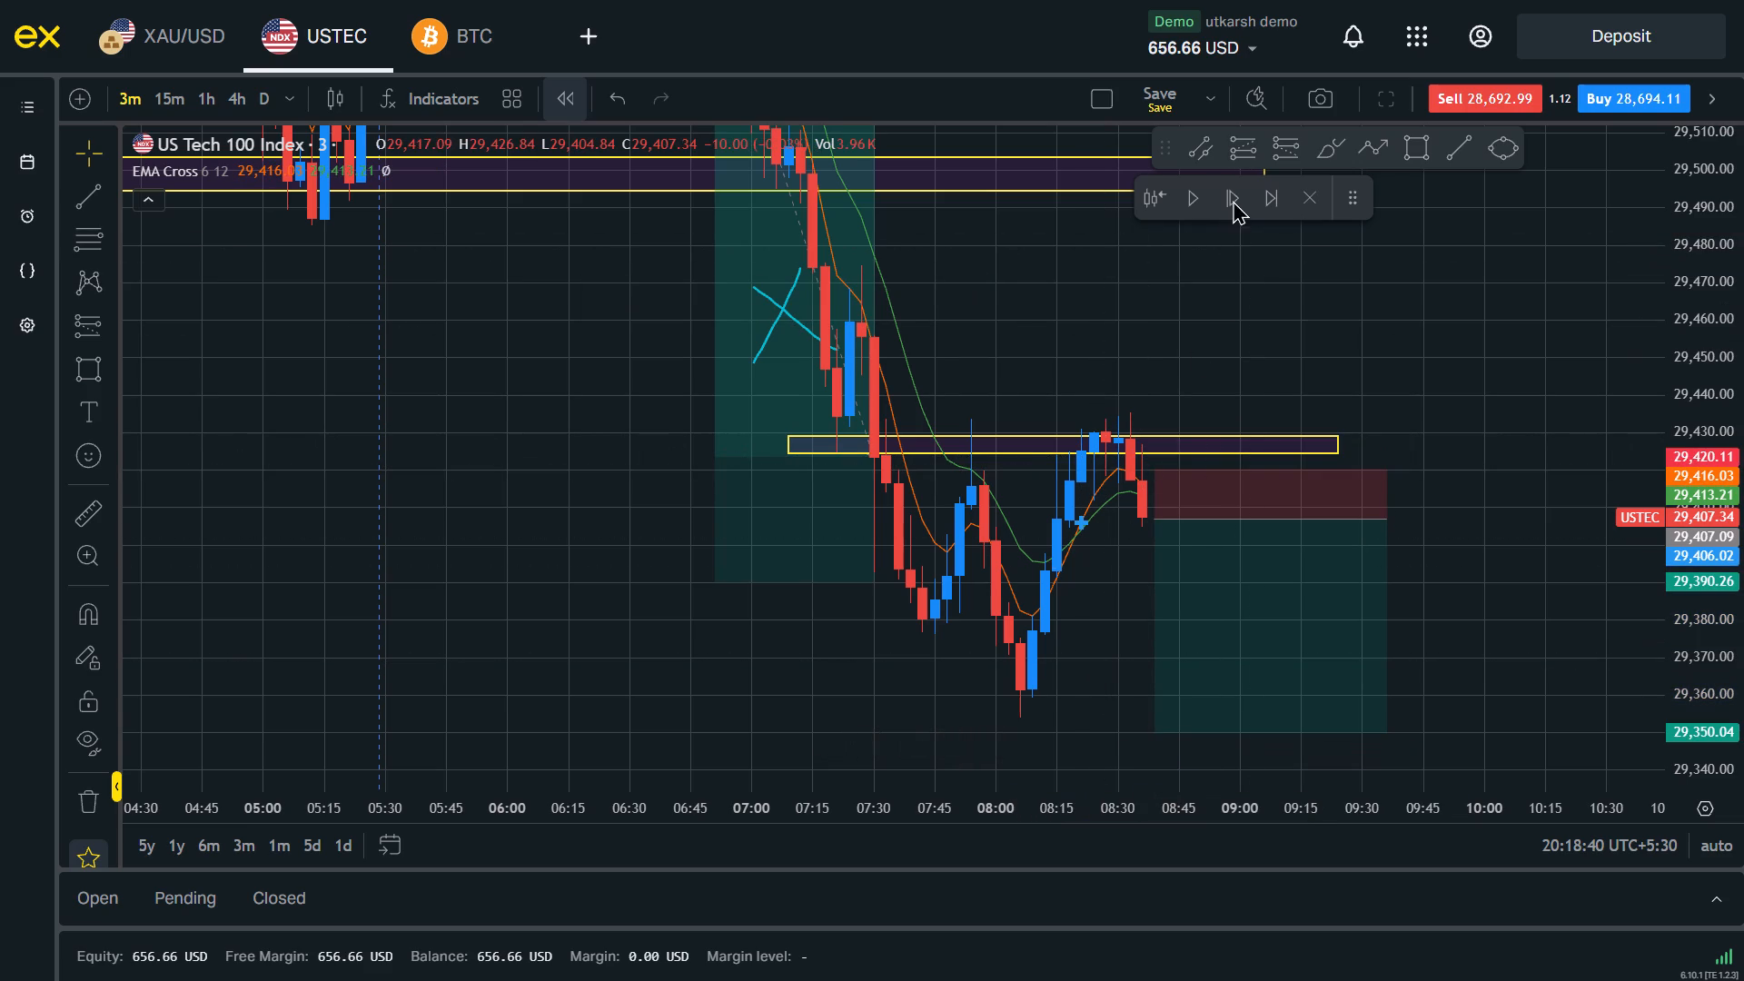
Advance the replay by ten candles to 09:06 to follow the new short position.
left_click(1233, 200)
left_click(1233, 200)
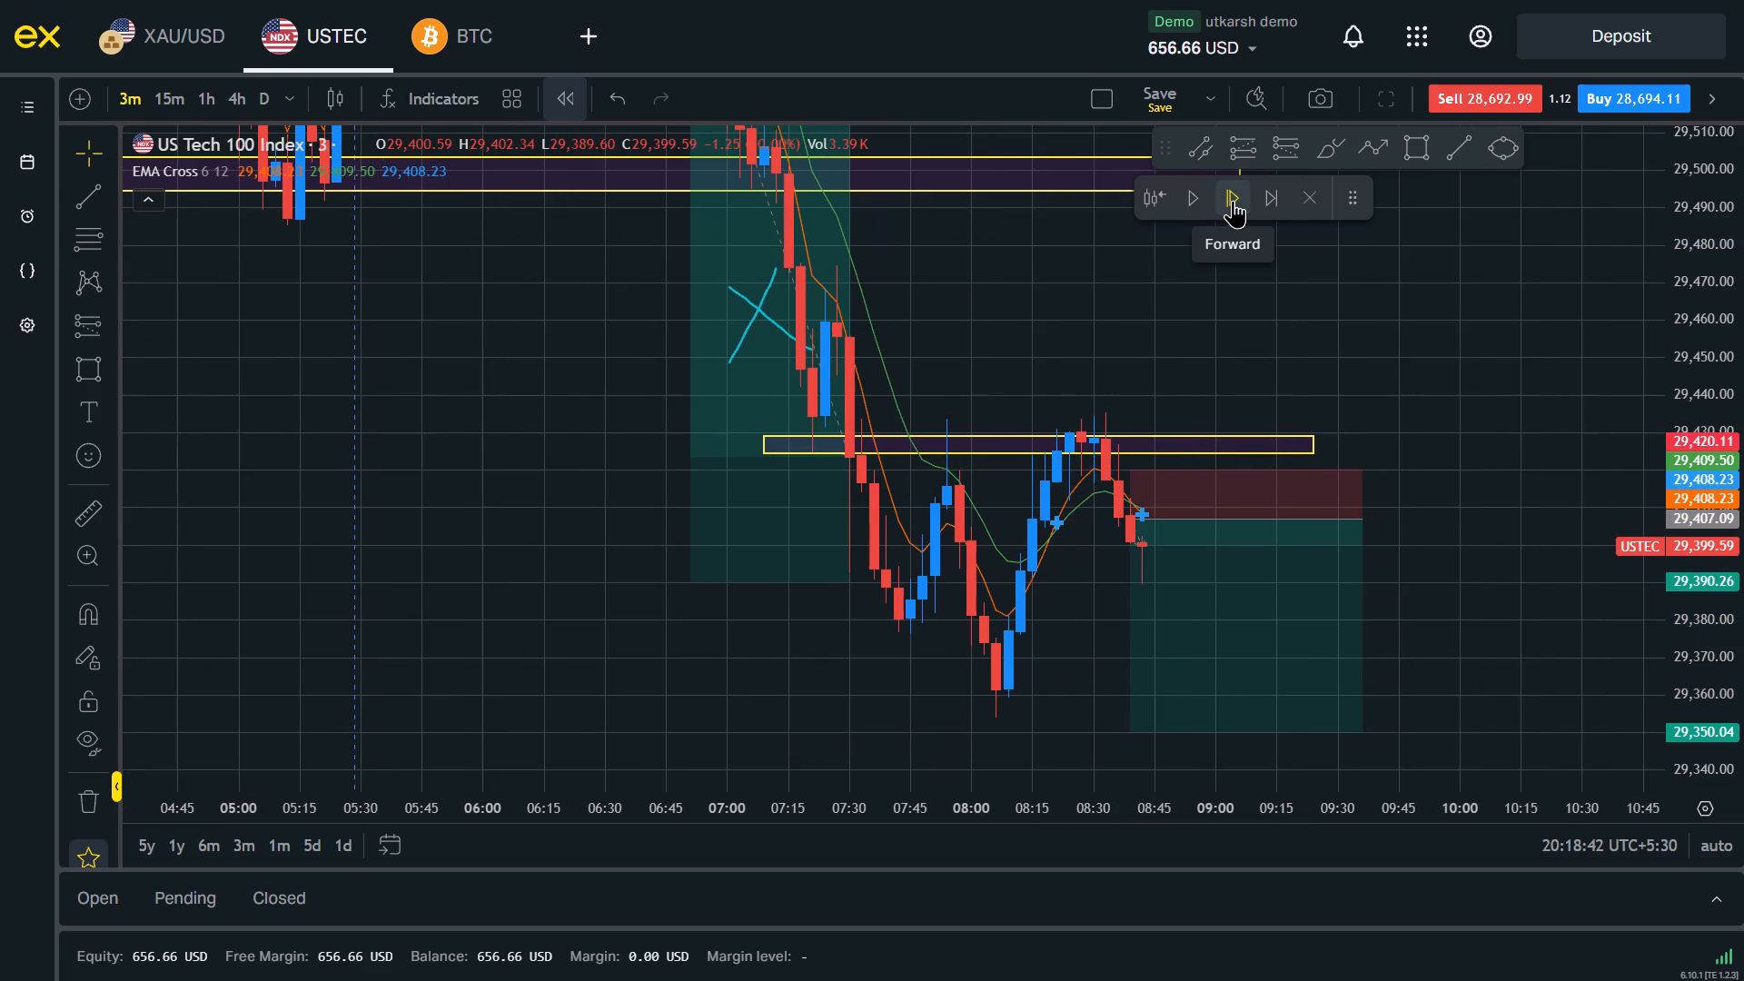
left_click(1233, 200)
left_click(1233, 200)
double_click(1233, 200)
left_click(1233, 200)
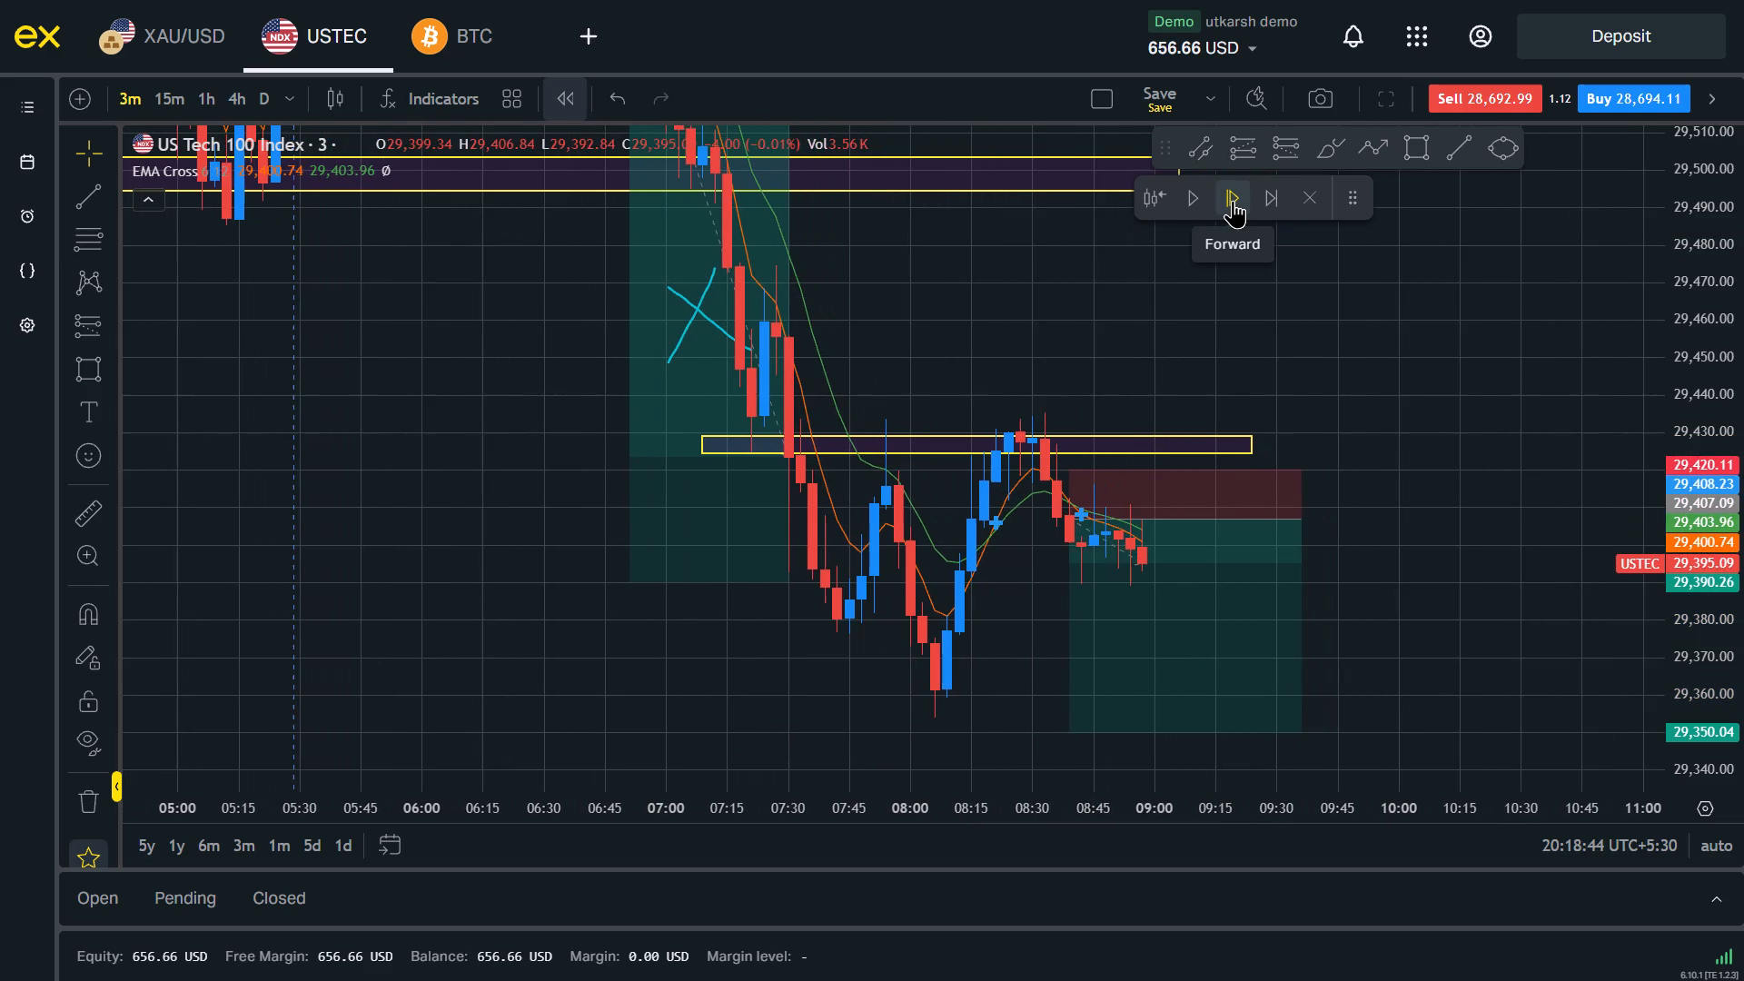
double_click(1233, 200)
left_click(1233, 200)
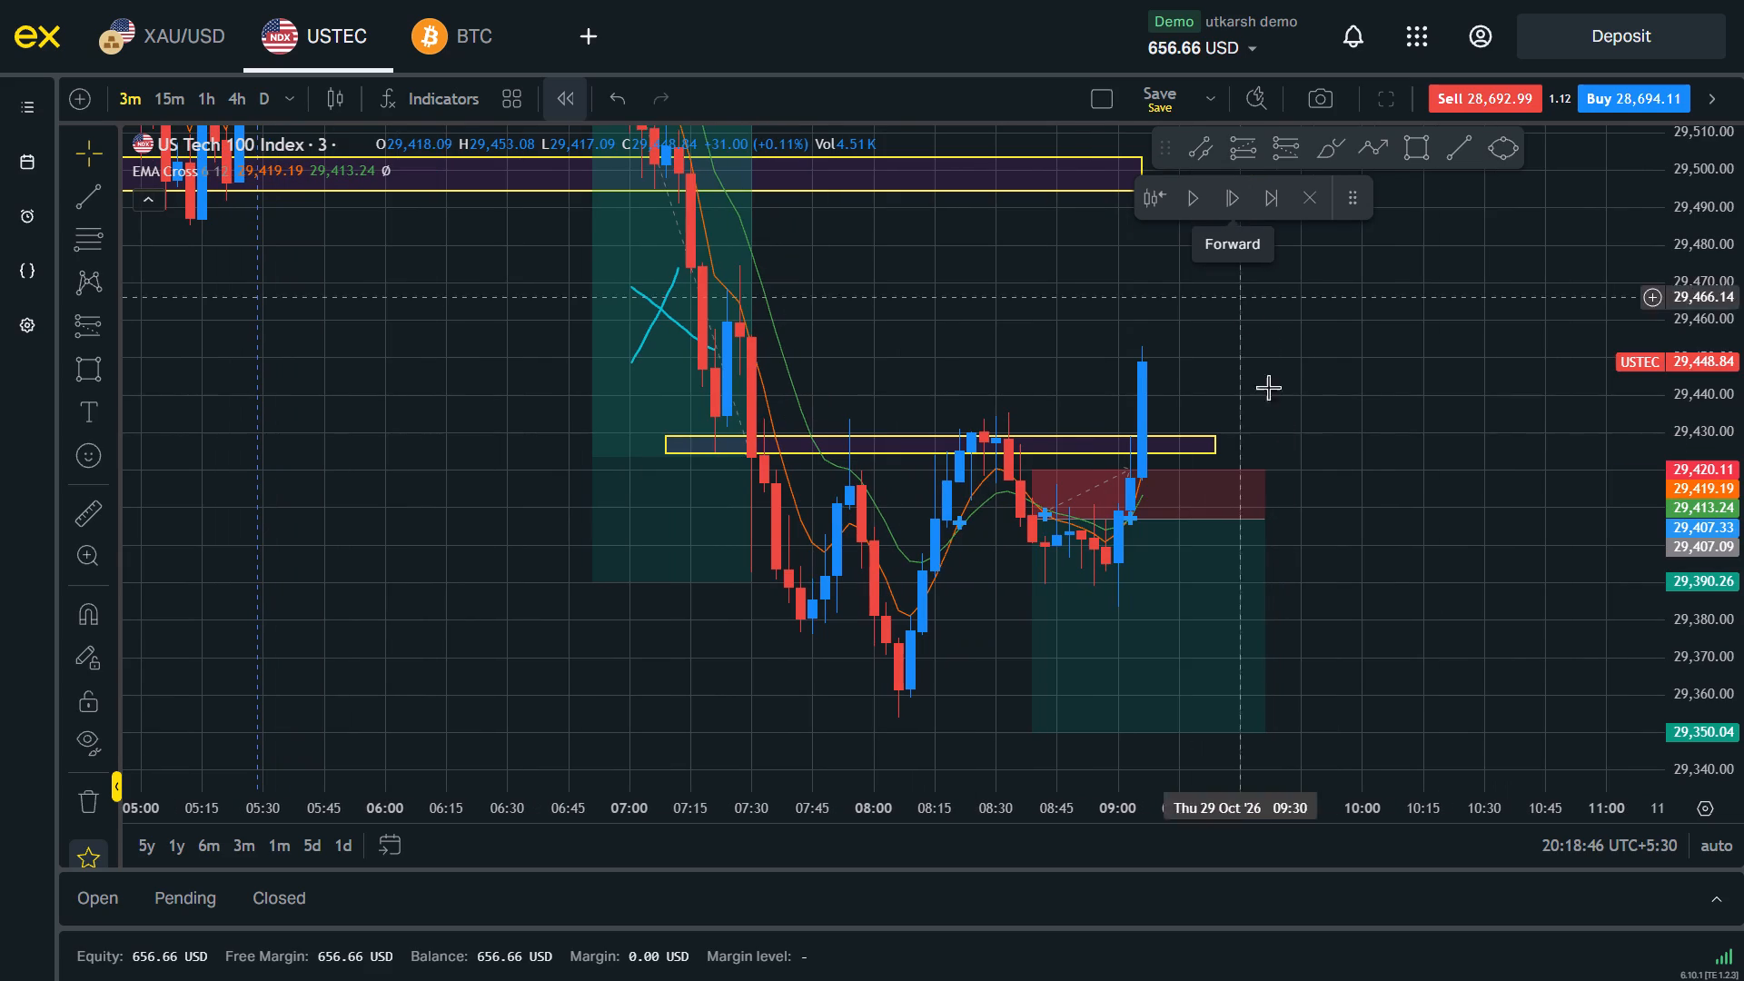
Collapse the 08:39 short position's target to the entry level at 29,407.08.
left_click_drag(1388, 678, 1392, 500)
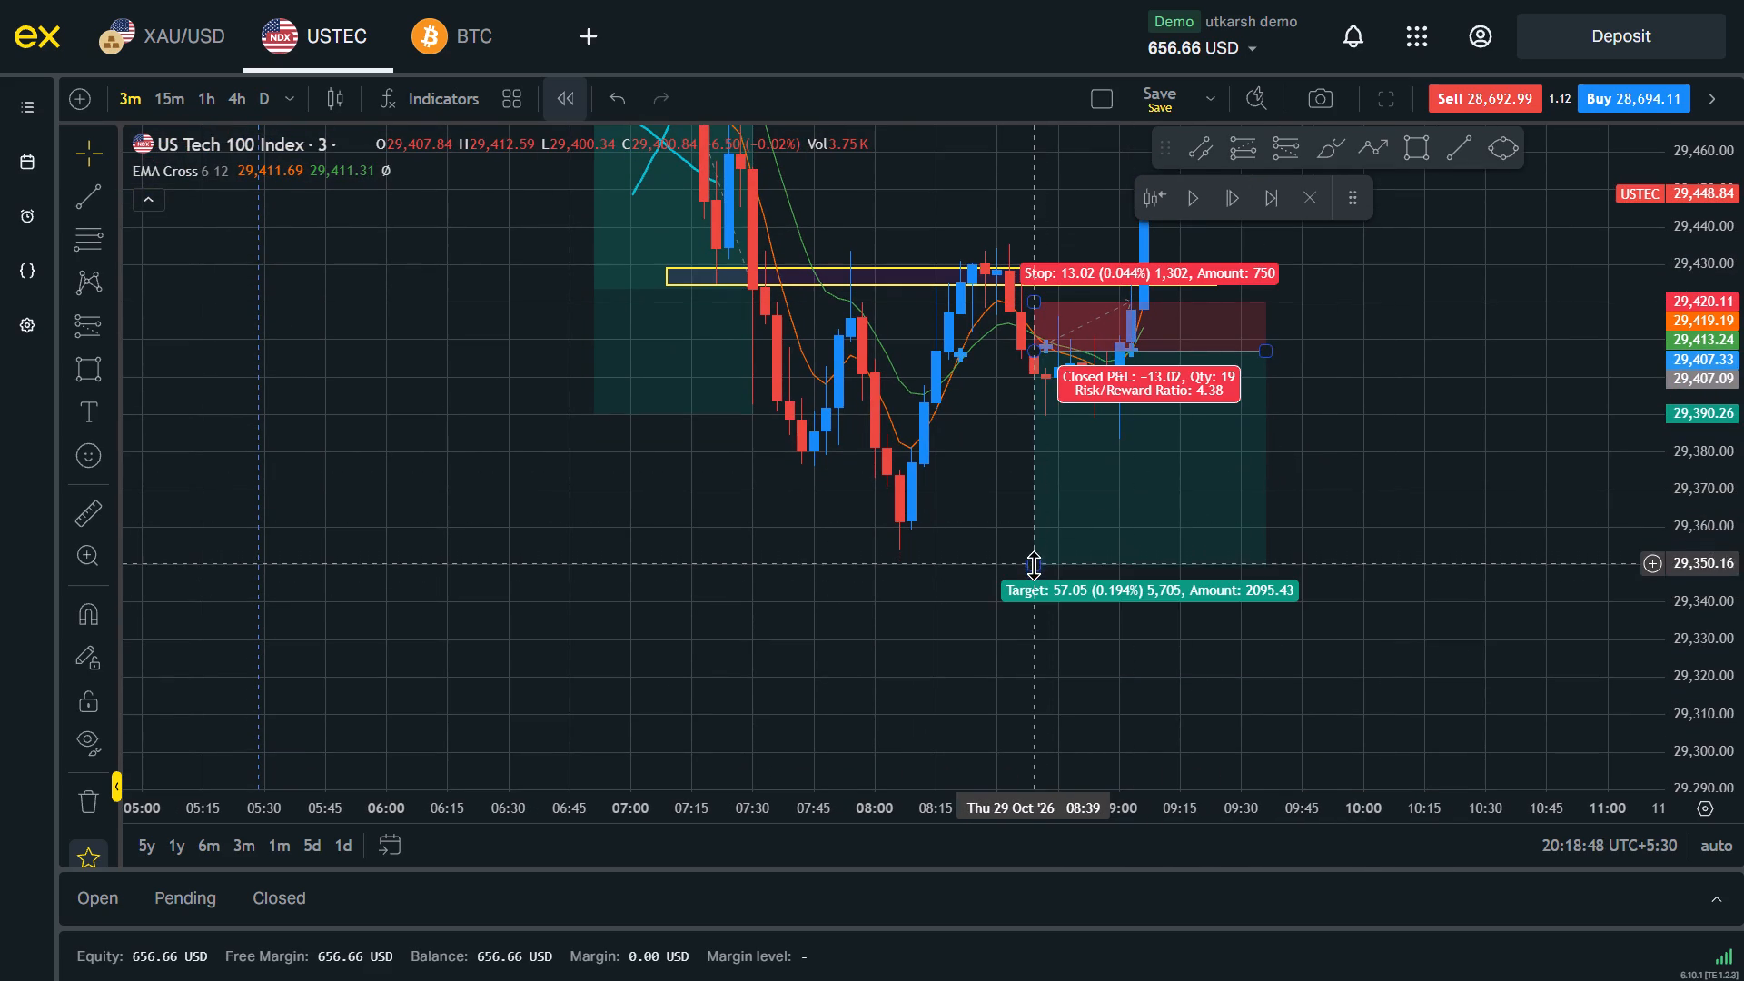
left_click_drag(1034, 565, 1063, 332)
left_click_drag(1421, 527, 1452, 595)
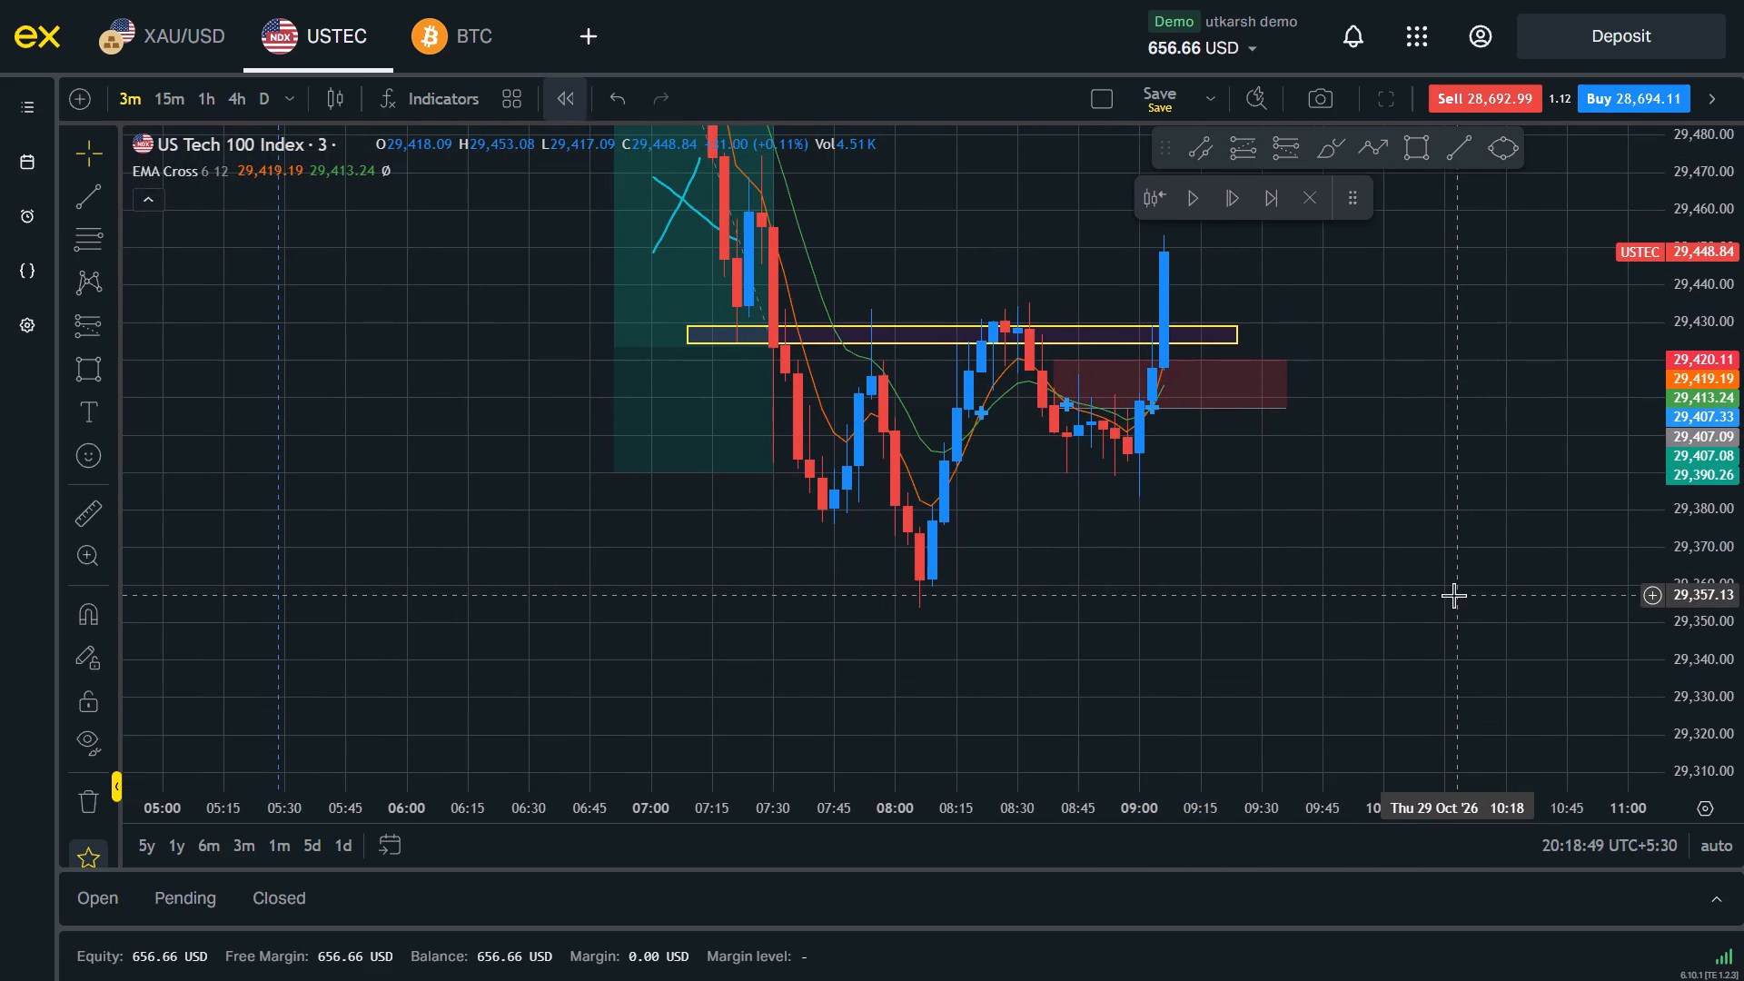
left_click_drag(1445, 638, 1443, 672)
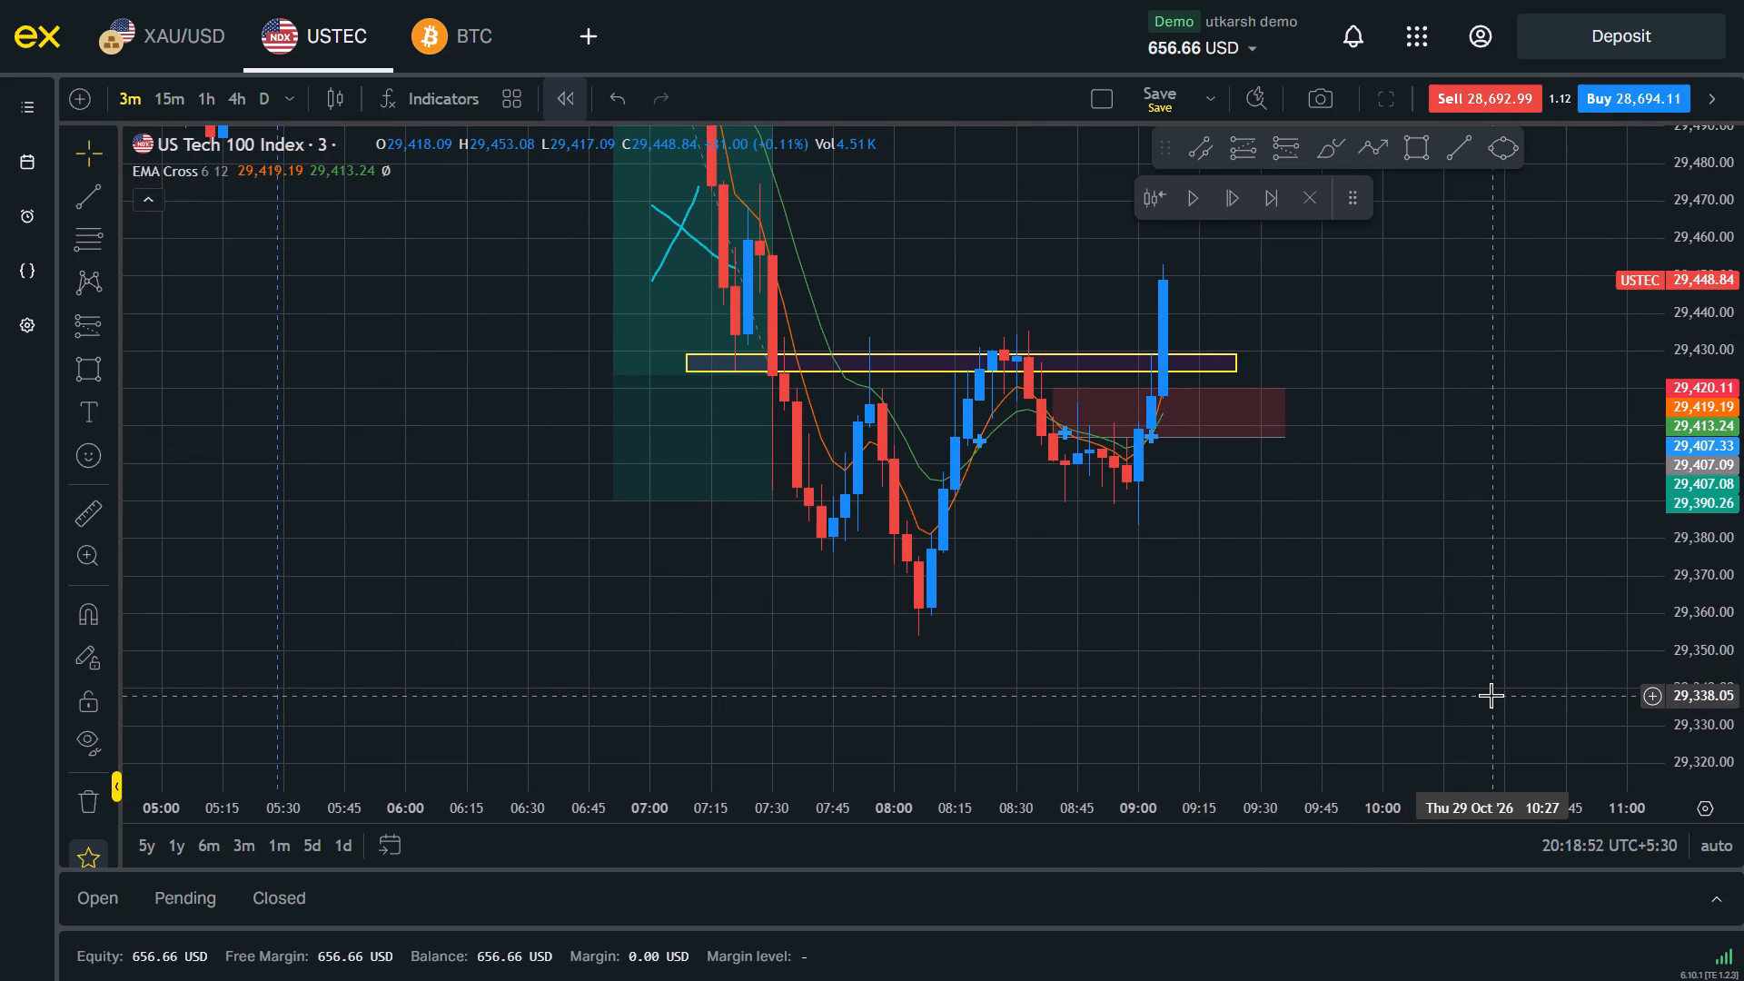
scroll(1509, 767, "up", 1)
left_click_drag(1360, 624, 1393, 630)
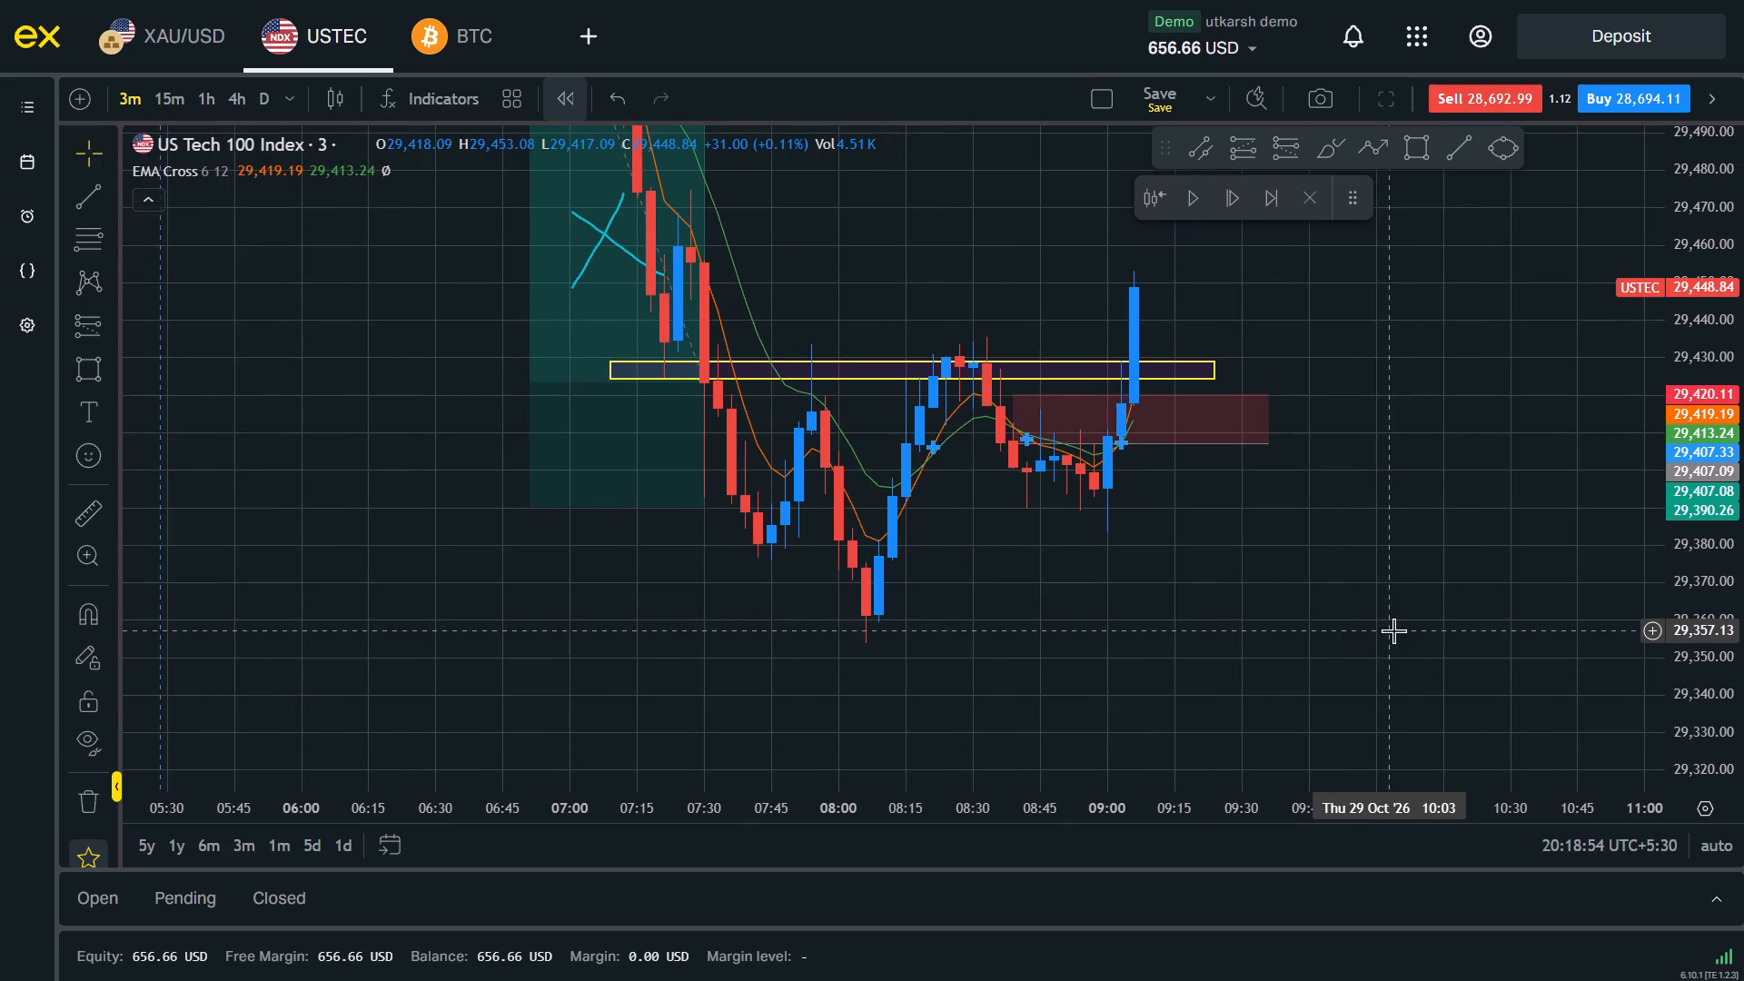
Switch to Windows Settings and look through the Privacy & security permissions list, including the app permissions.
scroll(1303, 496, "down", 1)
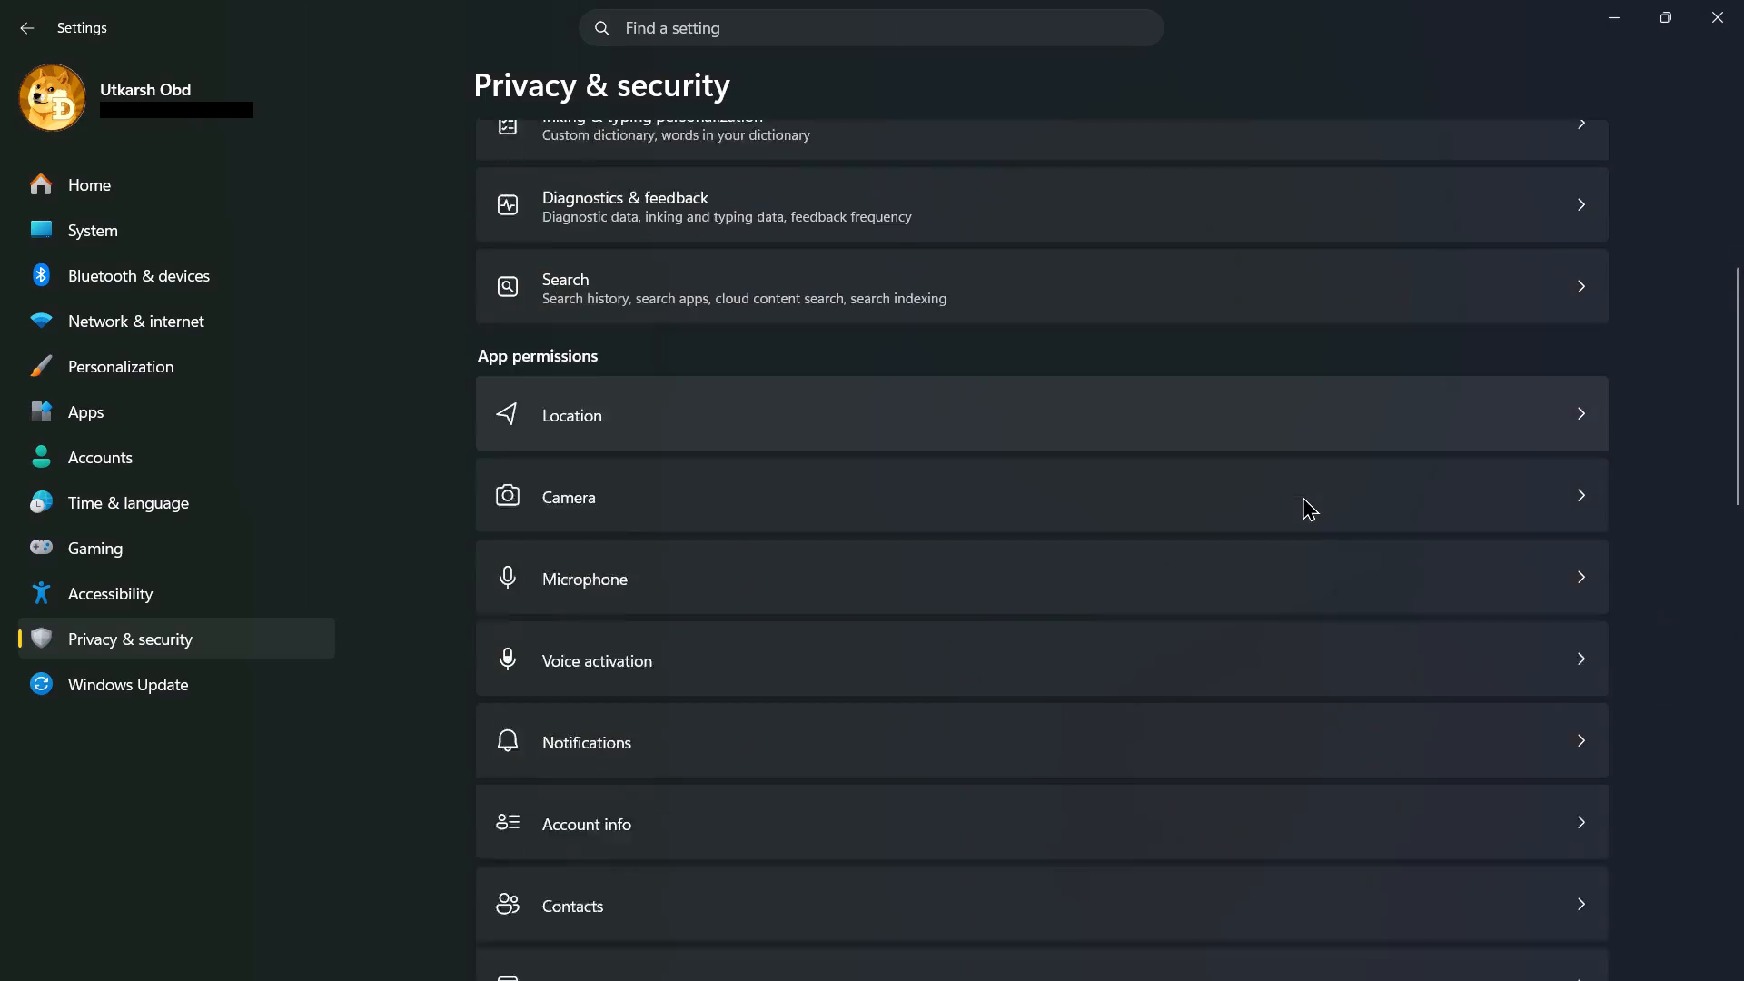
scroll(1303, 496, "down", 3)
scroll(1303, 496, "up", 1)
scroll(1303, 496, "down", 1)
scroll(1303, 496, "up", 1)
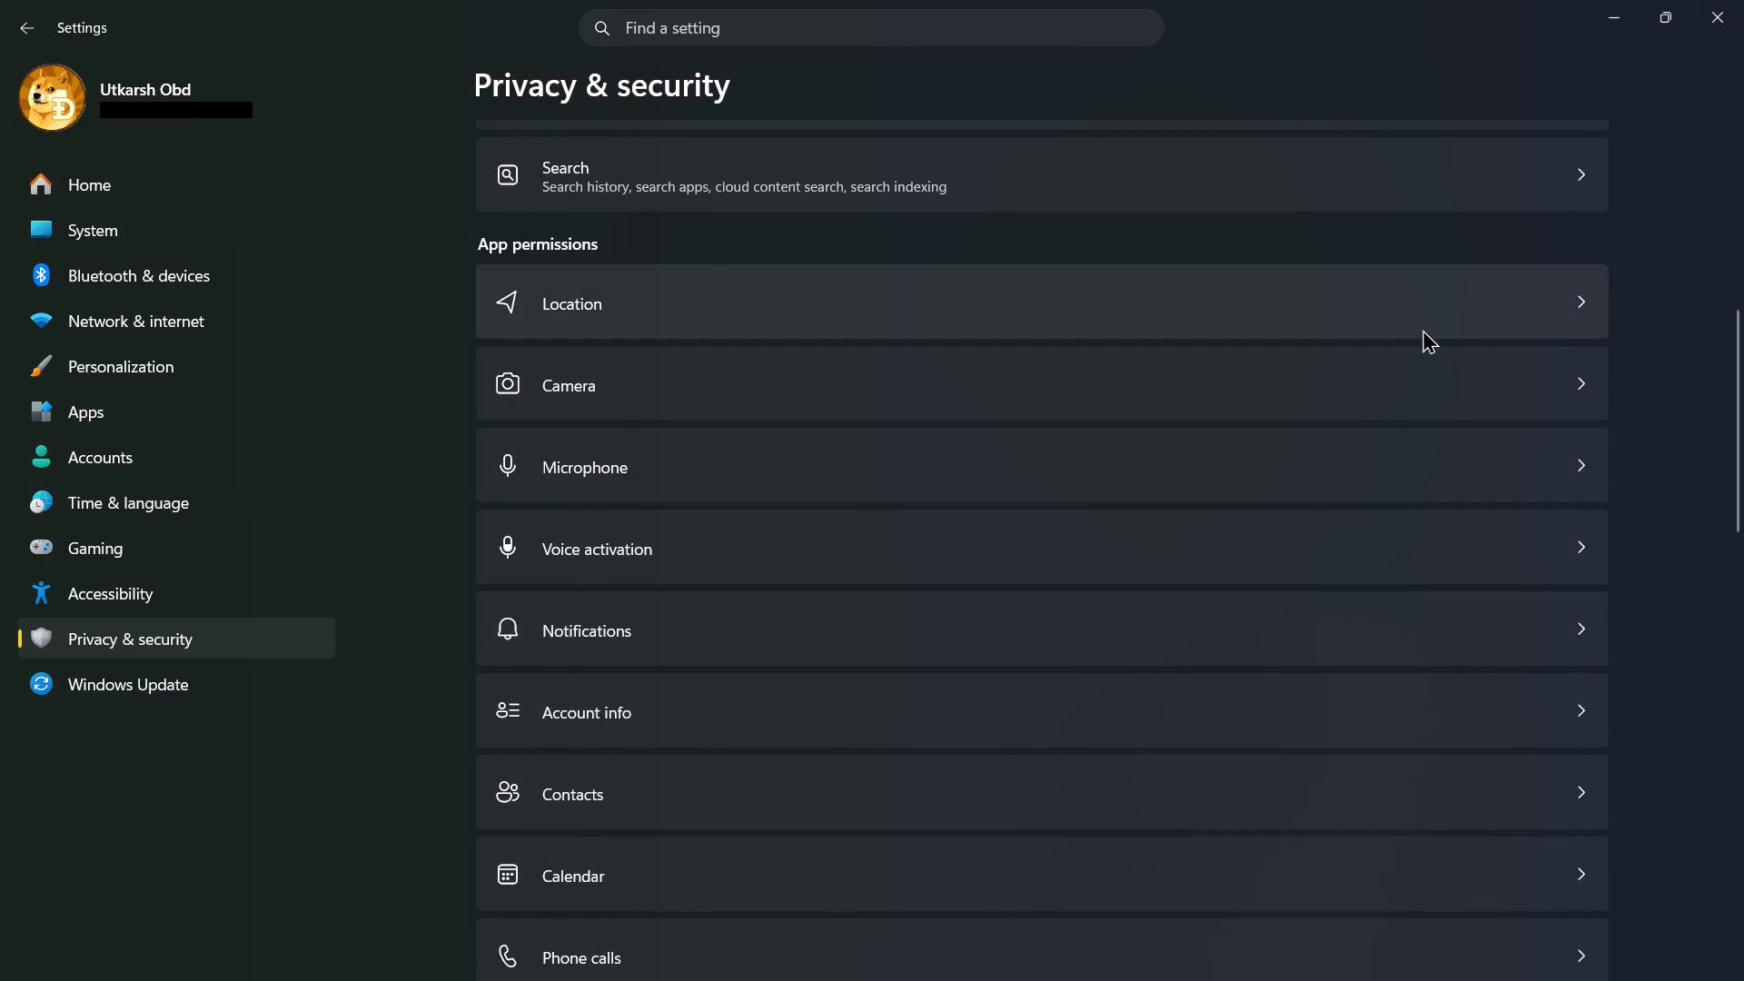
scroll(1422, 329, "up", 5)
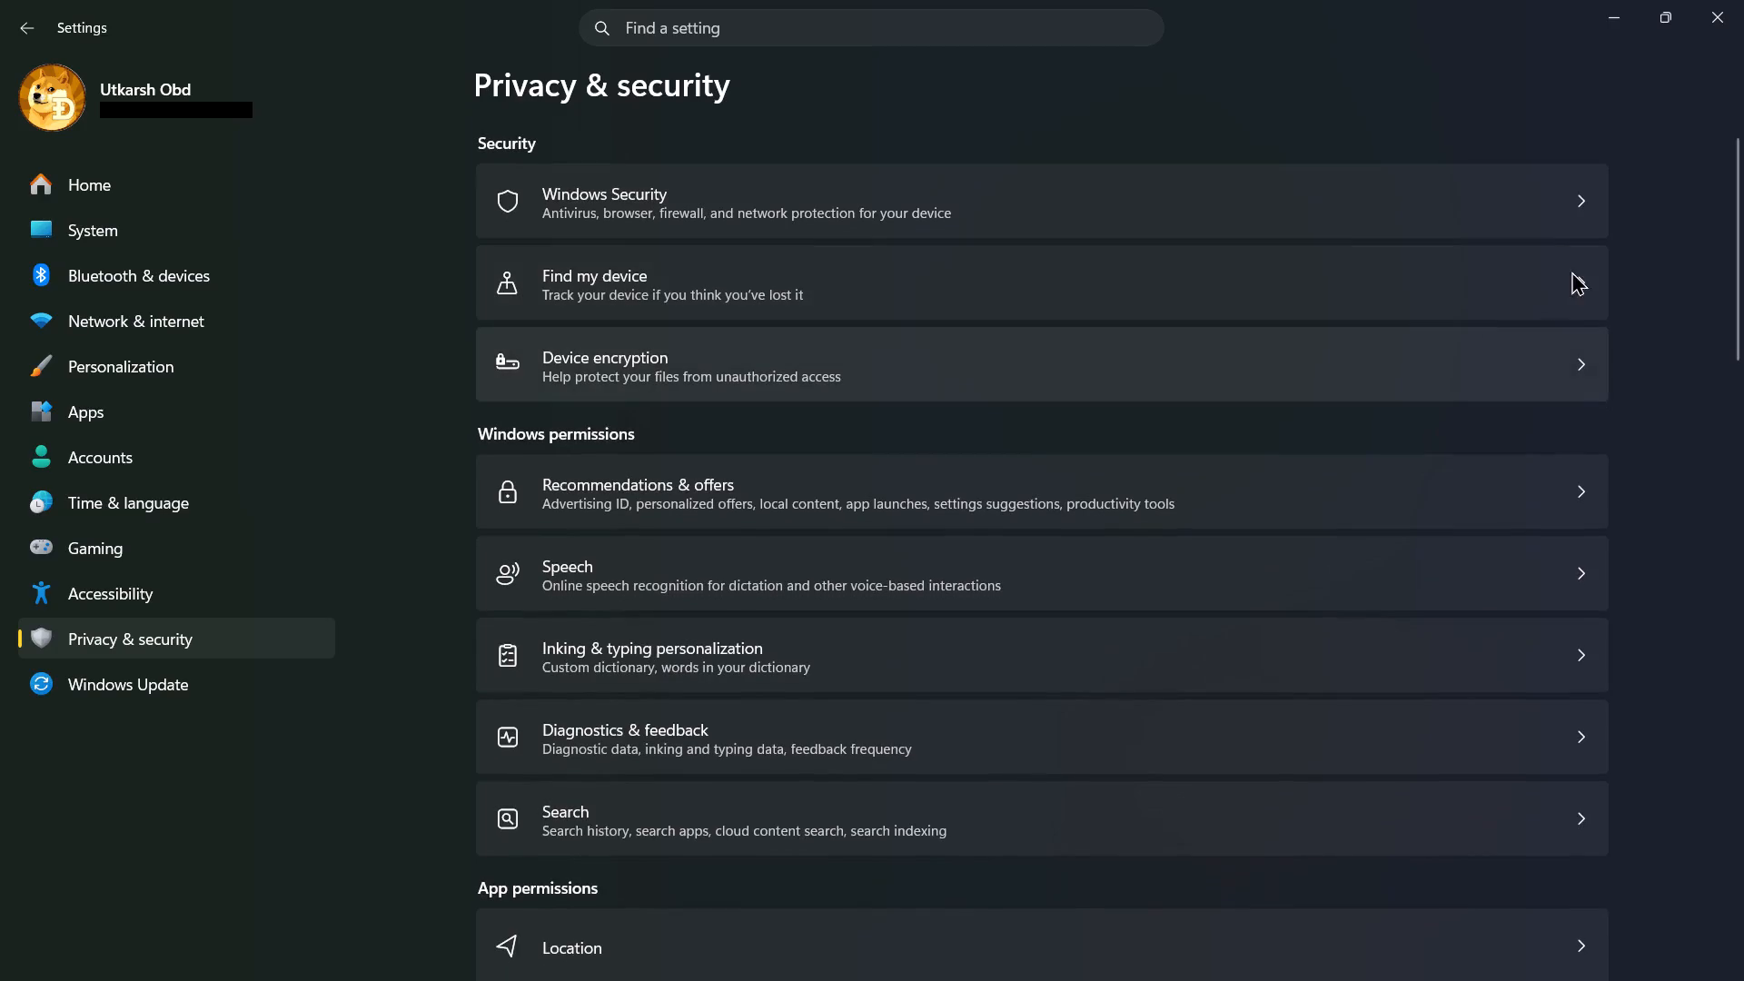
scroll(1377, 649, "down", 7)
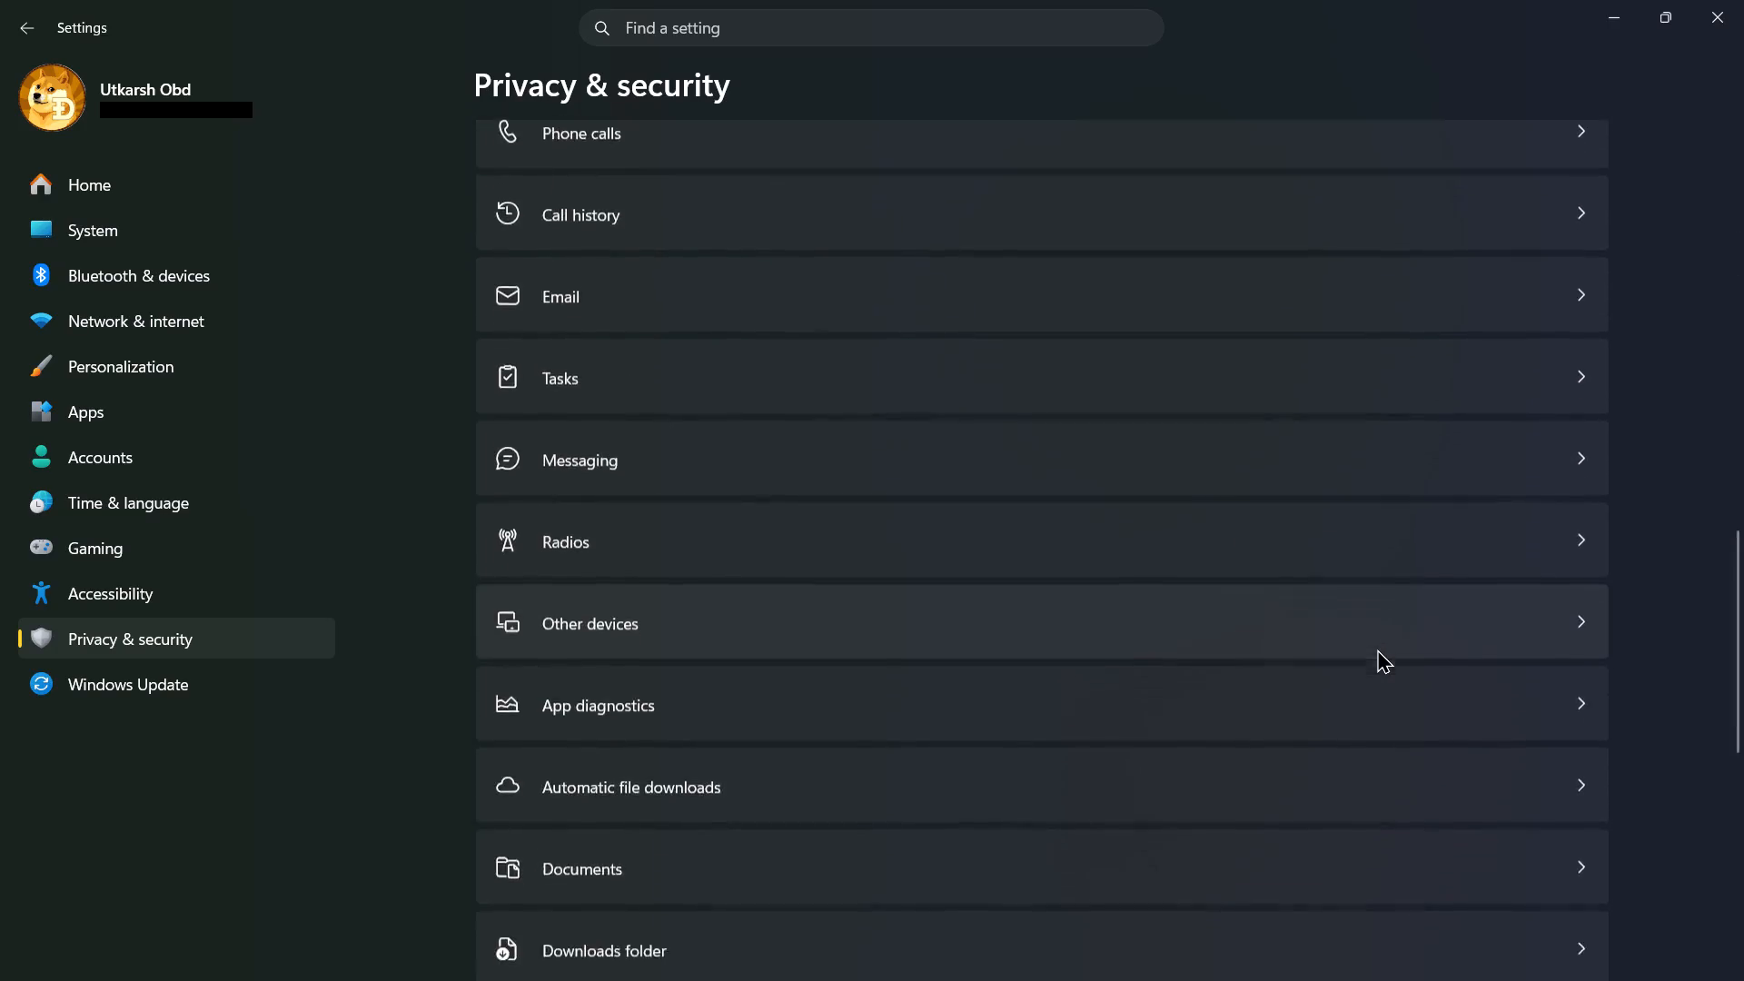
scroll(1377, 649, "down", 2)
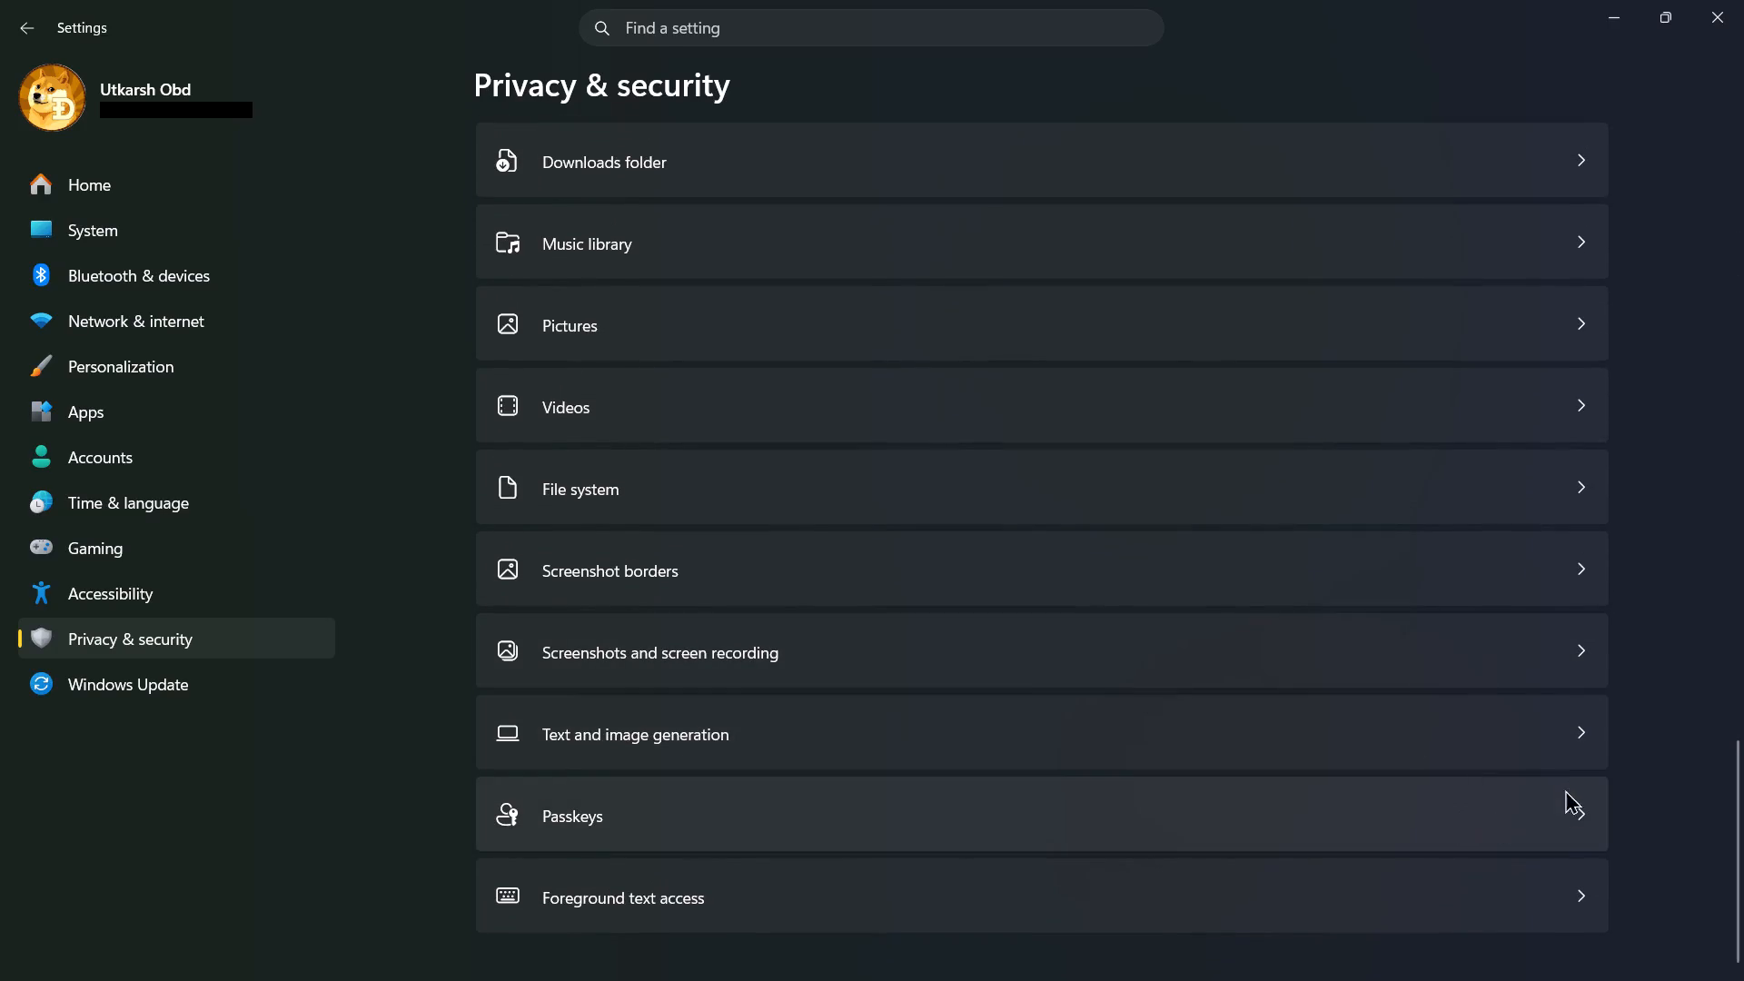
scroll(1331, 619, "up", 1)
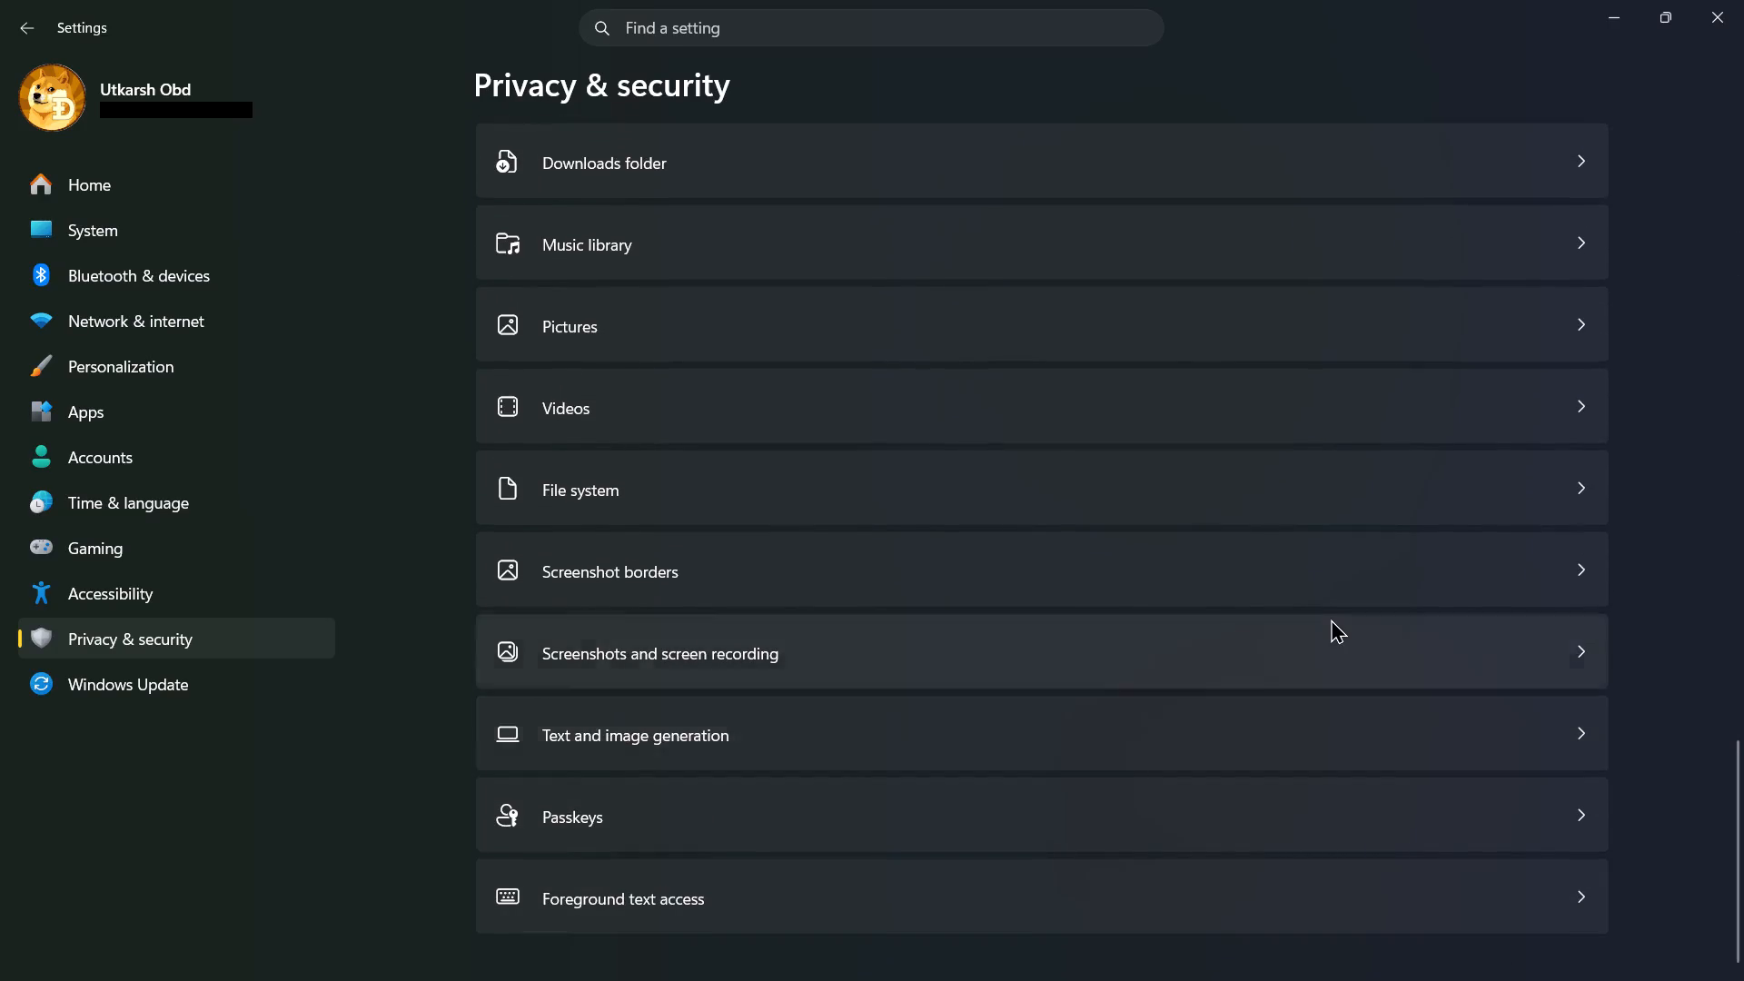
scroll(1331, 619, "up", 1)
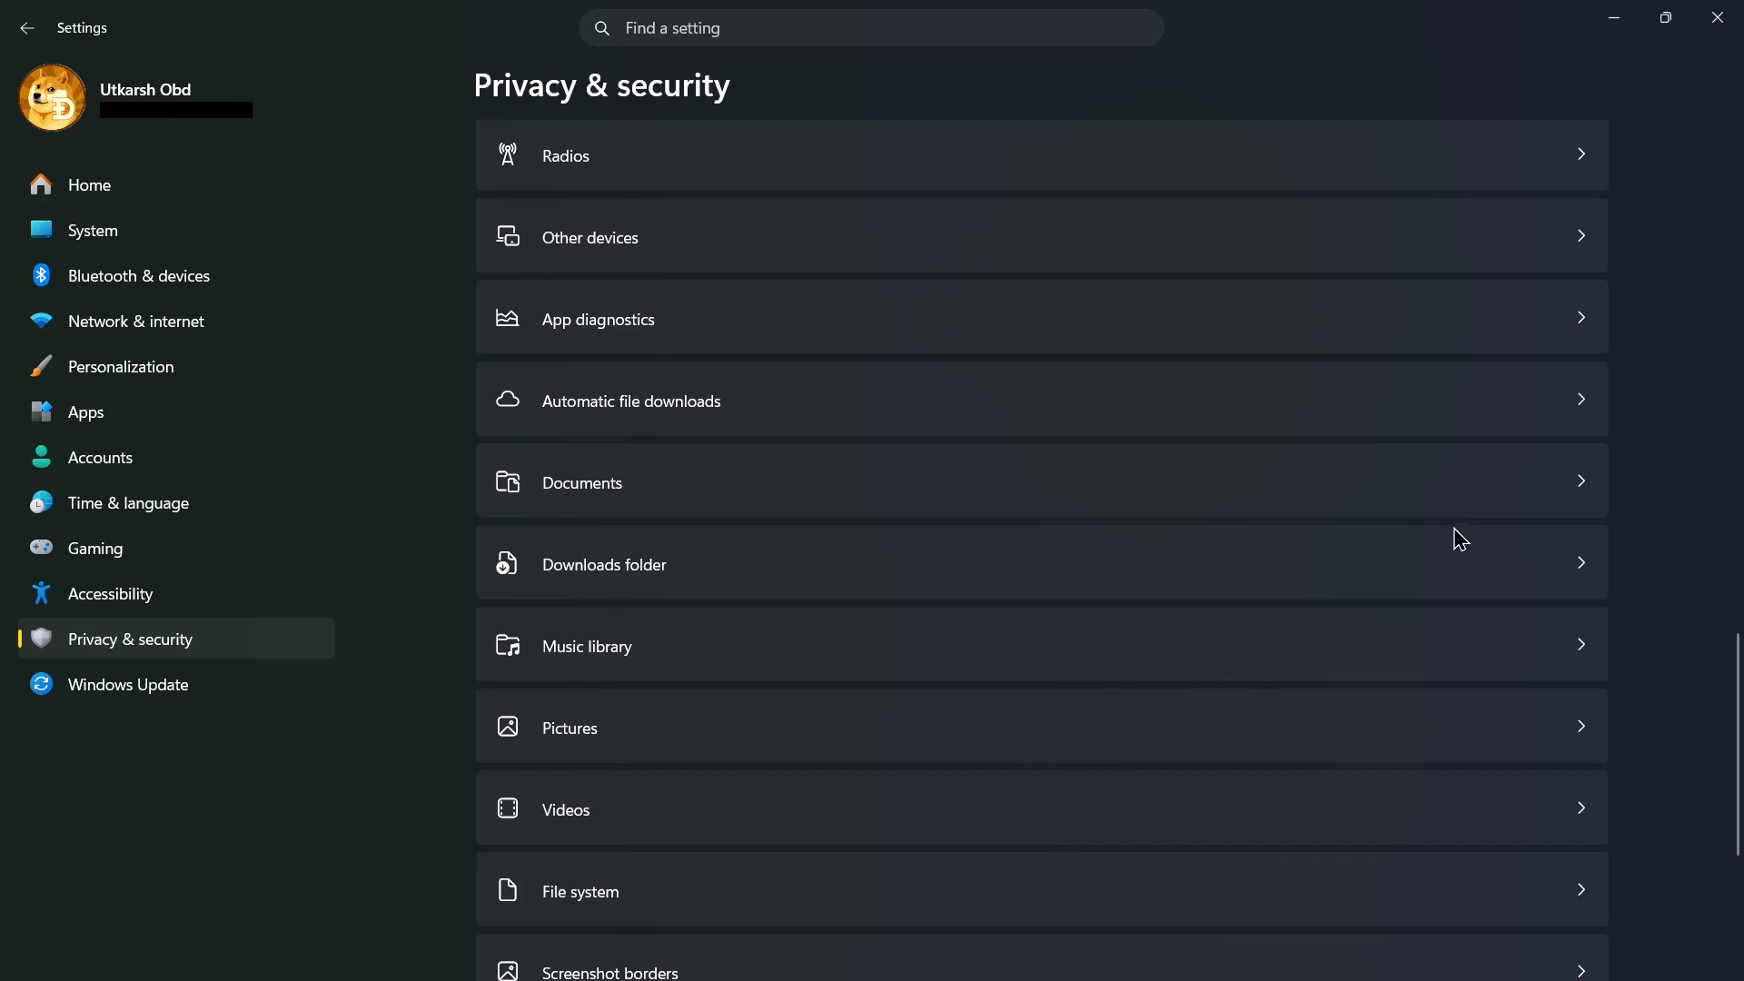
Check which apps can access the Documents library and return to the Privacy & security overview.
left_click(1580, 483)
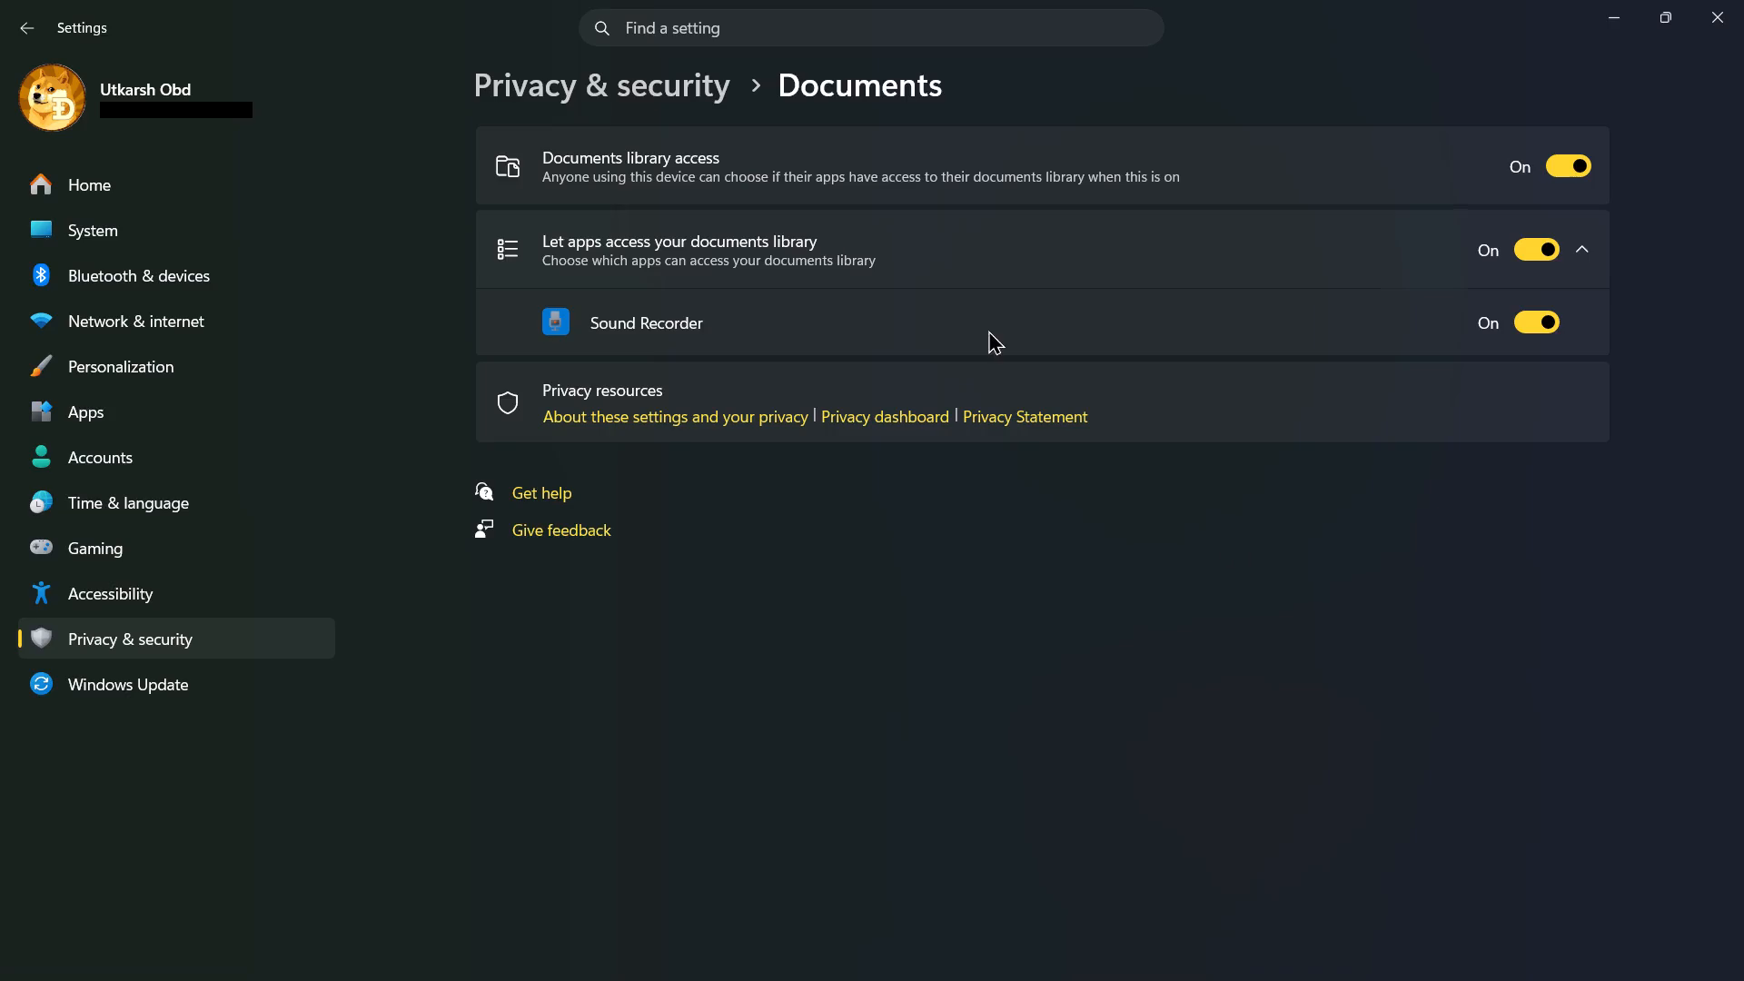
left_click(560, 92)
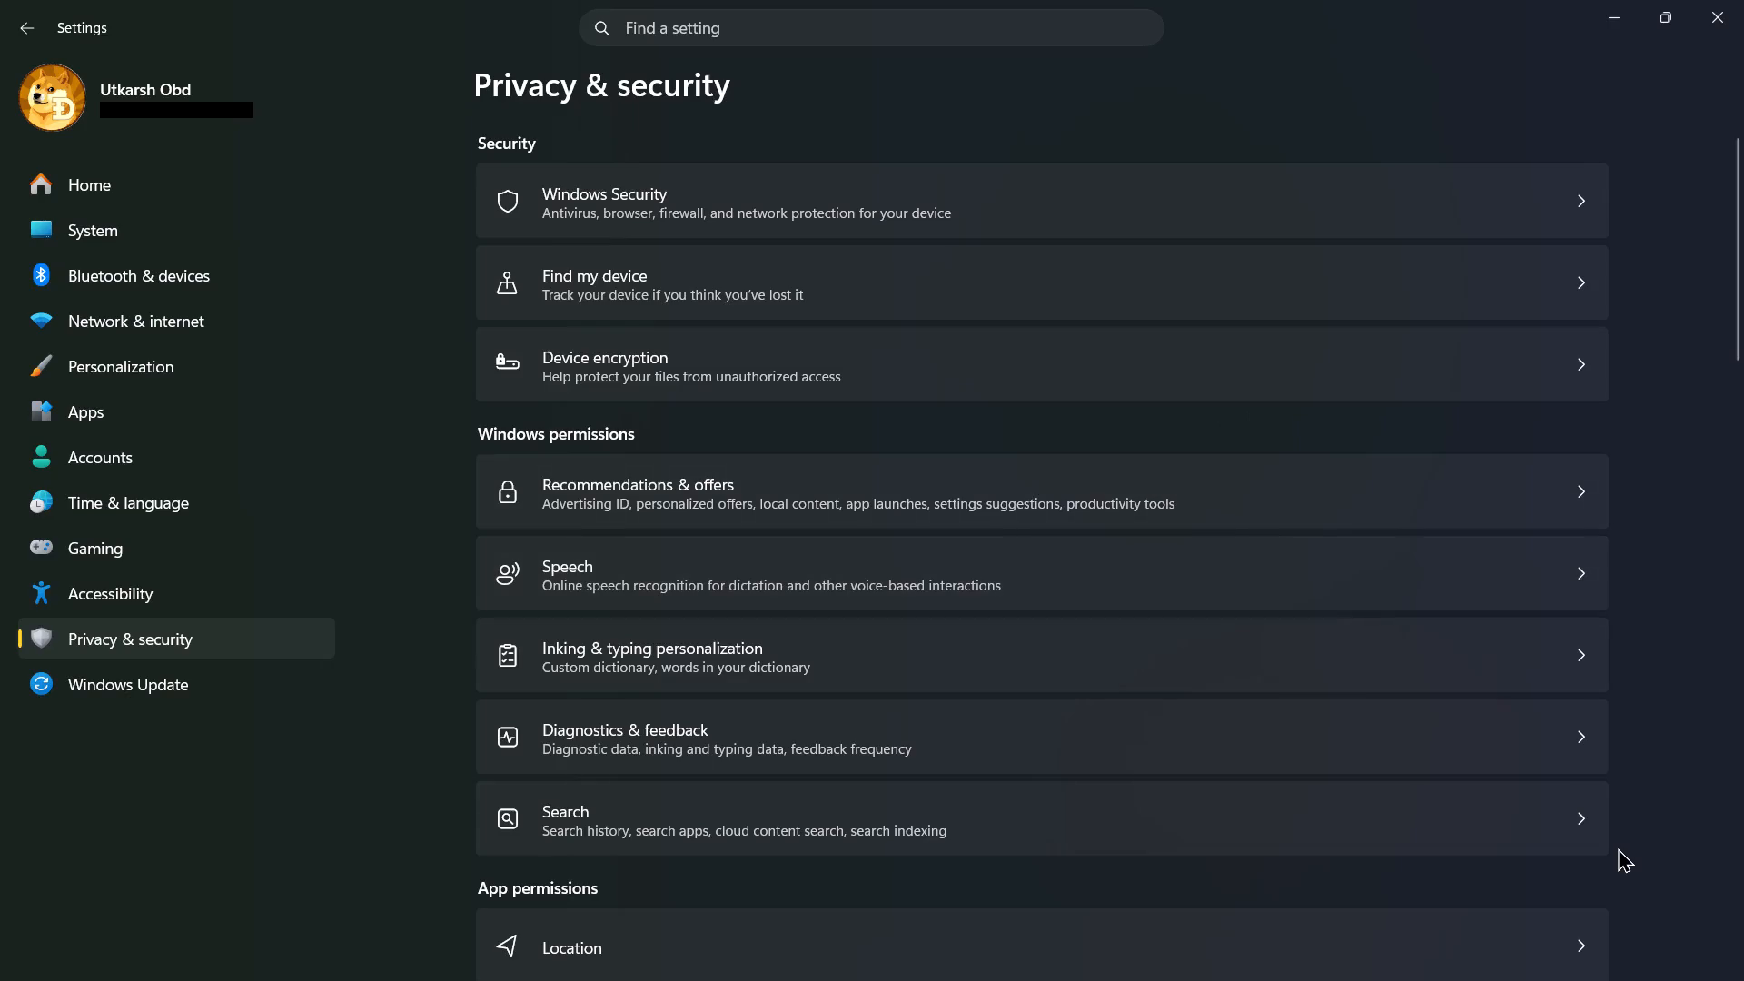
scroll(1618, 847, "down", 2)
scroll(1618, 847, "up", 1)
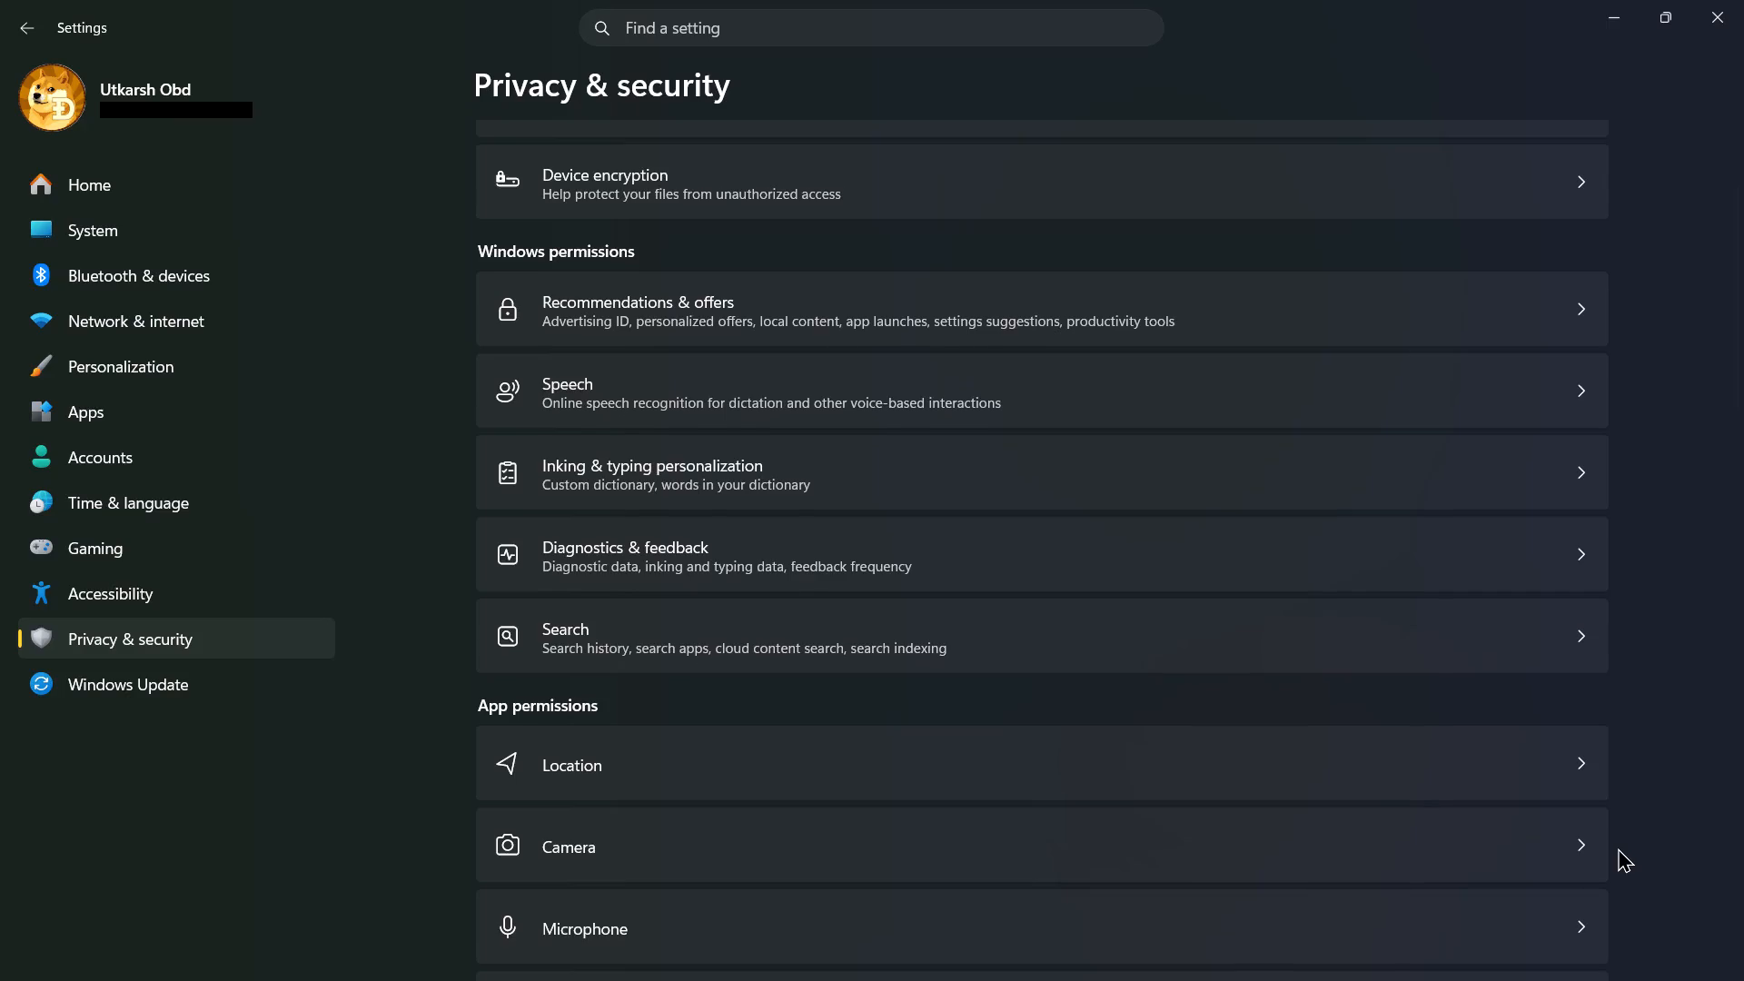
Look through the app permissions in the Privacy & security list, from Location down to Music library and back up towards Camera.
scroll(1618, 847, "down", 1)
scroll(1618, 847, "up", 2)
scroll(1618, 847, "down", 3)
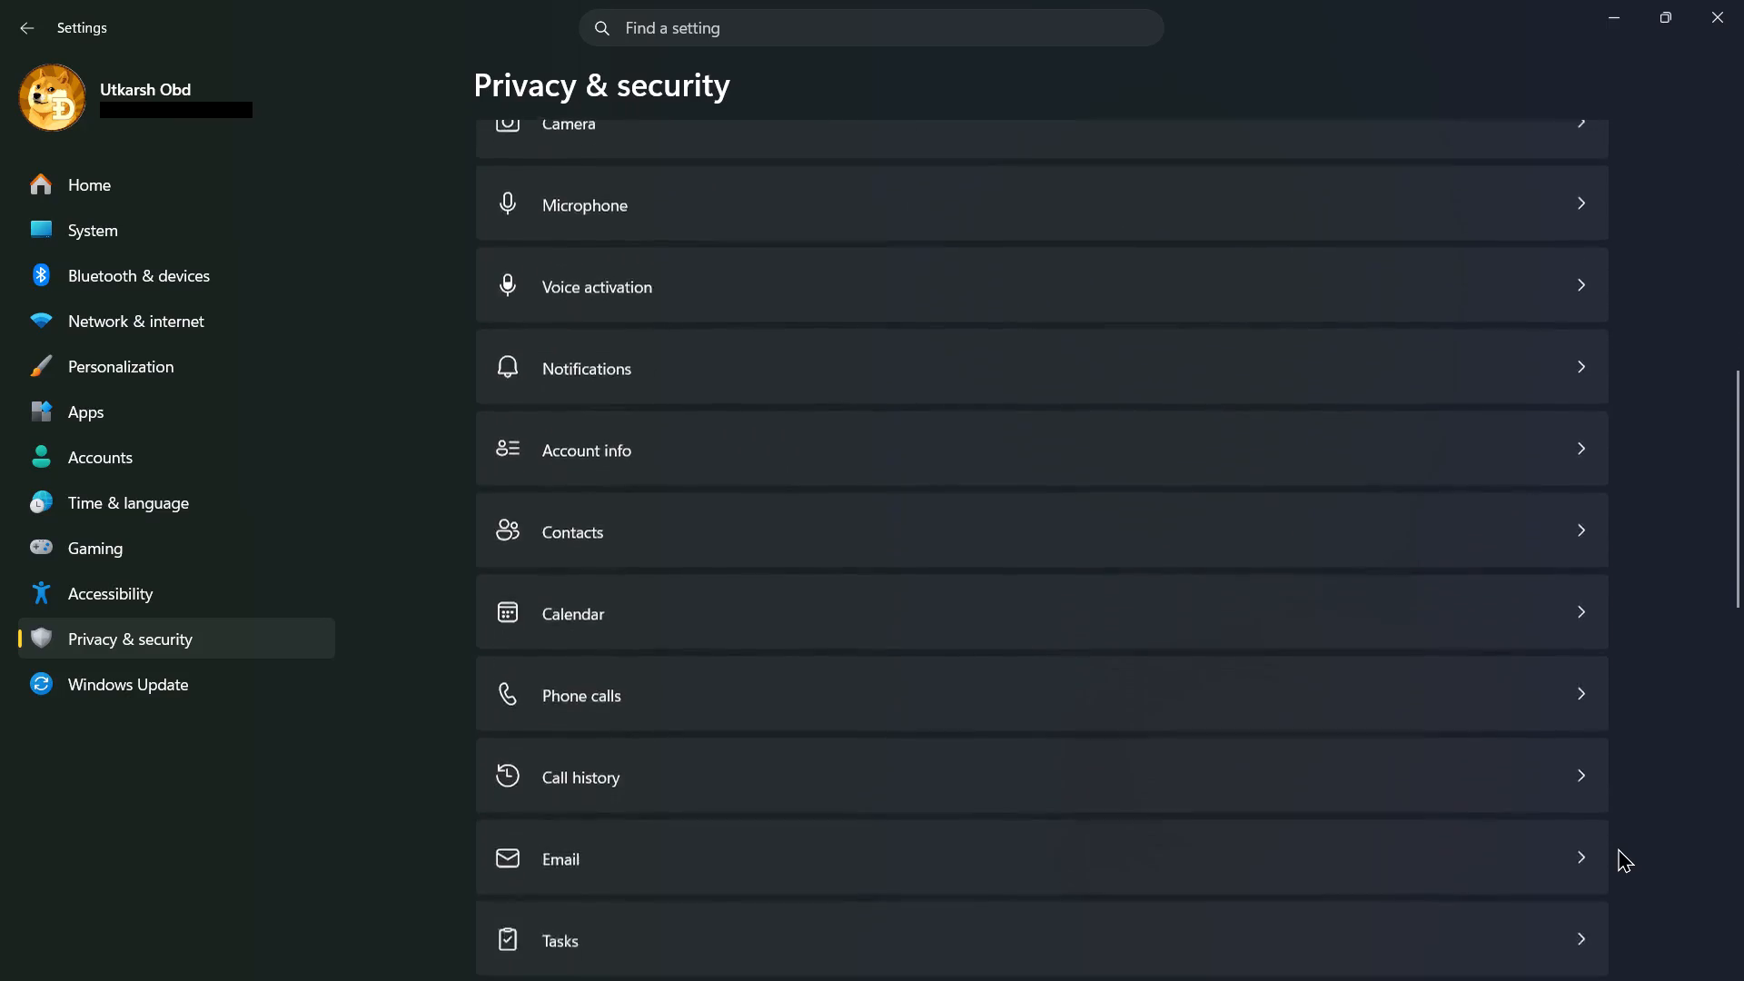
scroll(1618, 847, "down", 1)
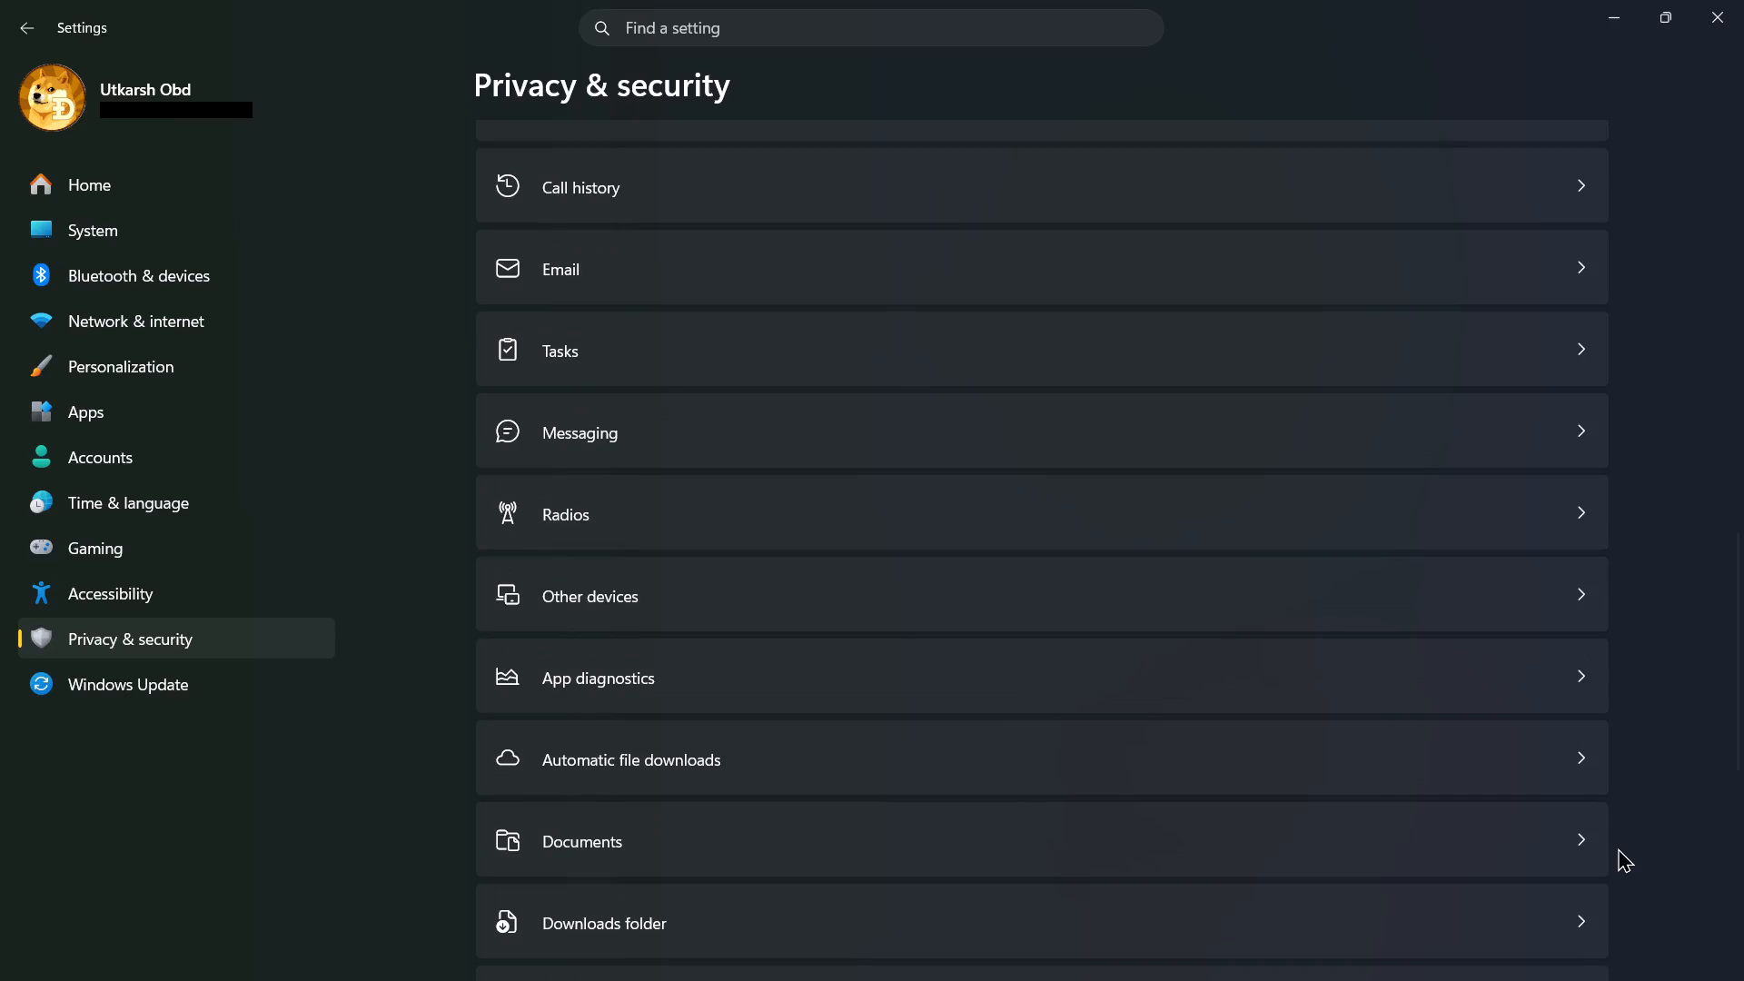
scroll(1618, 847, "down", 1)
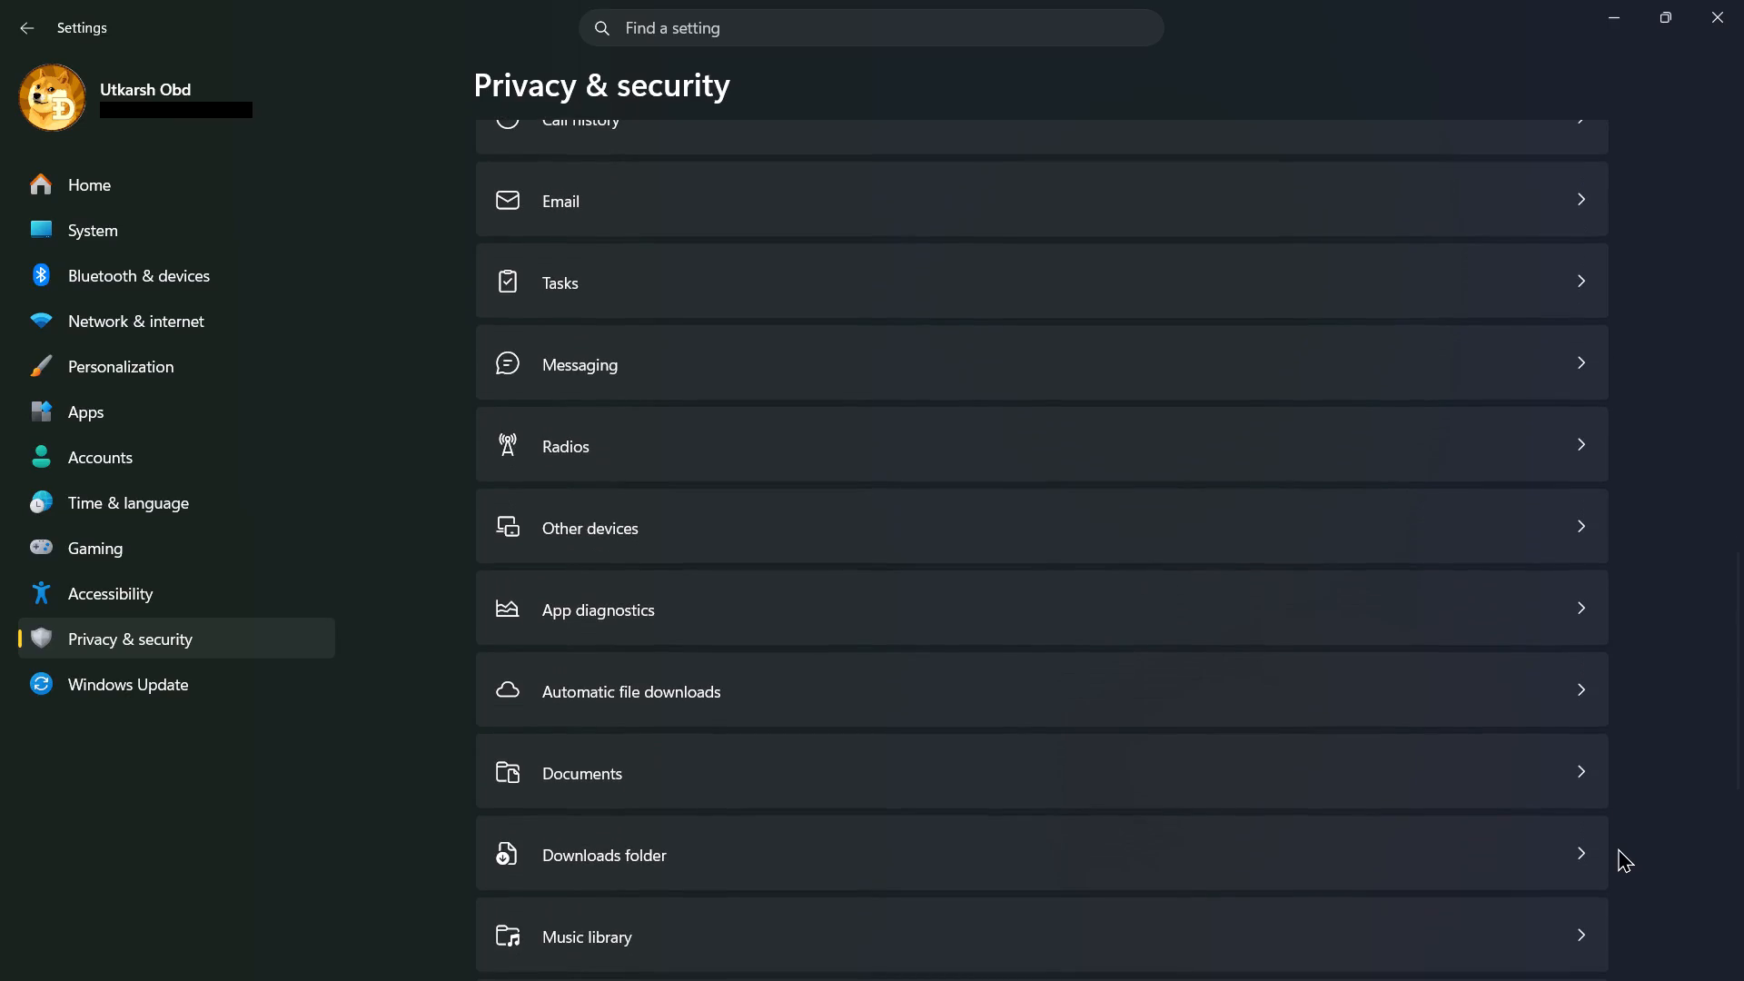
scroll(1618, 847, "down", 1)
scroll(1618, 847, "up", 2)
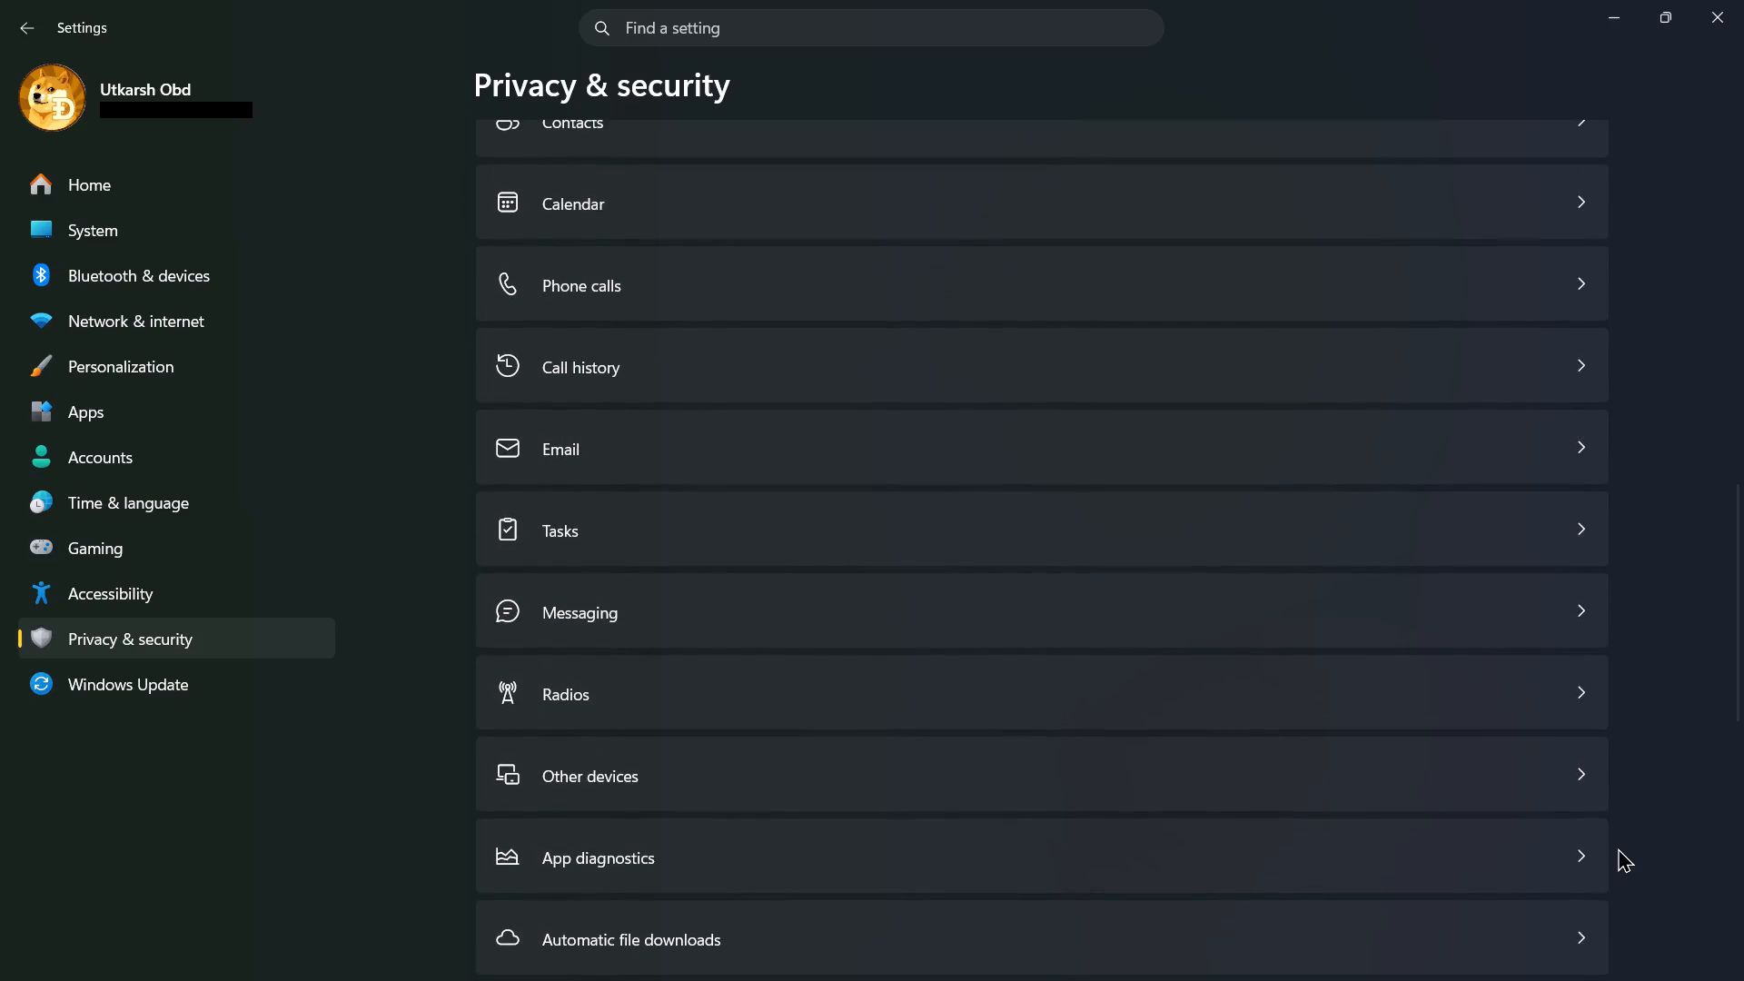
scroll(1618, 847, "up", 1)
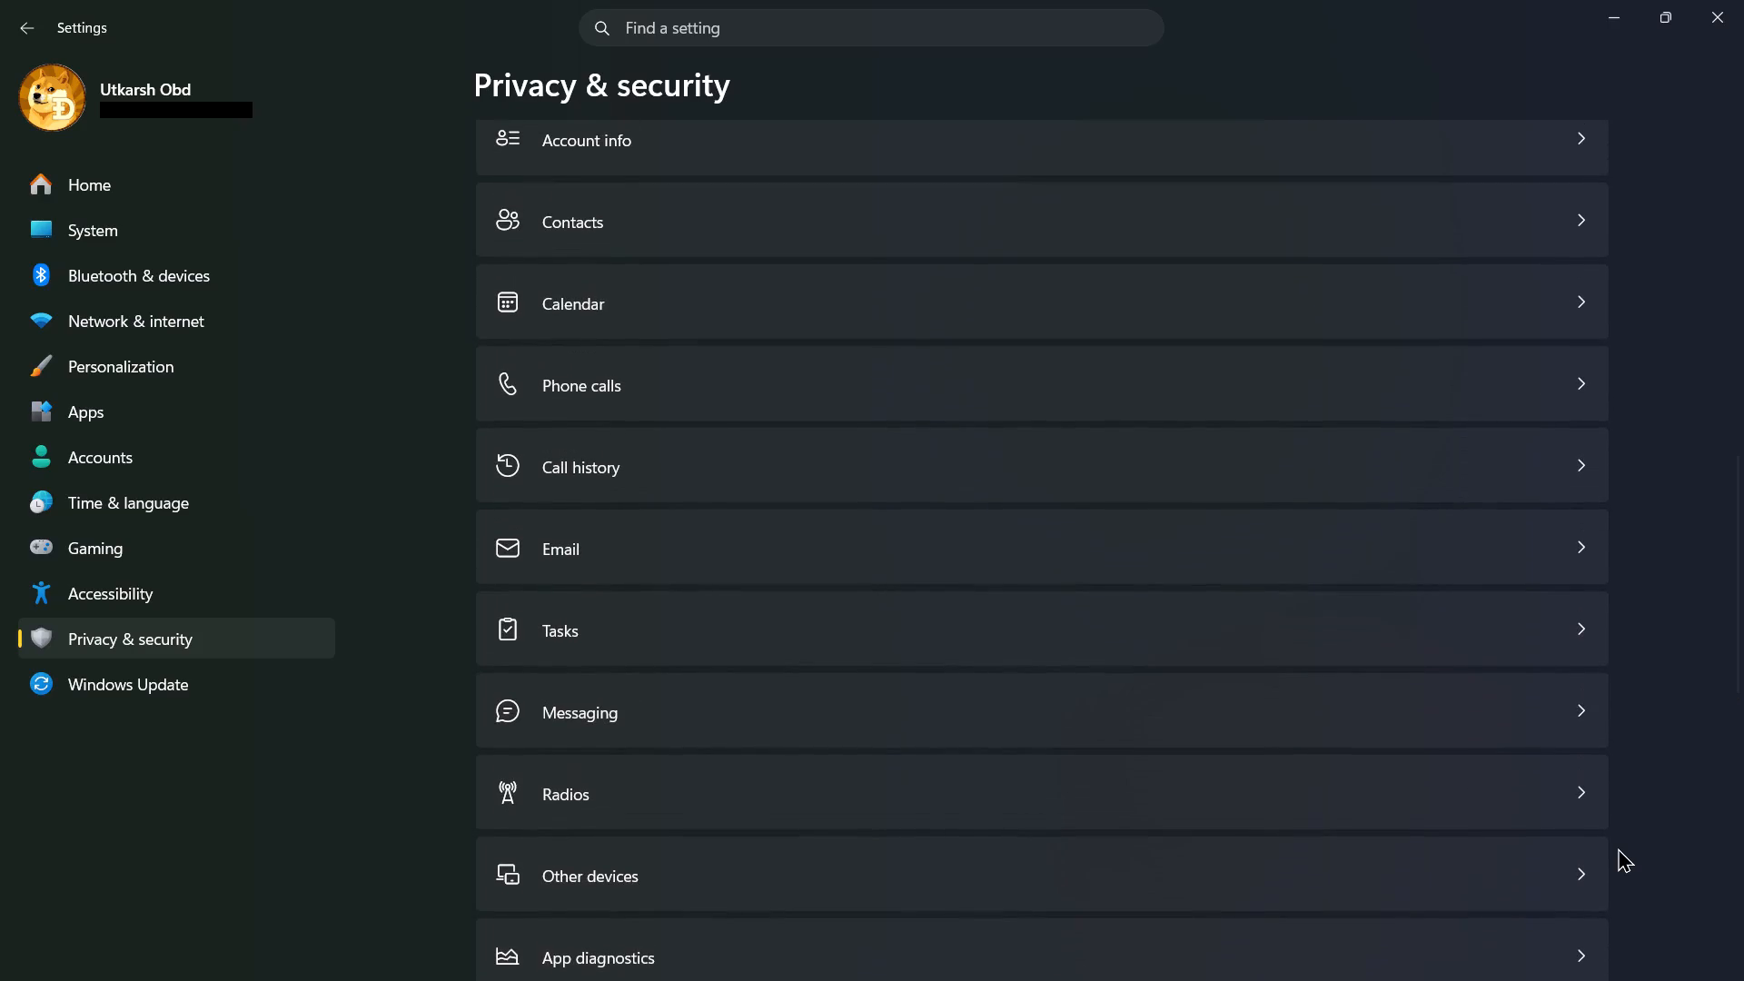
scroll(1618, 847, "up", 1)
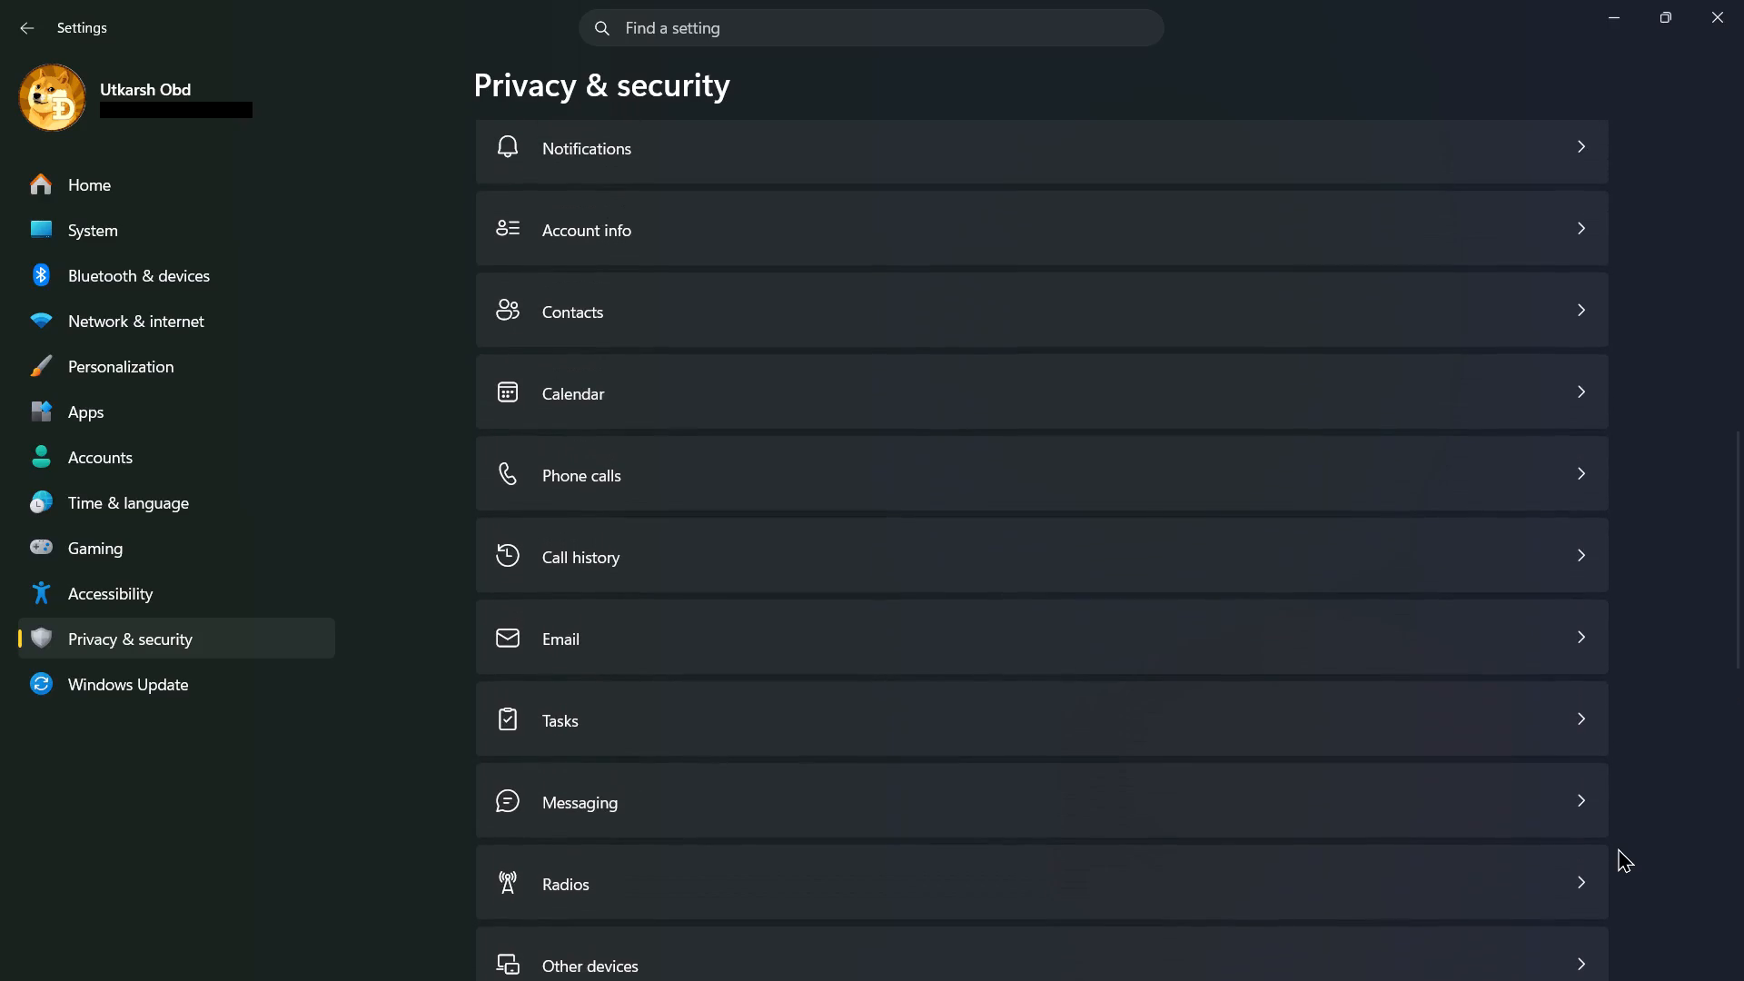
scroll(1618, 847, "up", 2)
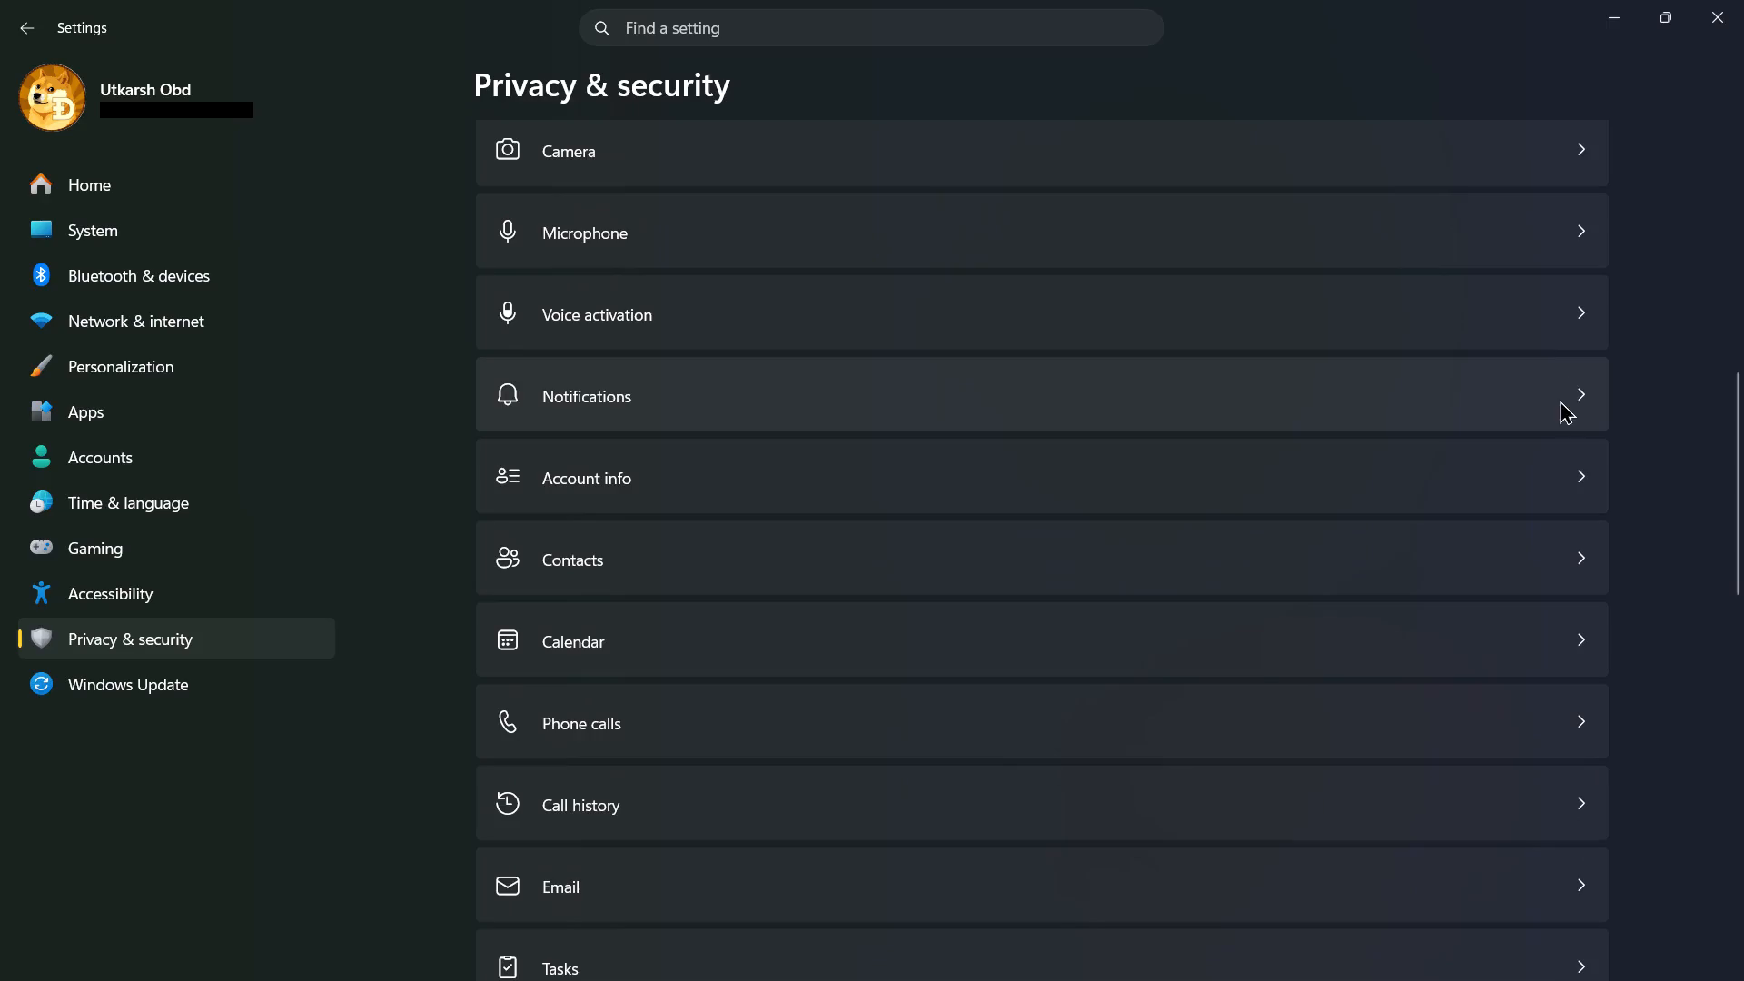
Check the Voice activation permission settings and return to the Privacy & security overview.
left_click(1559, 335)
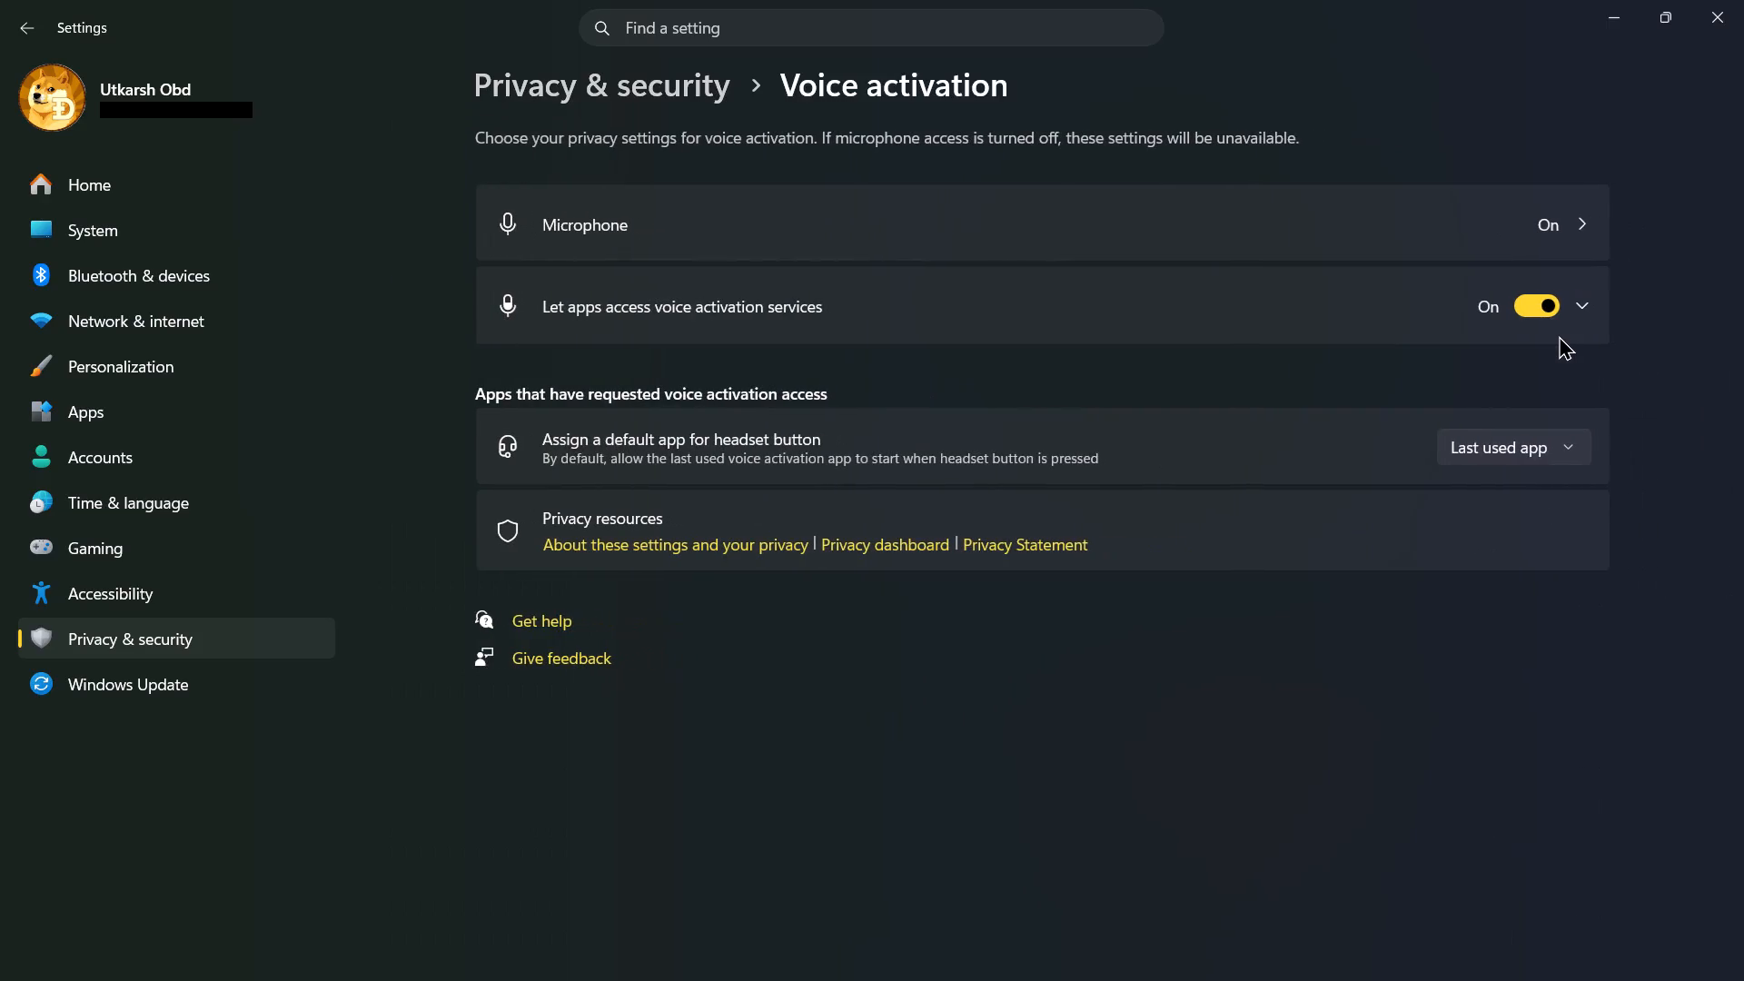
left_click(659, 77)
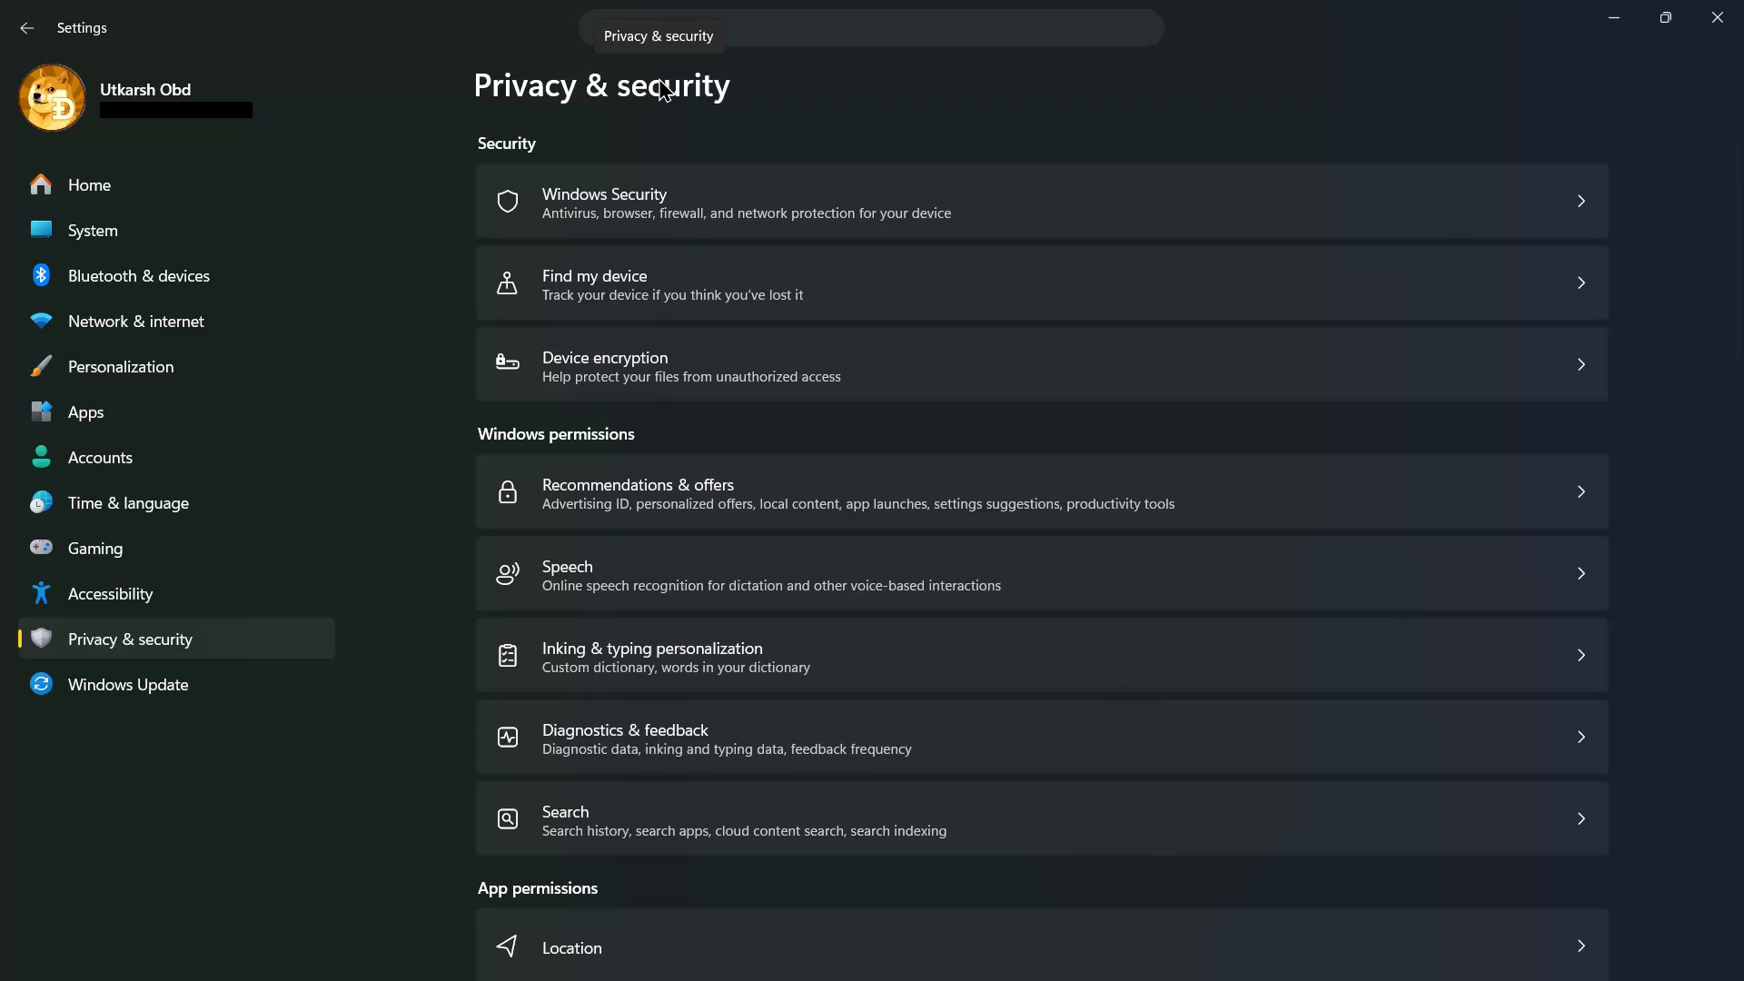
Look through the Windows permissions and app permissions sections of Privacy & security again.
scroll(659, 77, "down", 2)
scroll(887, 456, "down", 3)
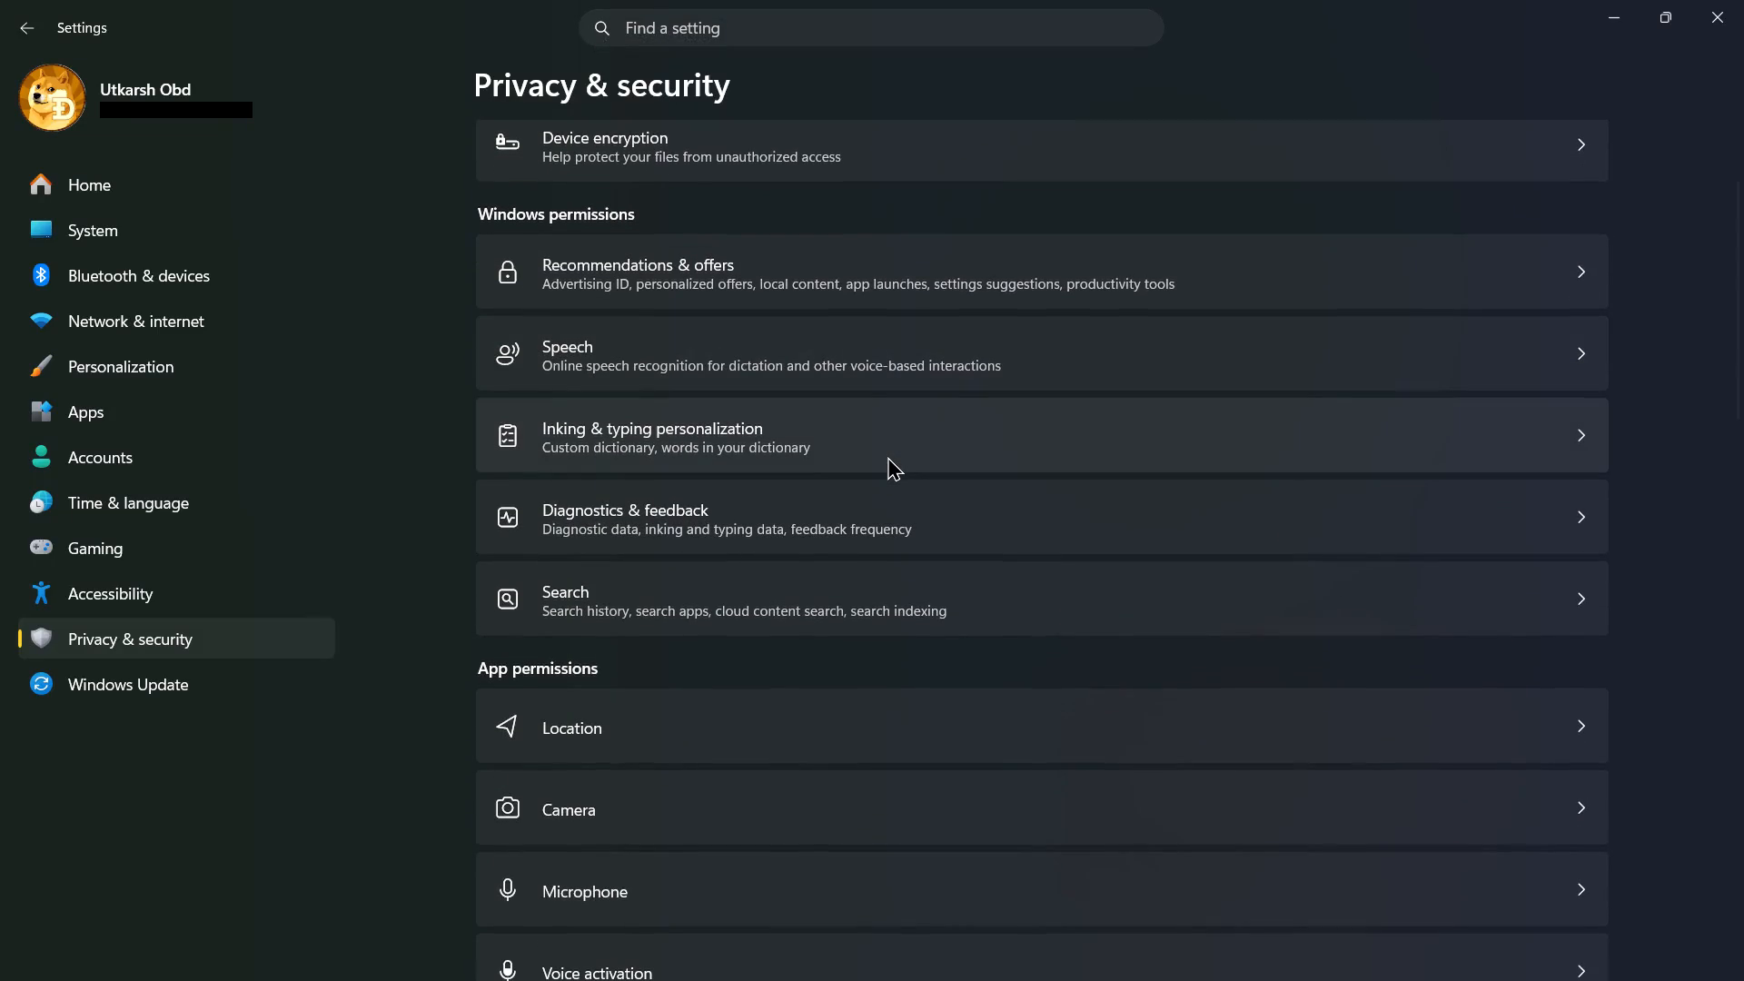
scroll(887, 456, "down", 1)
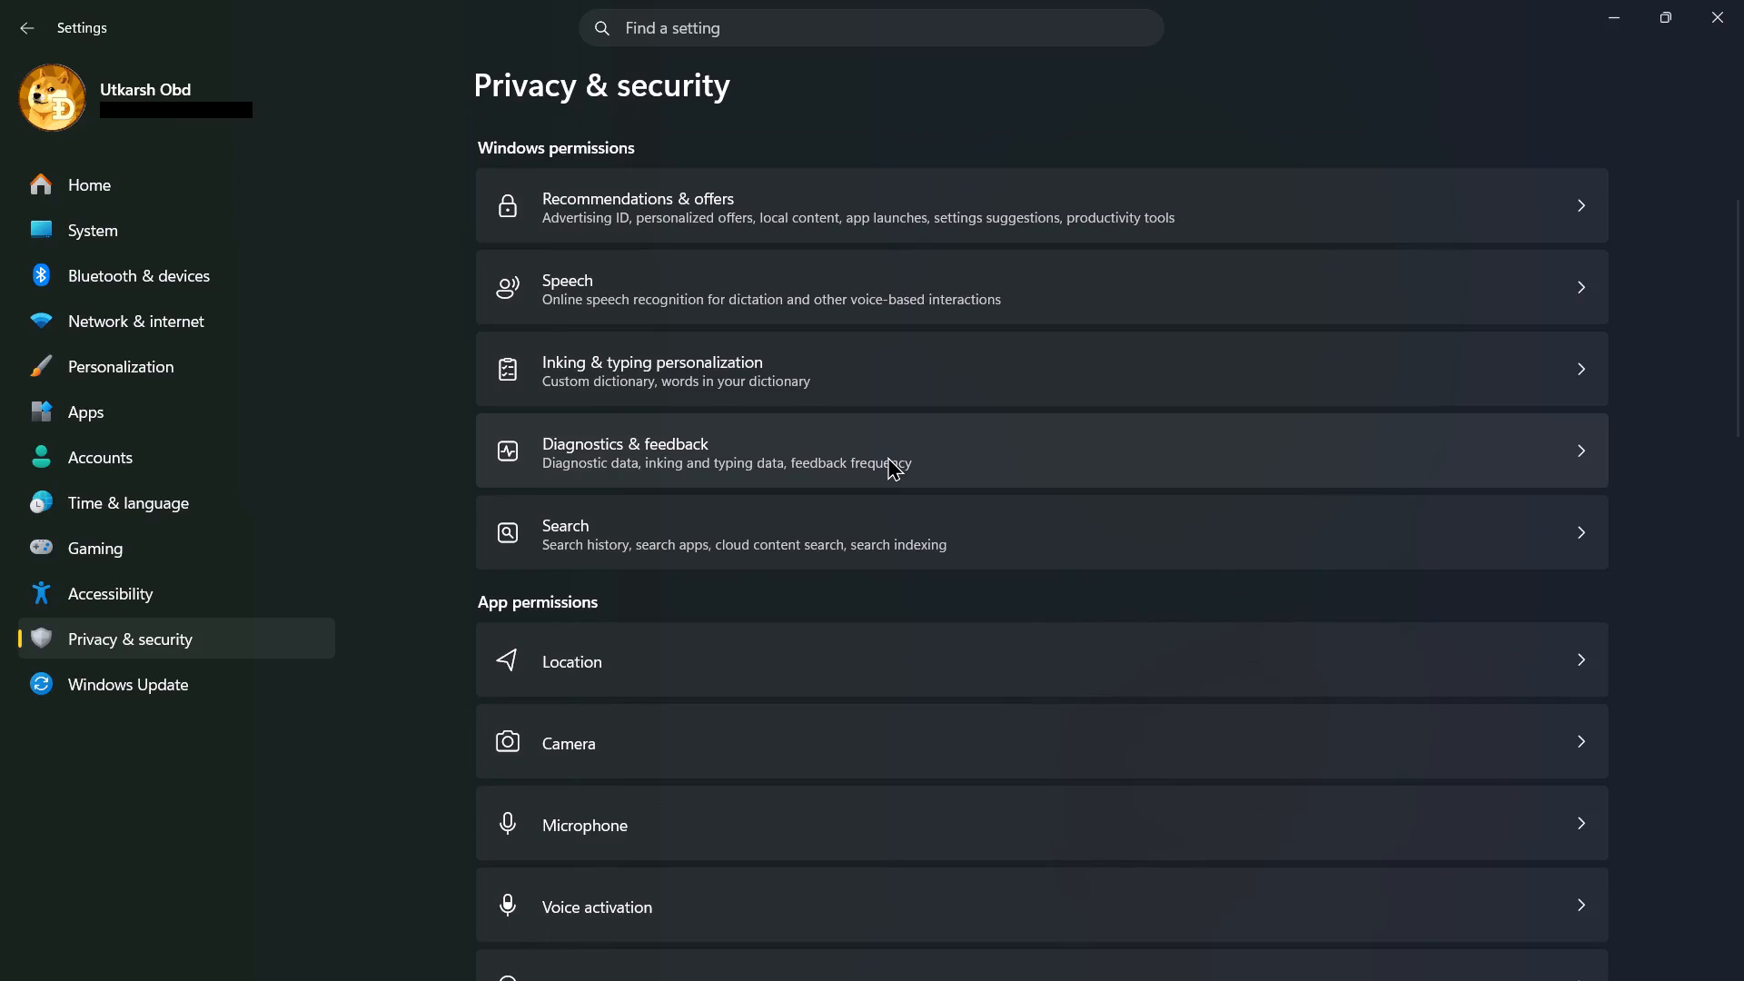
scroll(887, 456, "down", 1)
scroll(887, 456, "up", 1)
scroll(887, 456, "down", 1)
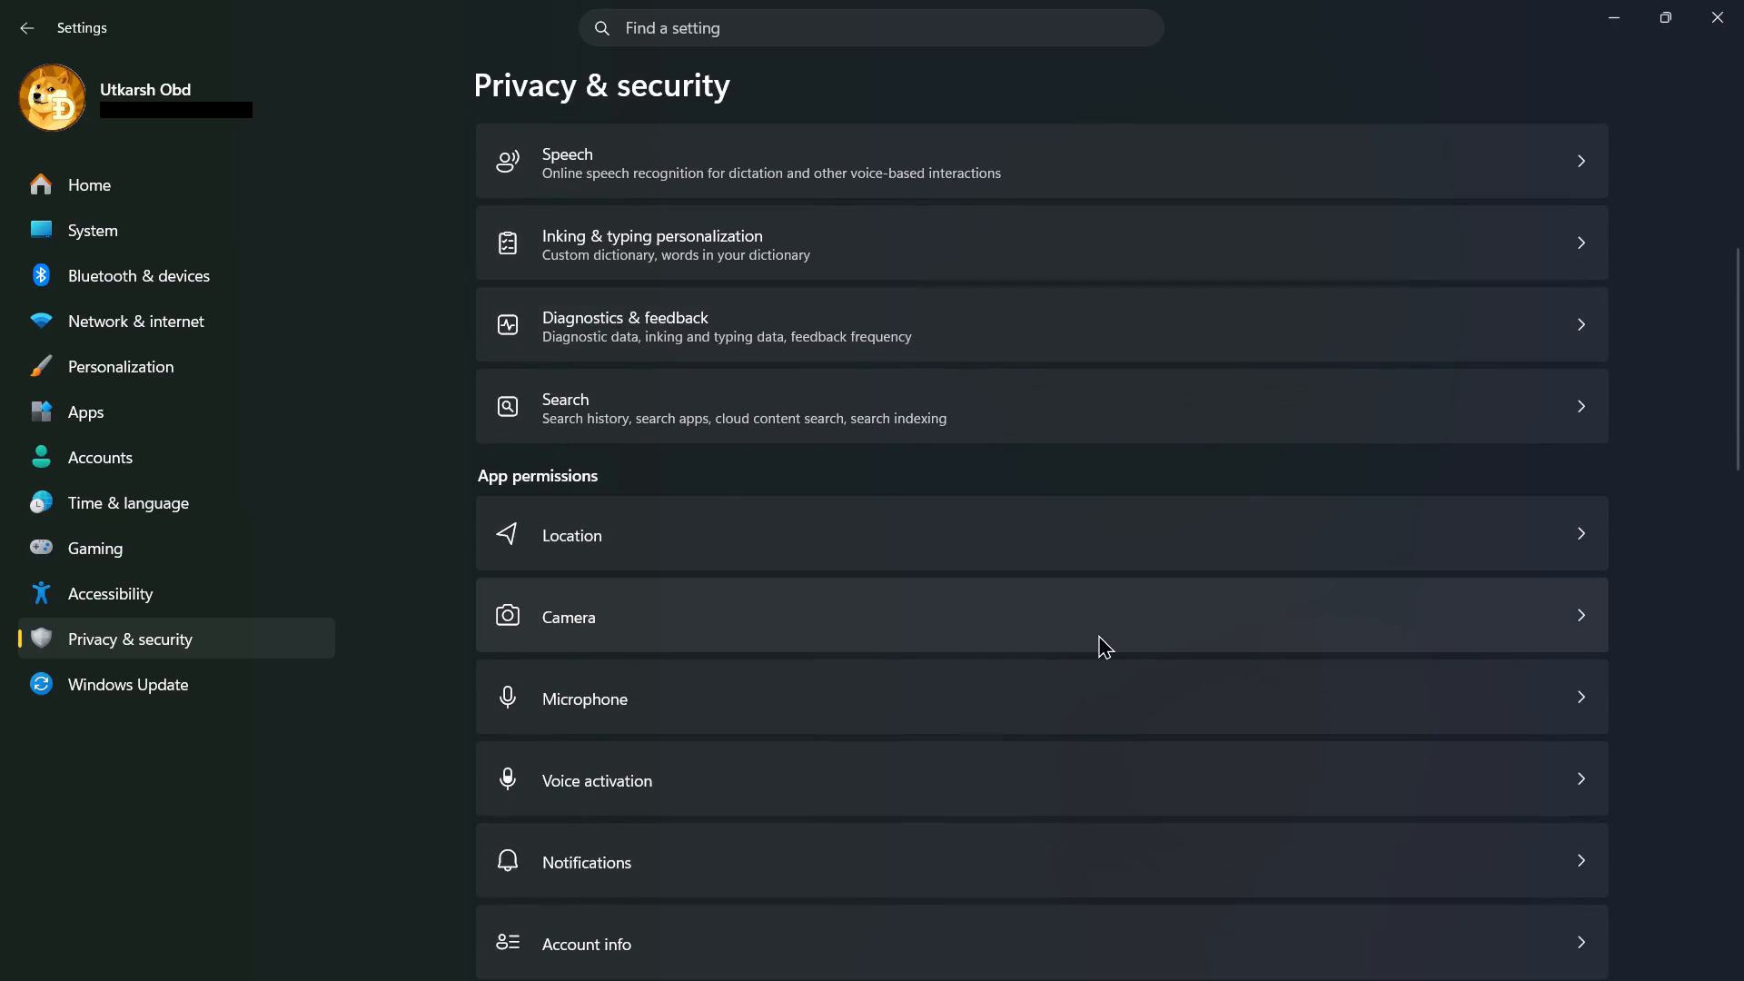
scroll(1161, 605, "down", 1)
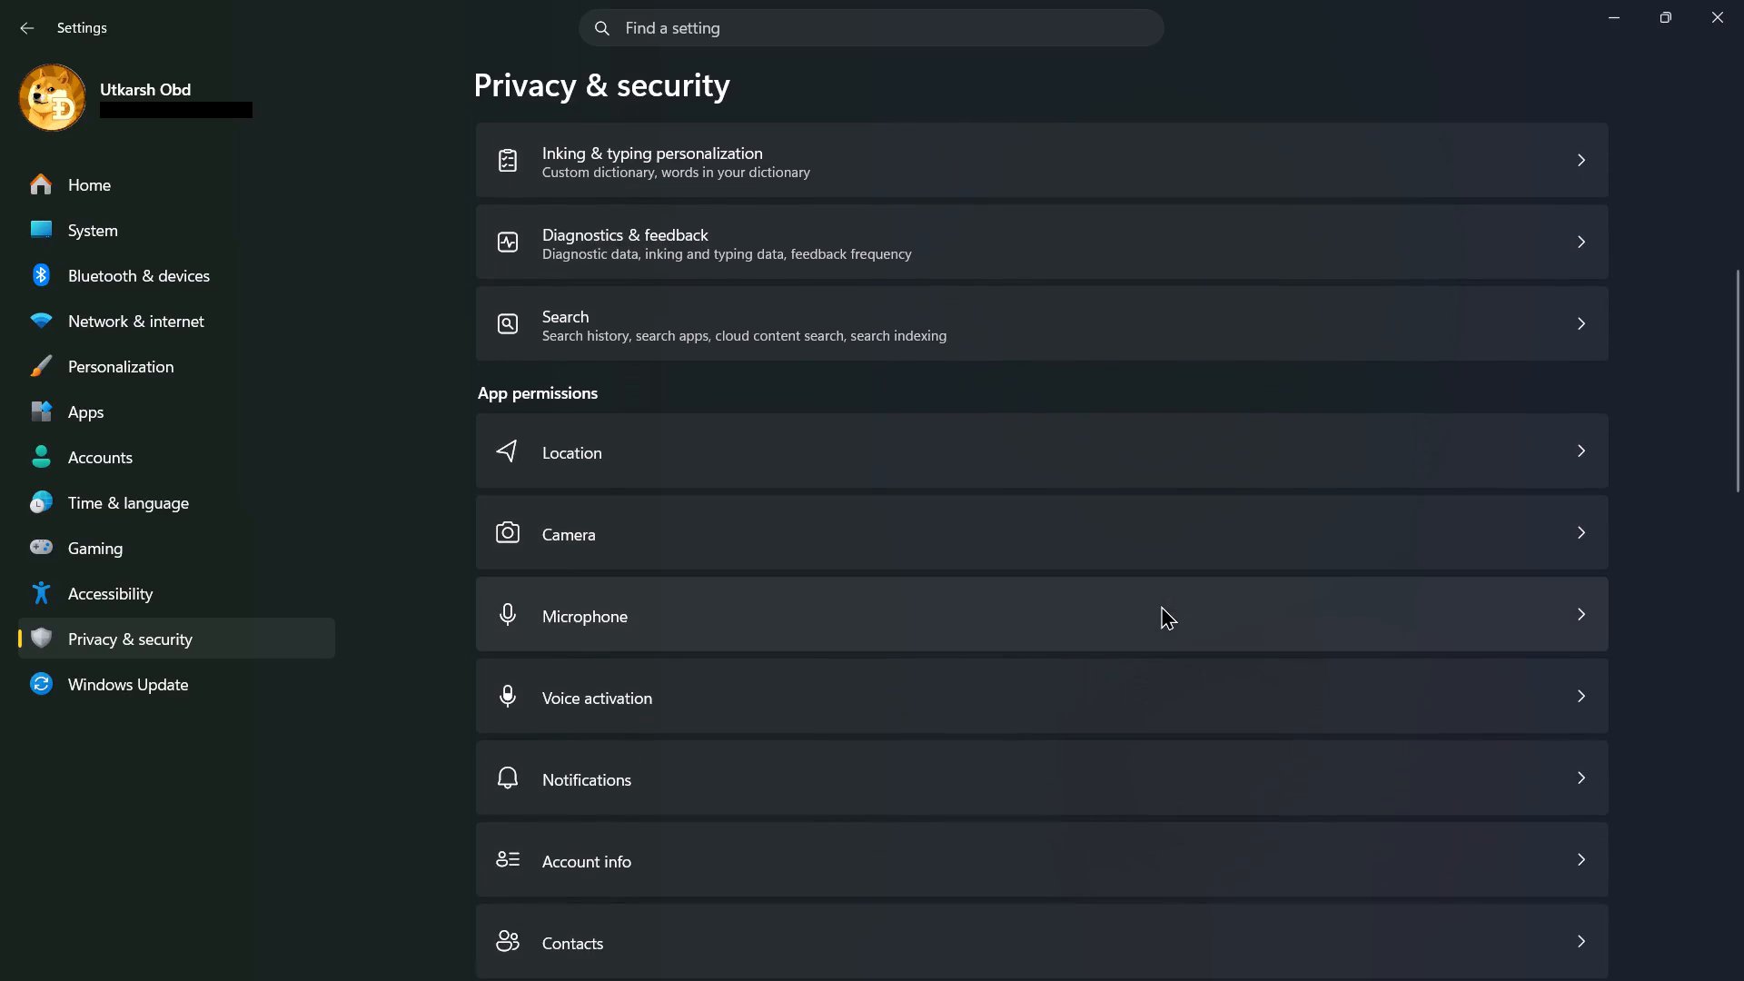
scroll(1161, 605, "down", 1)
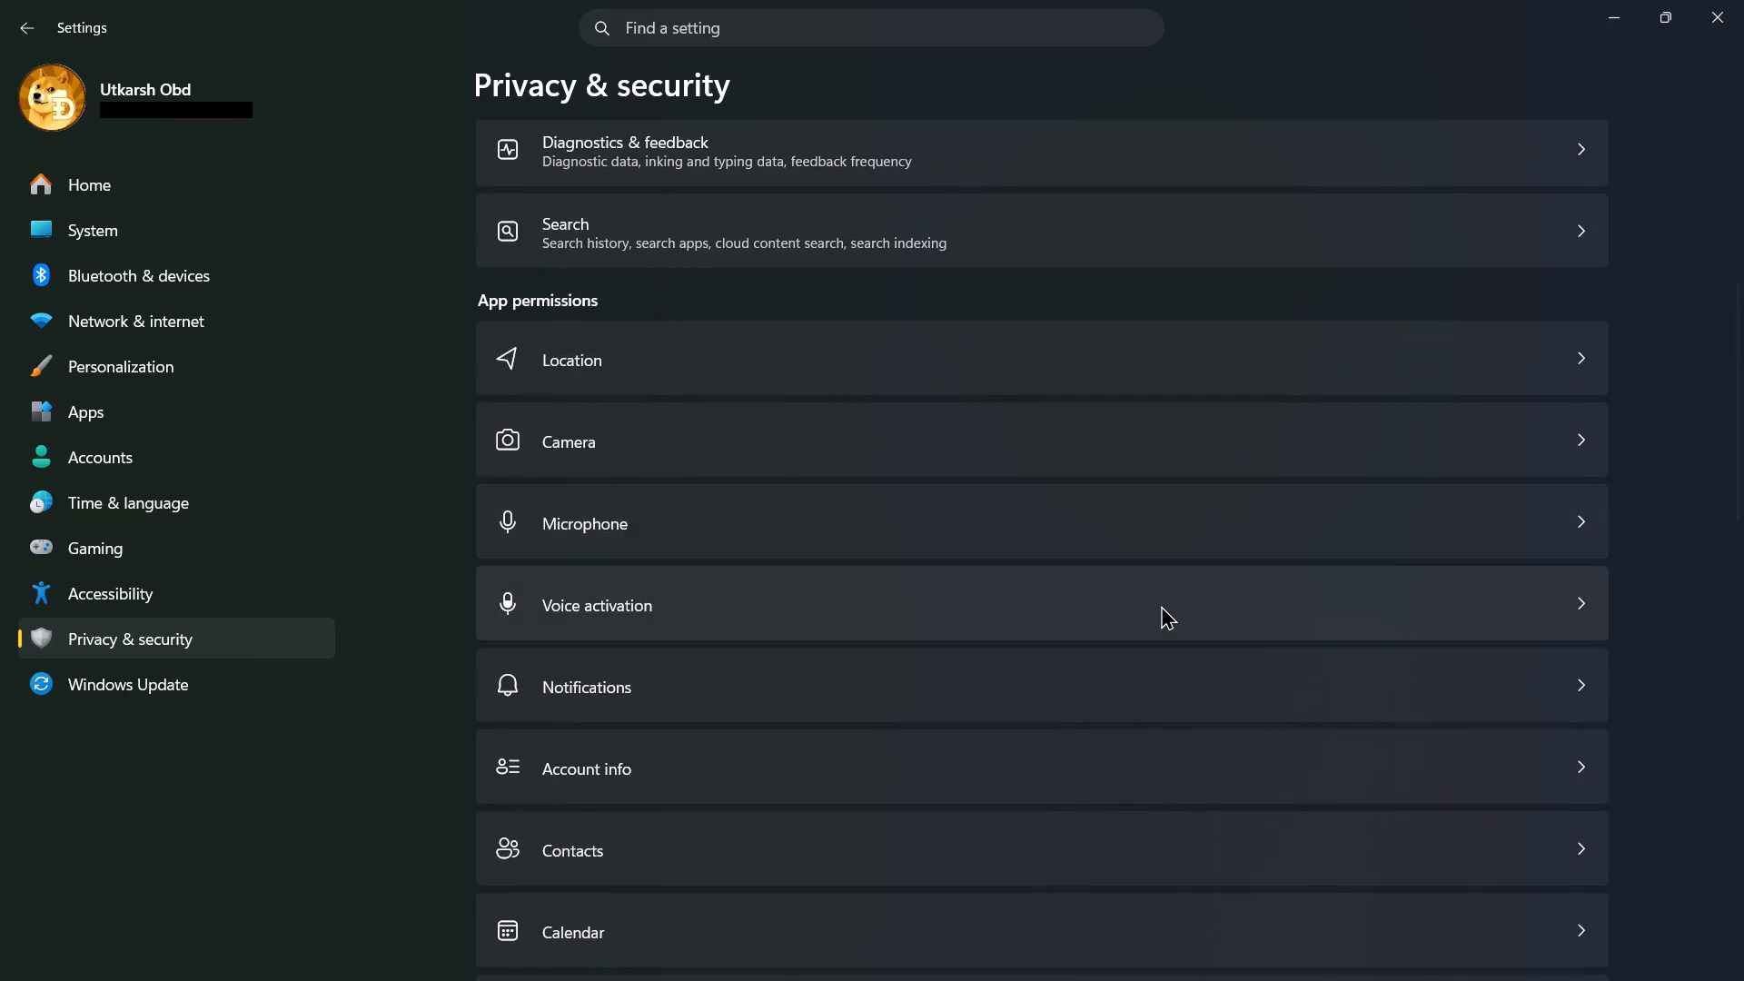
scroll(1161, 605, "down", 1)
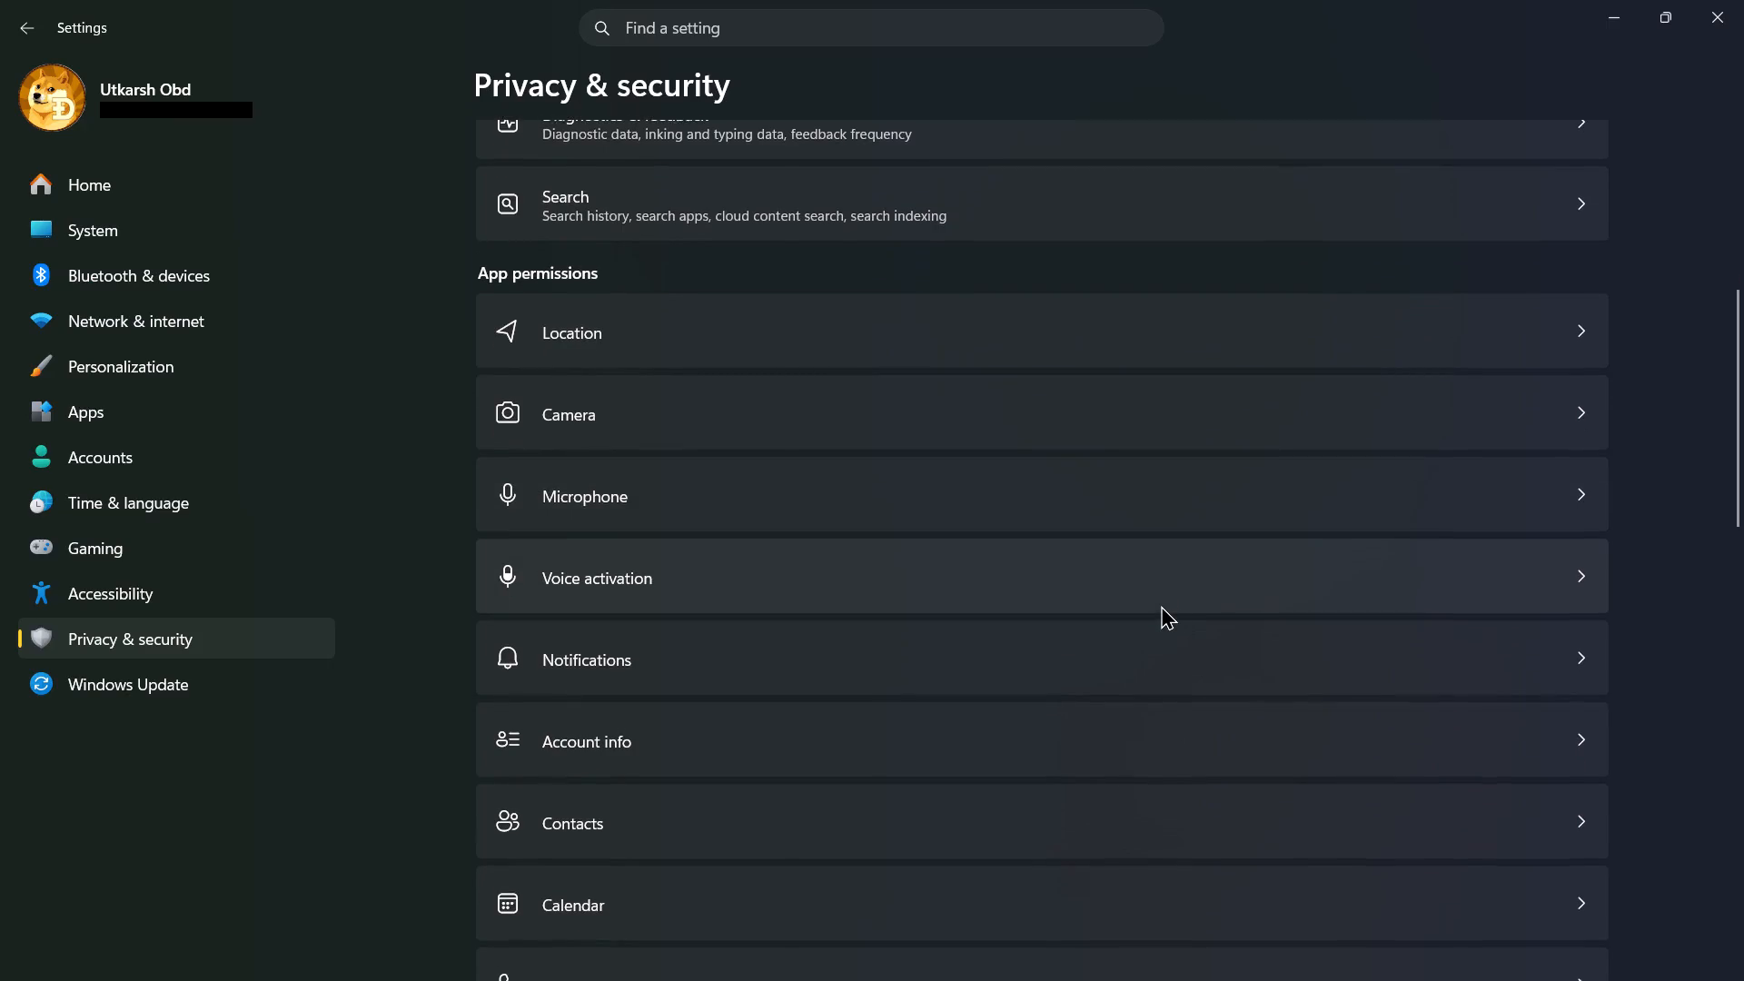
scroll(1161, 605, "down", 1)
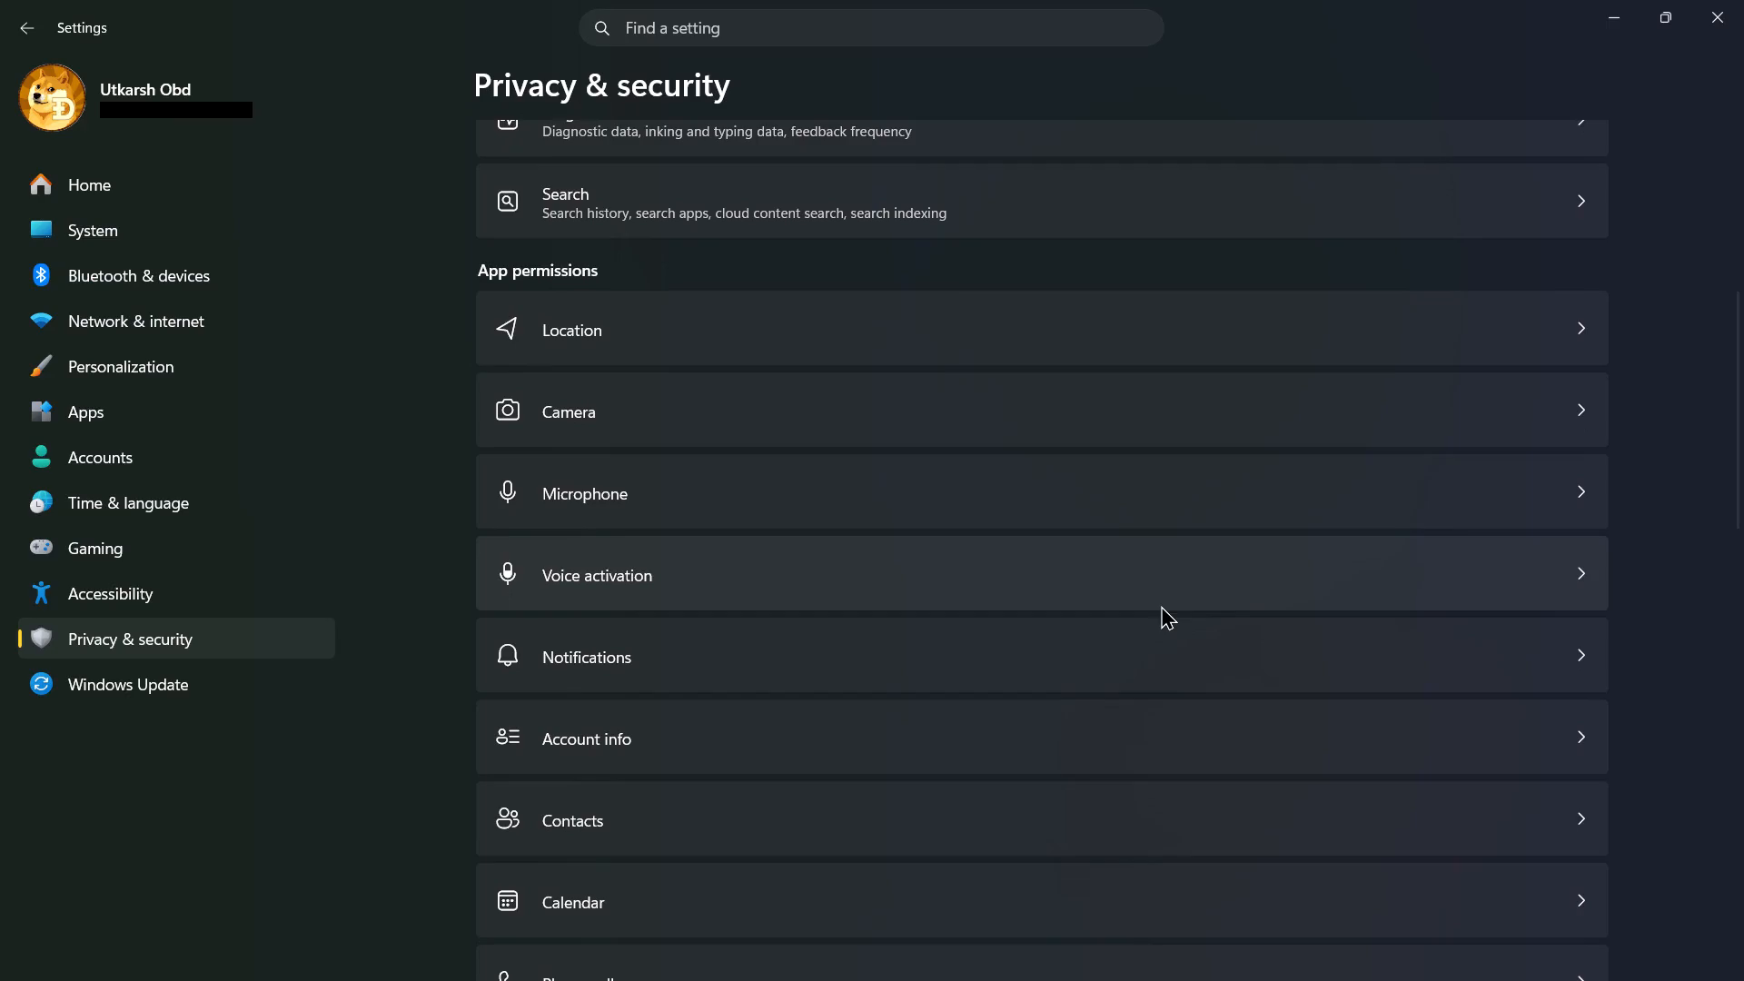
scroll(1161, 605, "down", 2)
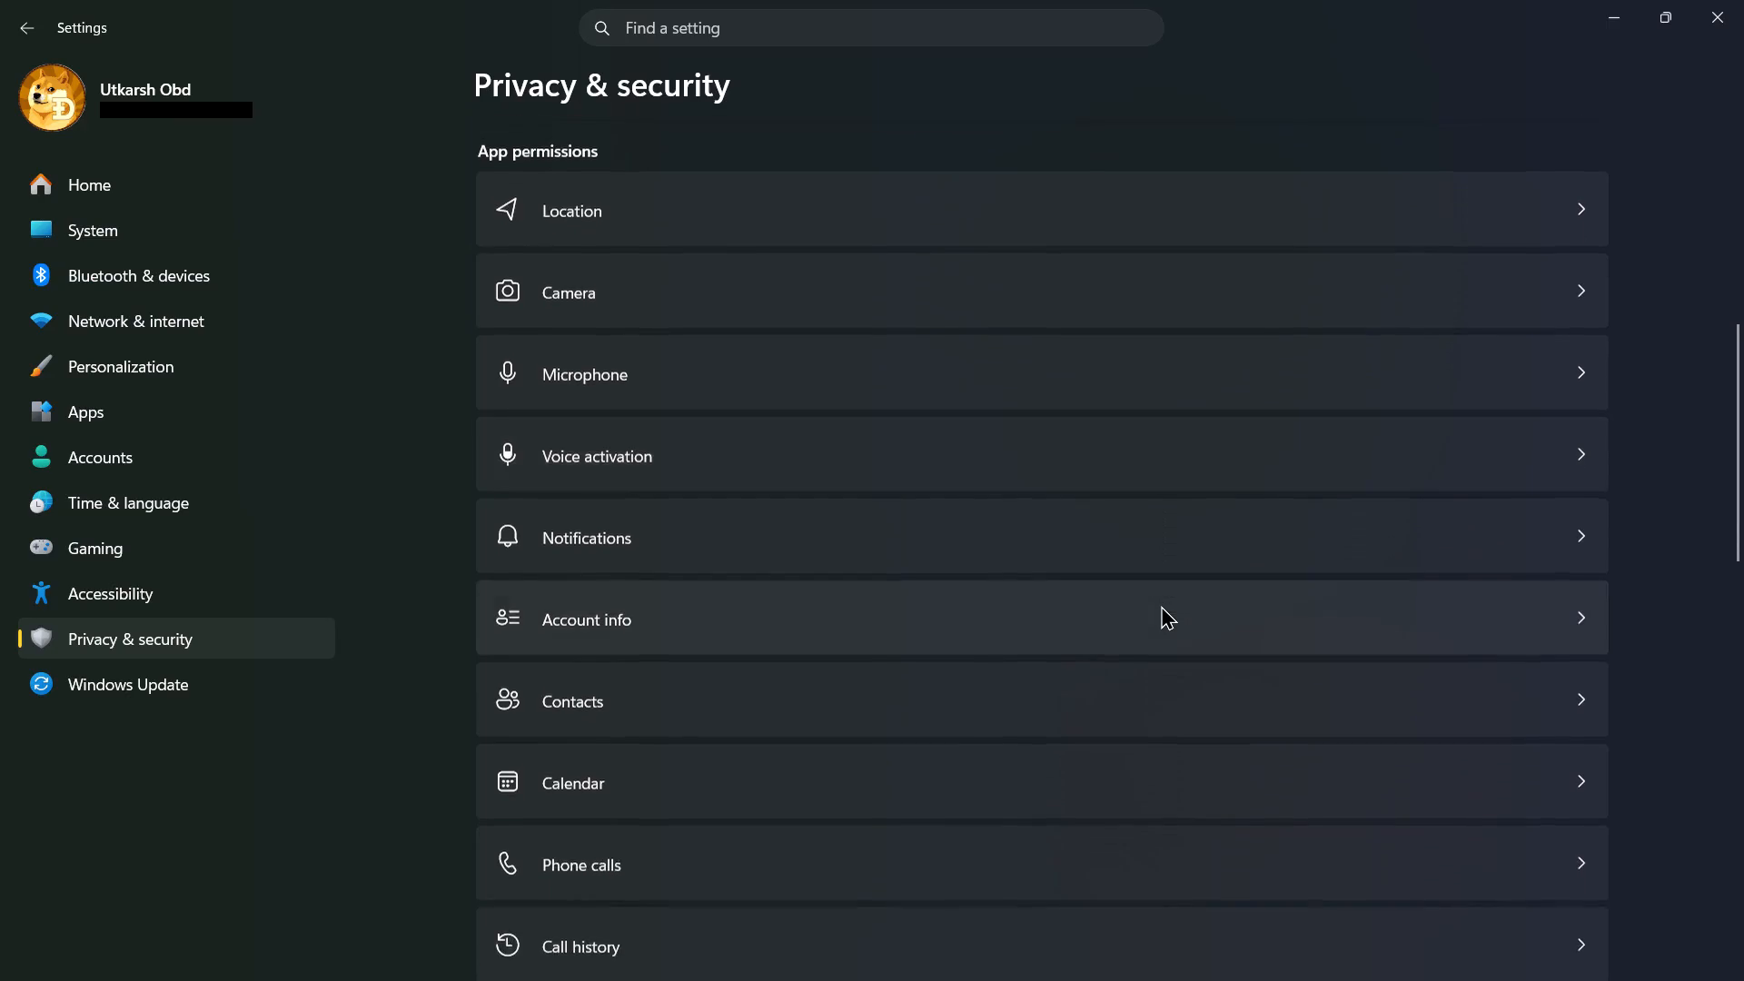
scroll(1161, 605, "up", 1)
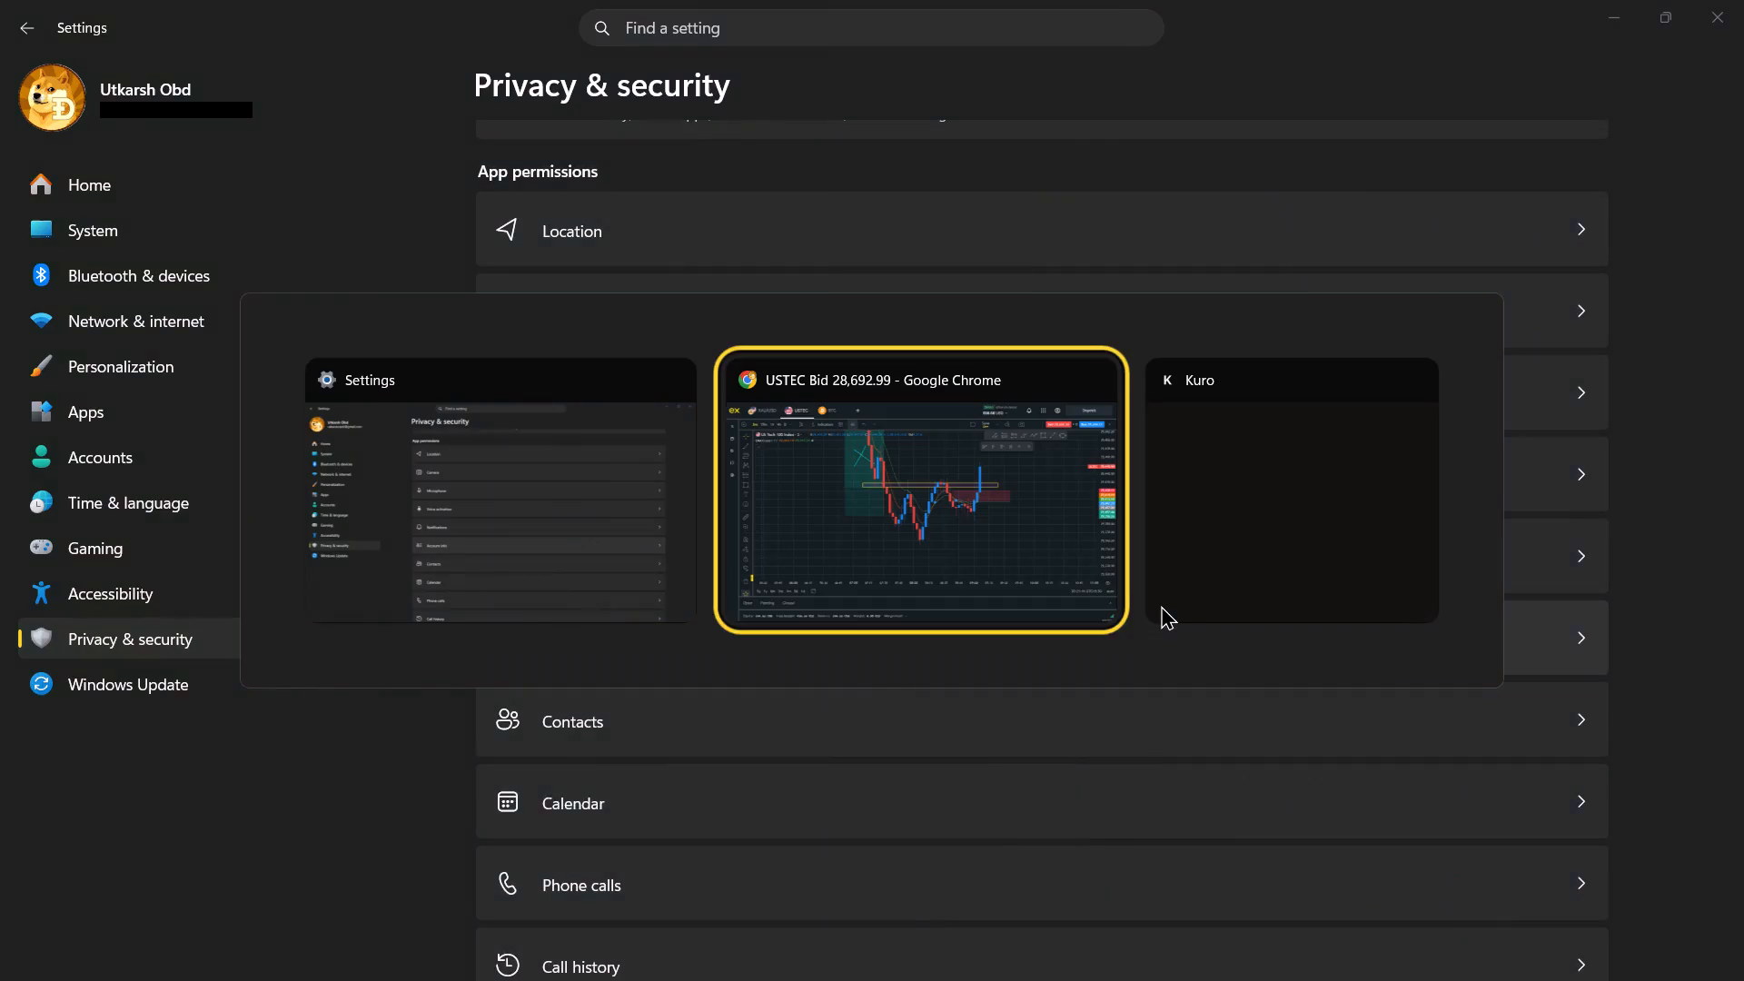
Switch to the USTEC chart in Chrome and advance the replay by four candles to 09:18.
left_click_drag(1190, 564, 1174, 727)
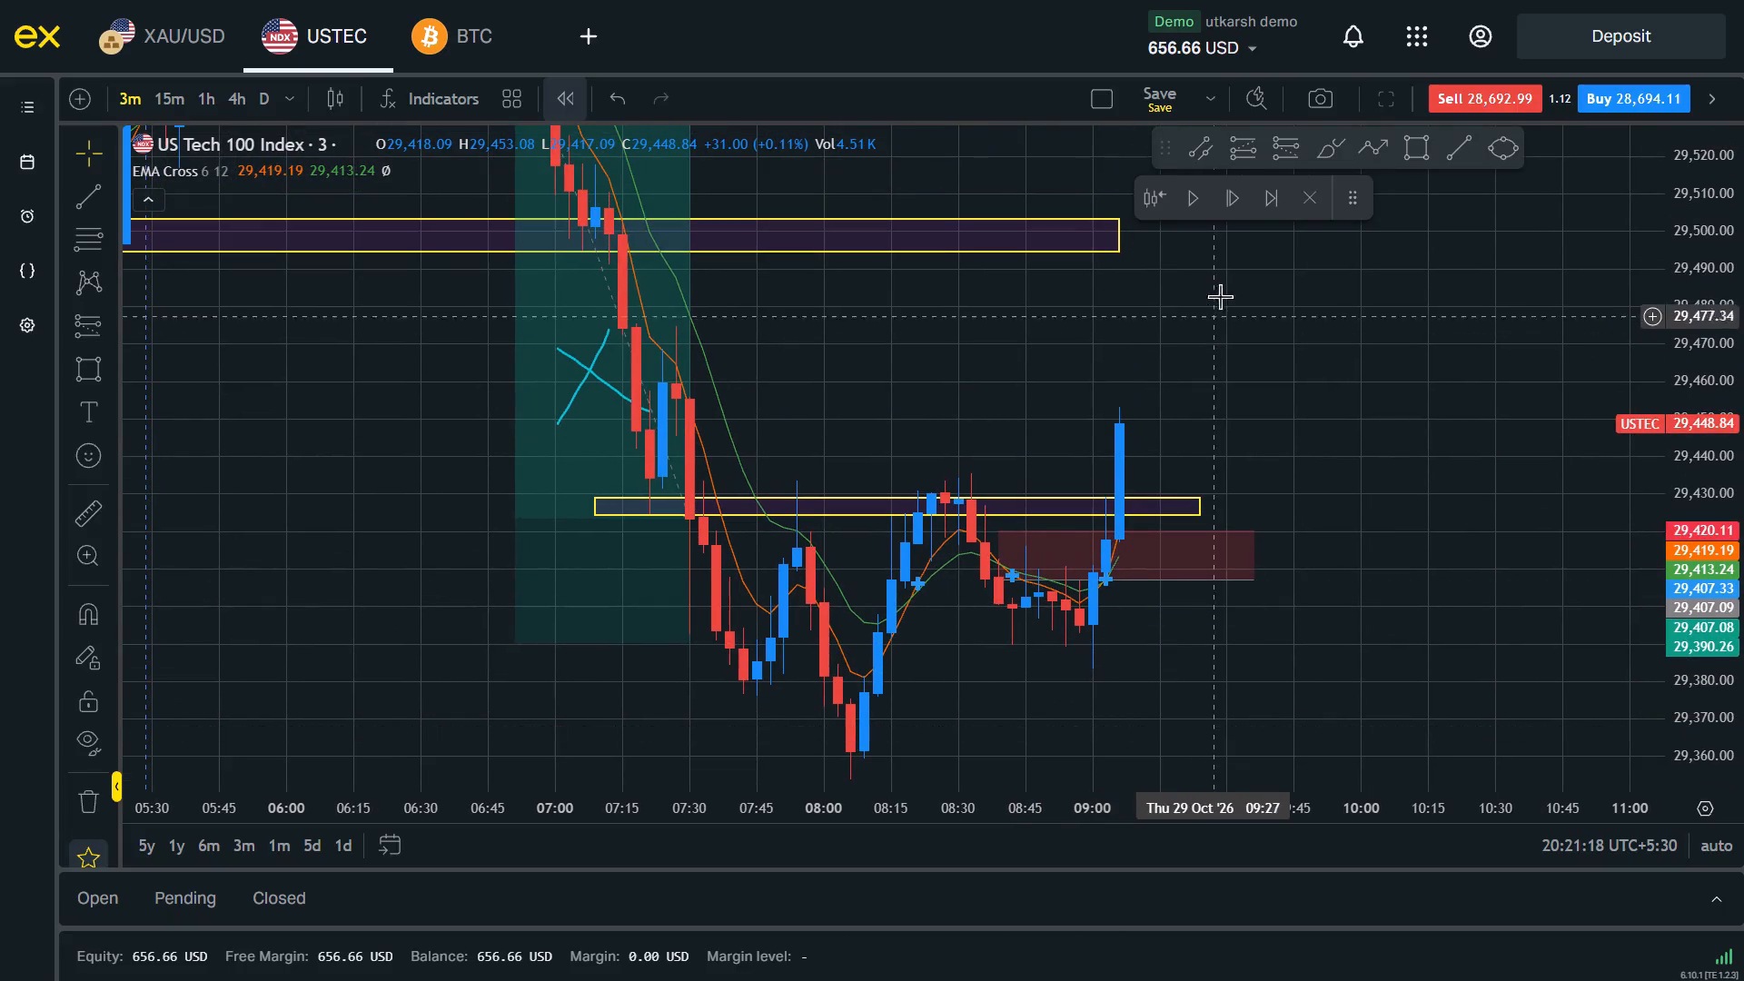
double_click(1241, 198)
double_click(1241, 198)
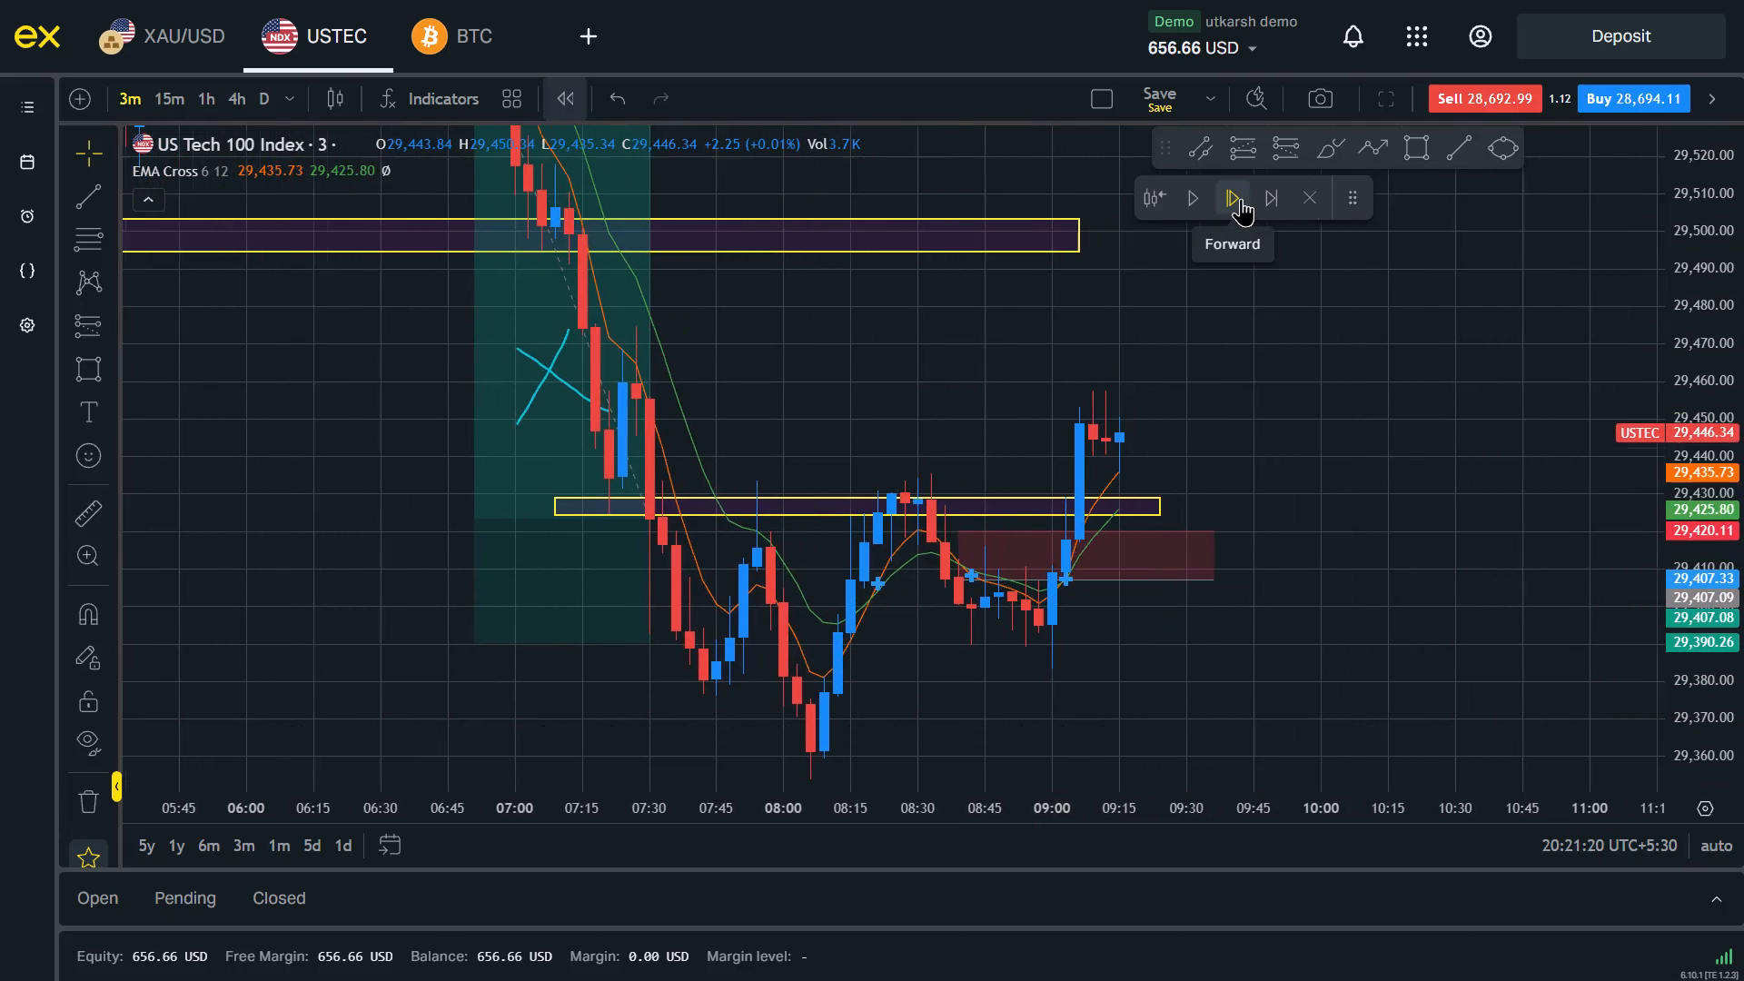
Switch back to Windows Settings and examine the app permissions from Camera down to Other devices.
scroll(1088, 495, "down", 1)
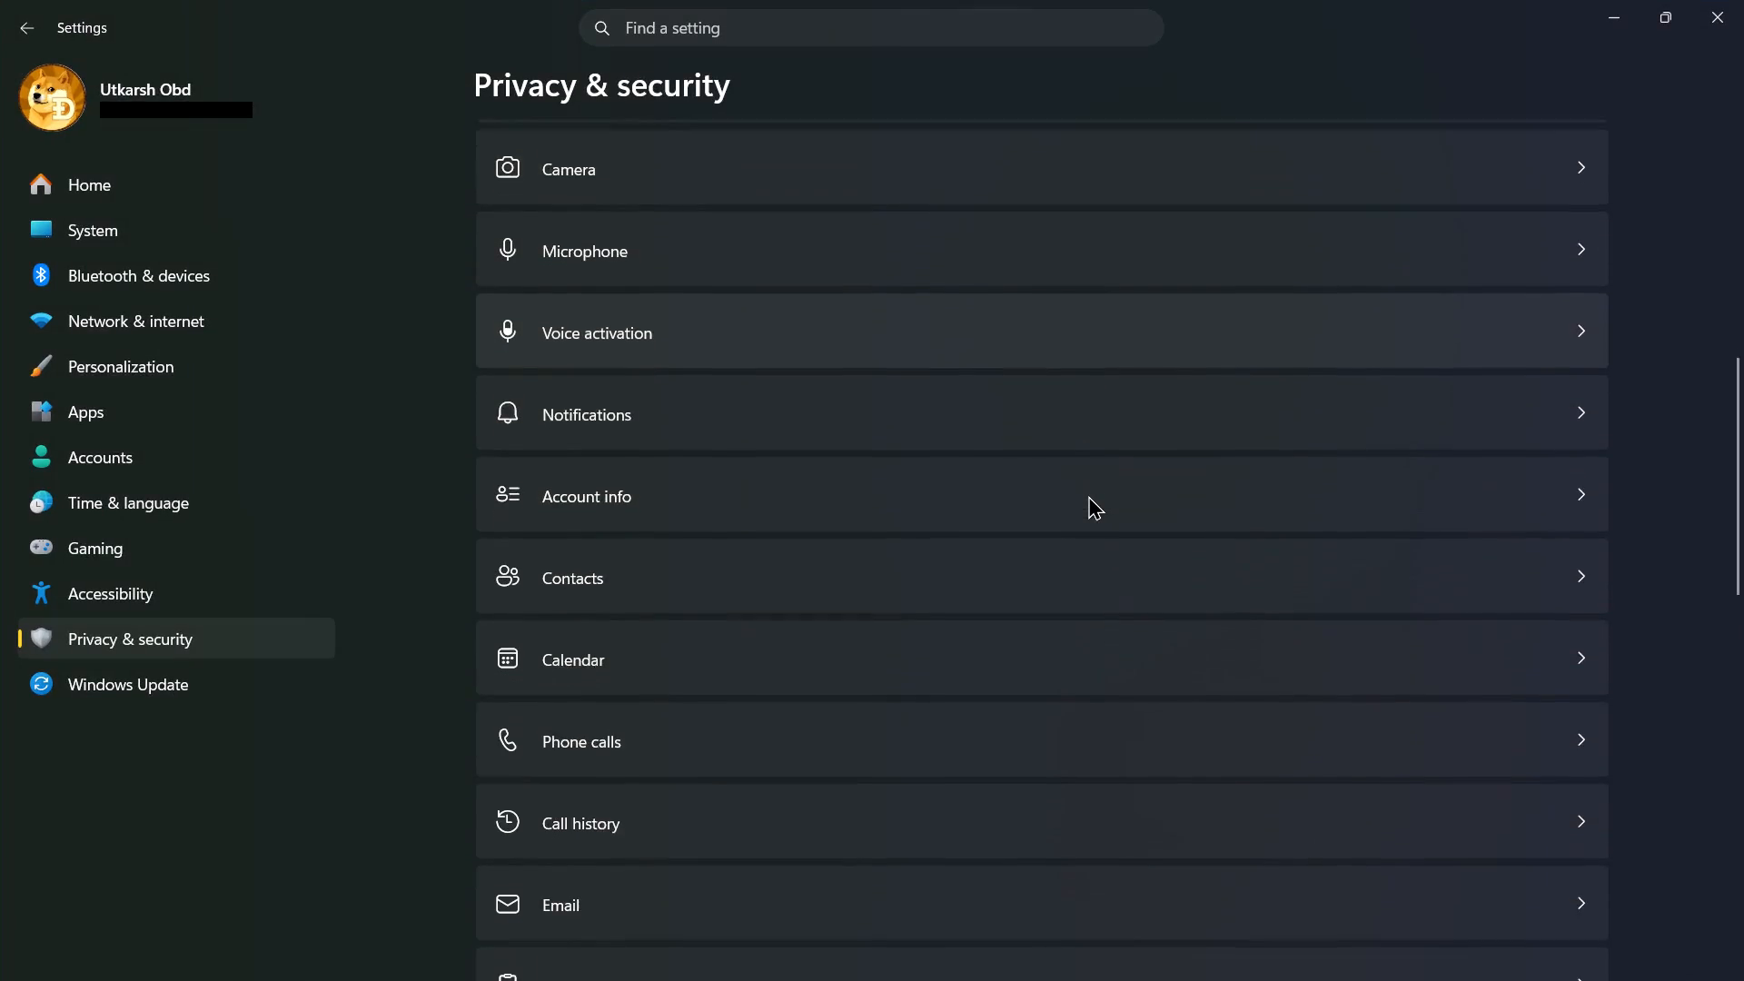
scroll(1088, 495, "down", 2)
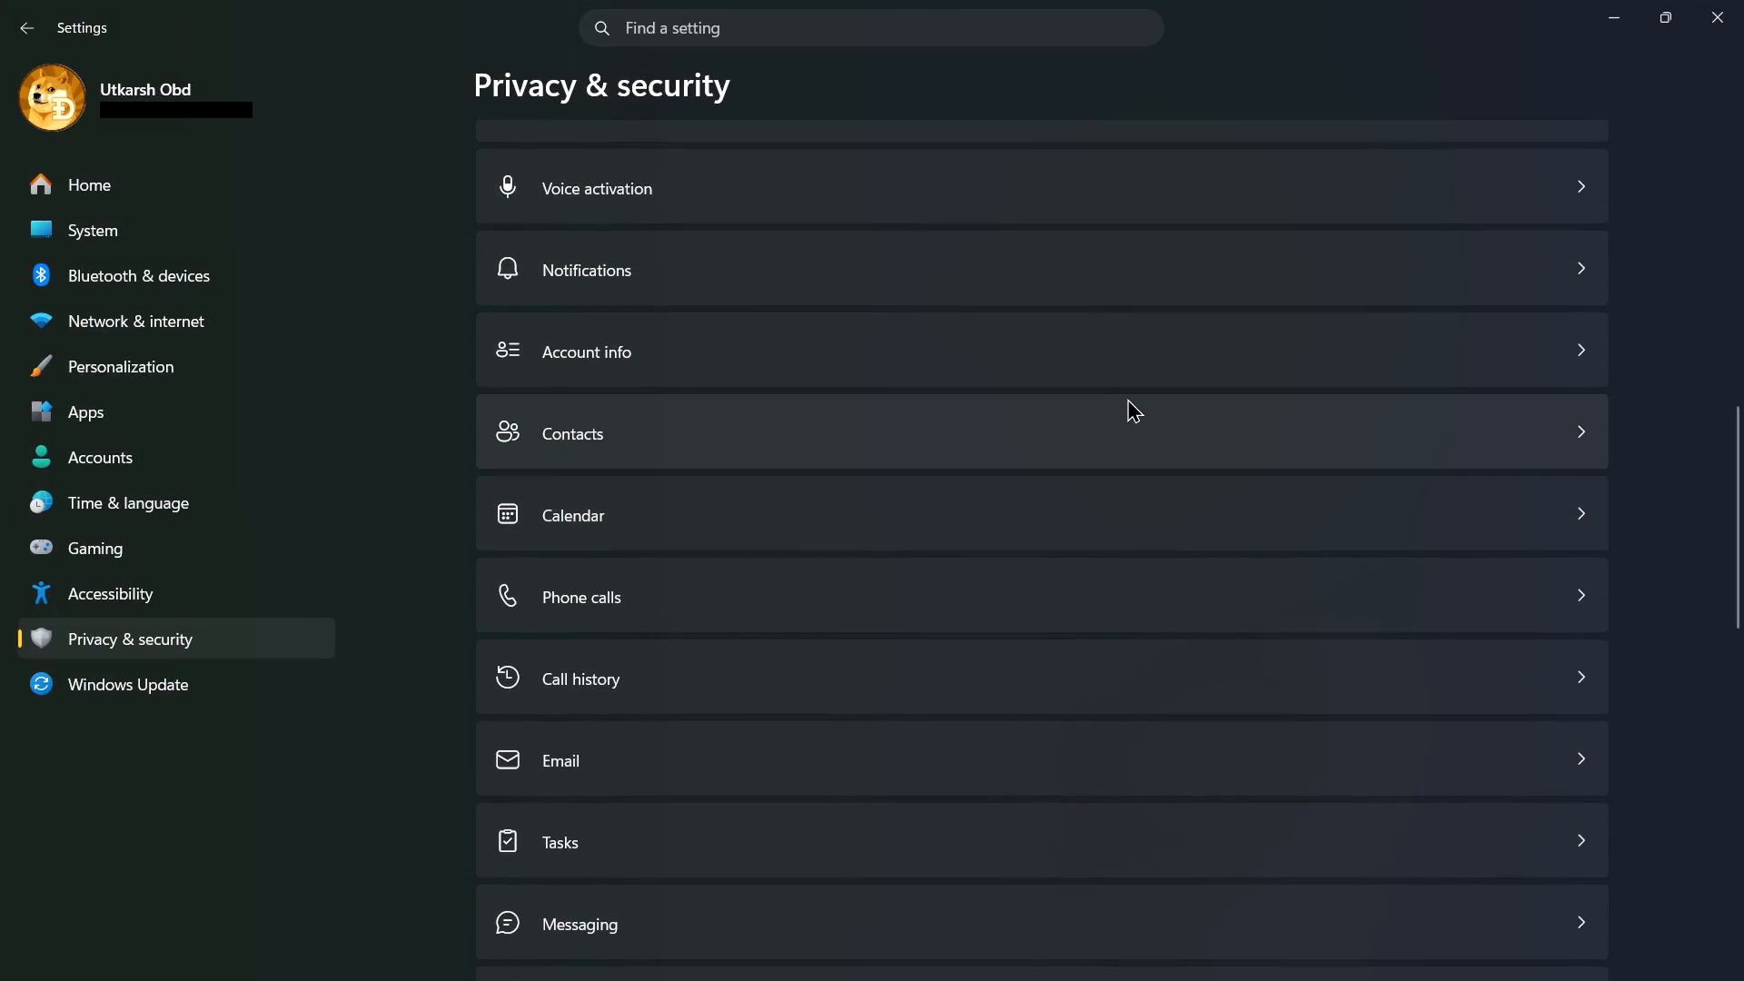
scroll(1127, 398, "down", 1)
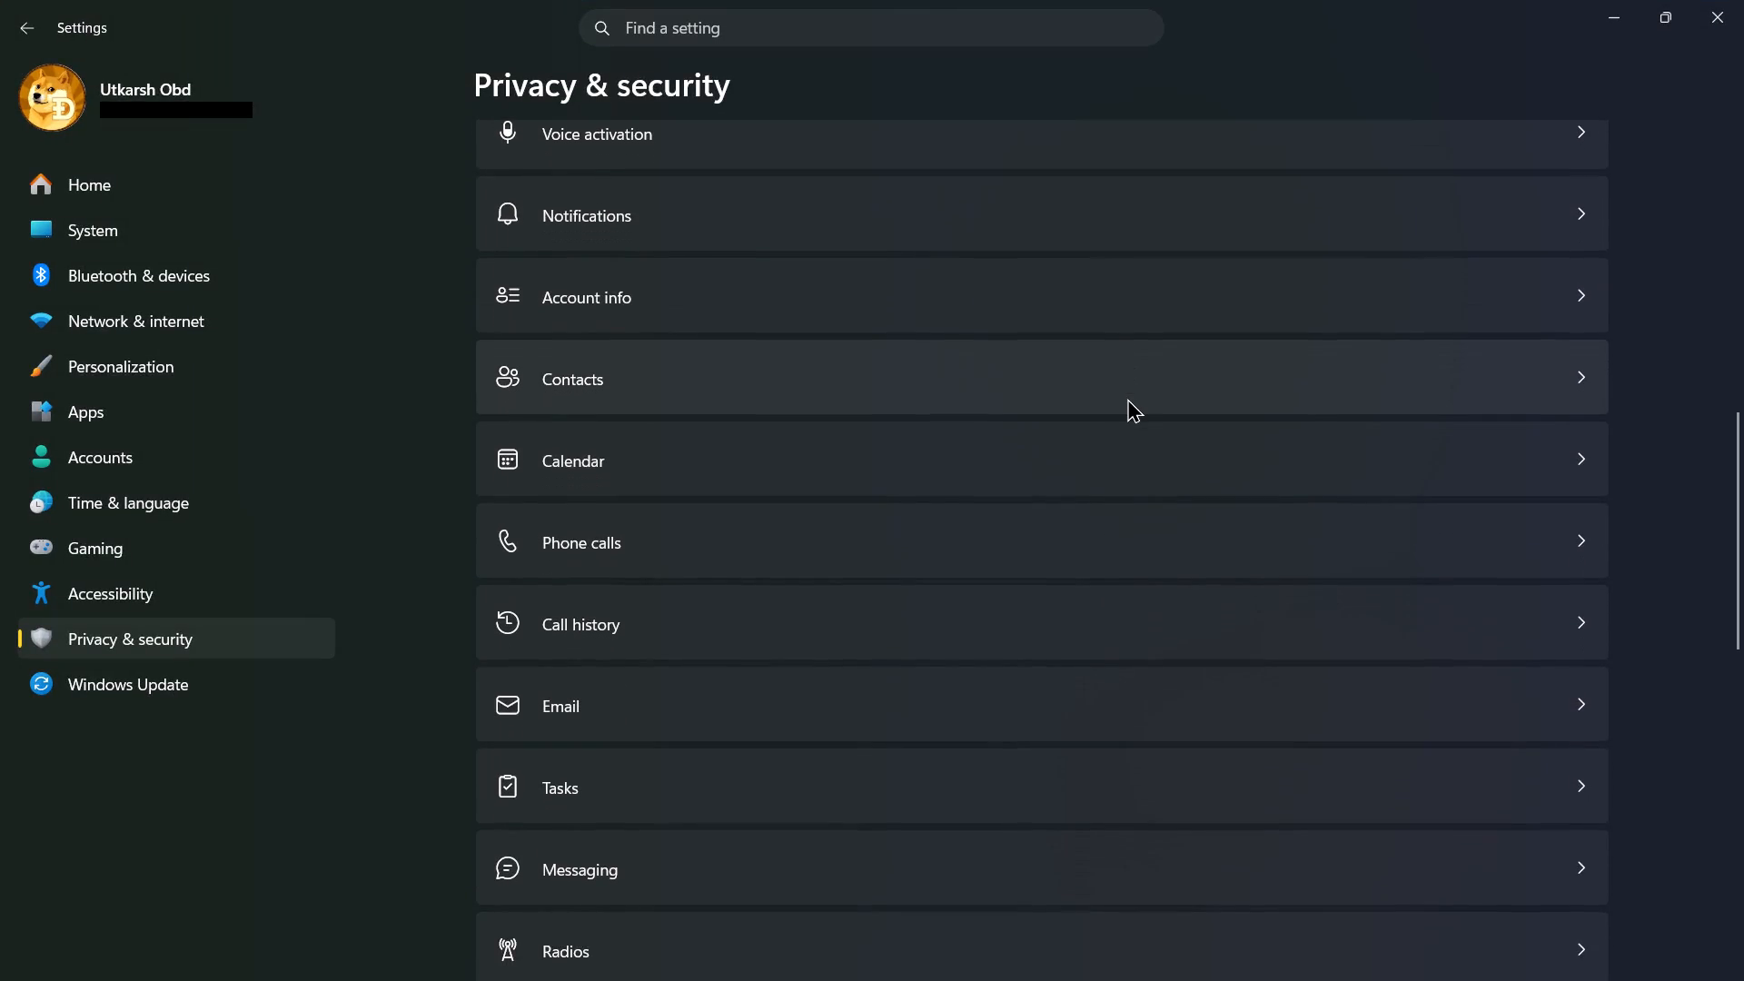
scroll(1127, 398, "down", 2)
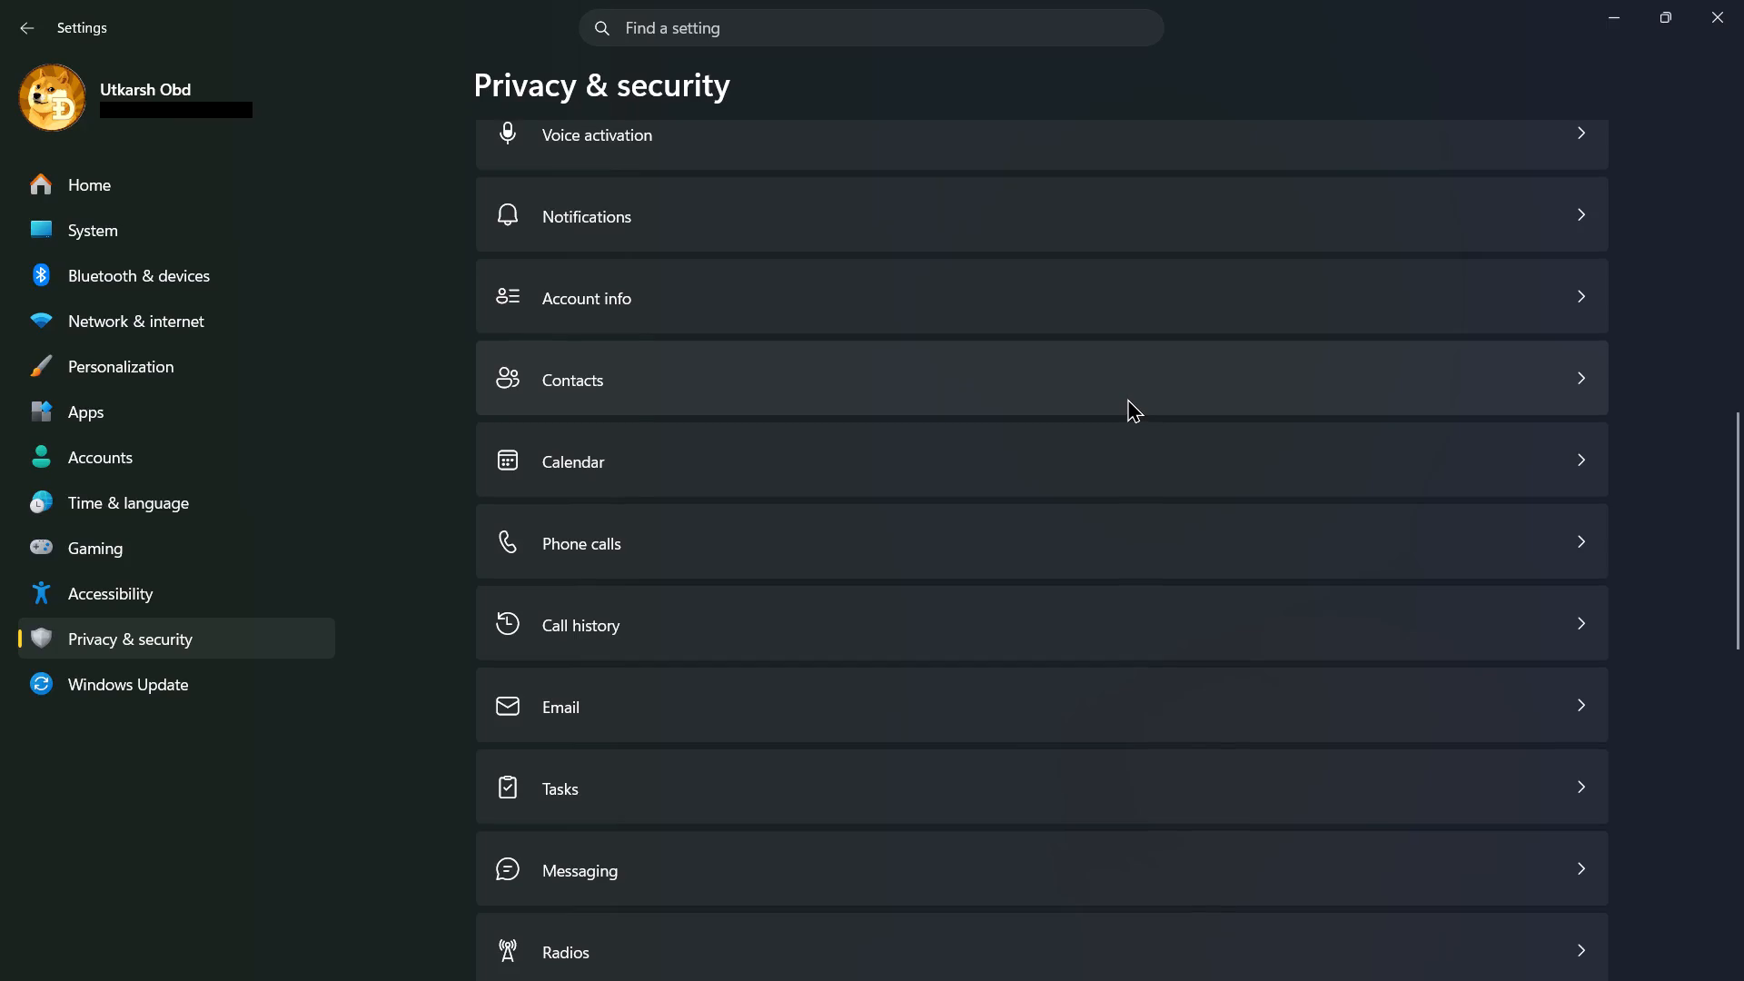
scroll(1127, 398, "down", 1)
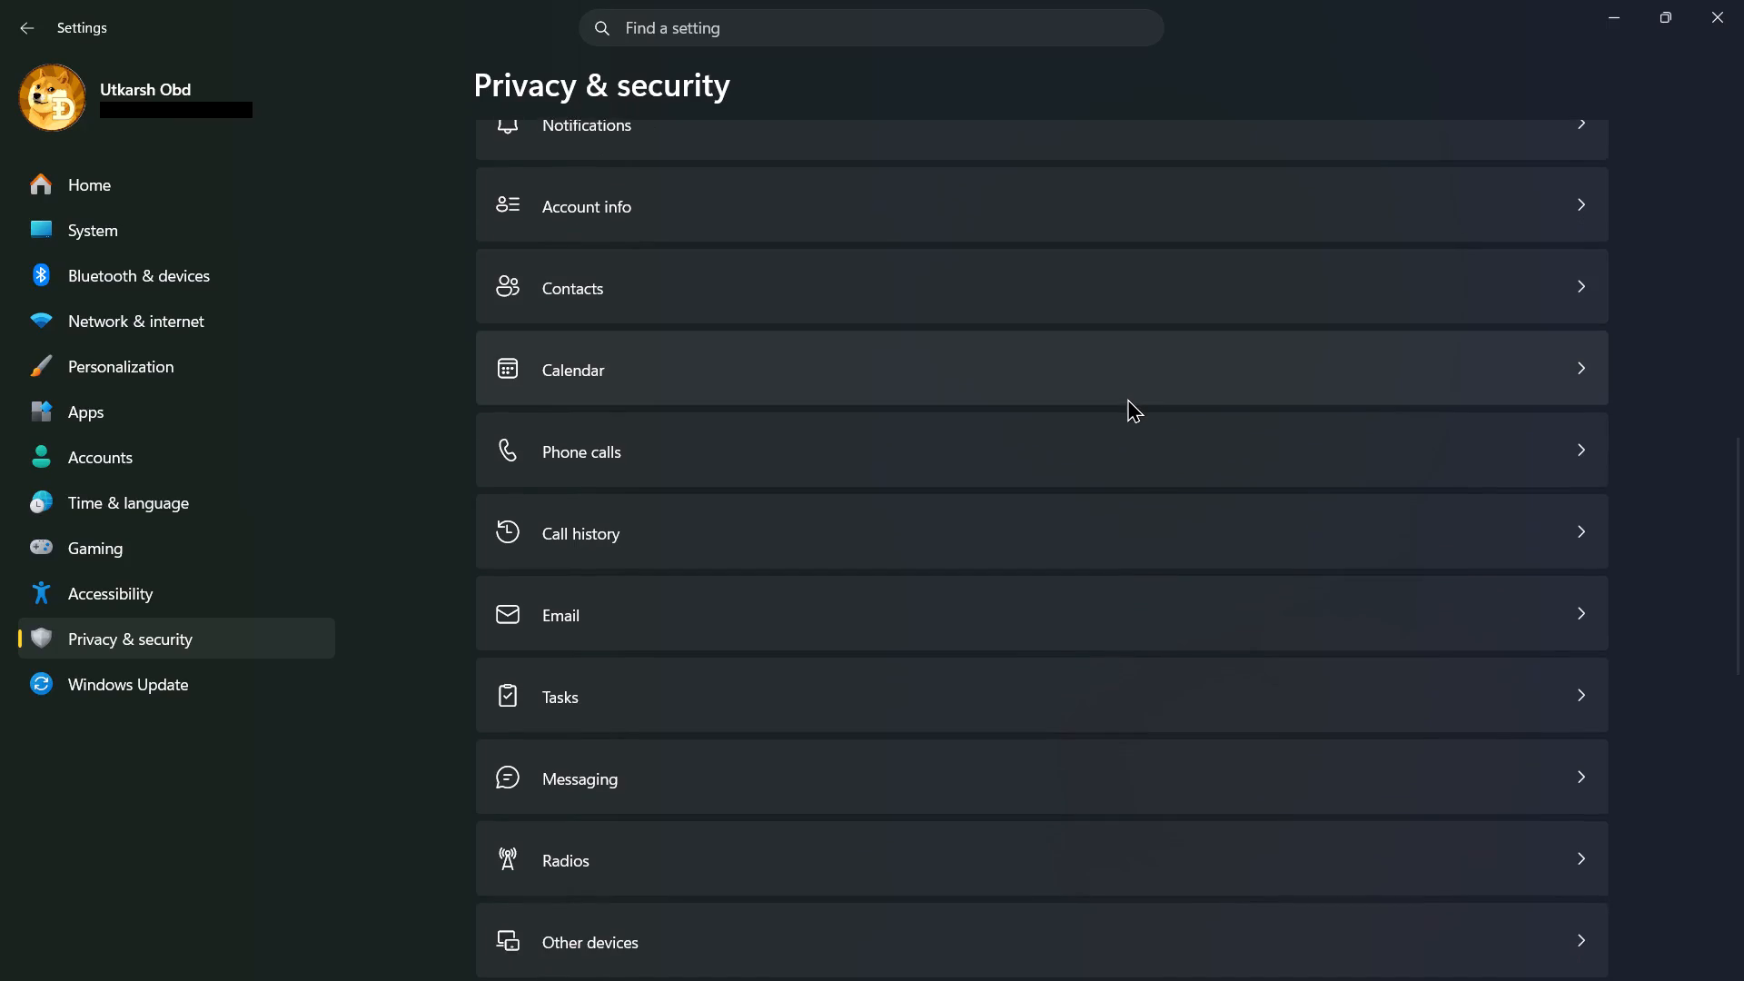
scroll(1127, 398, "down", 1)
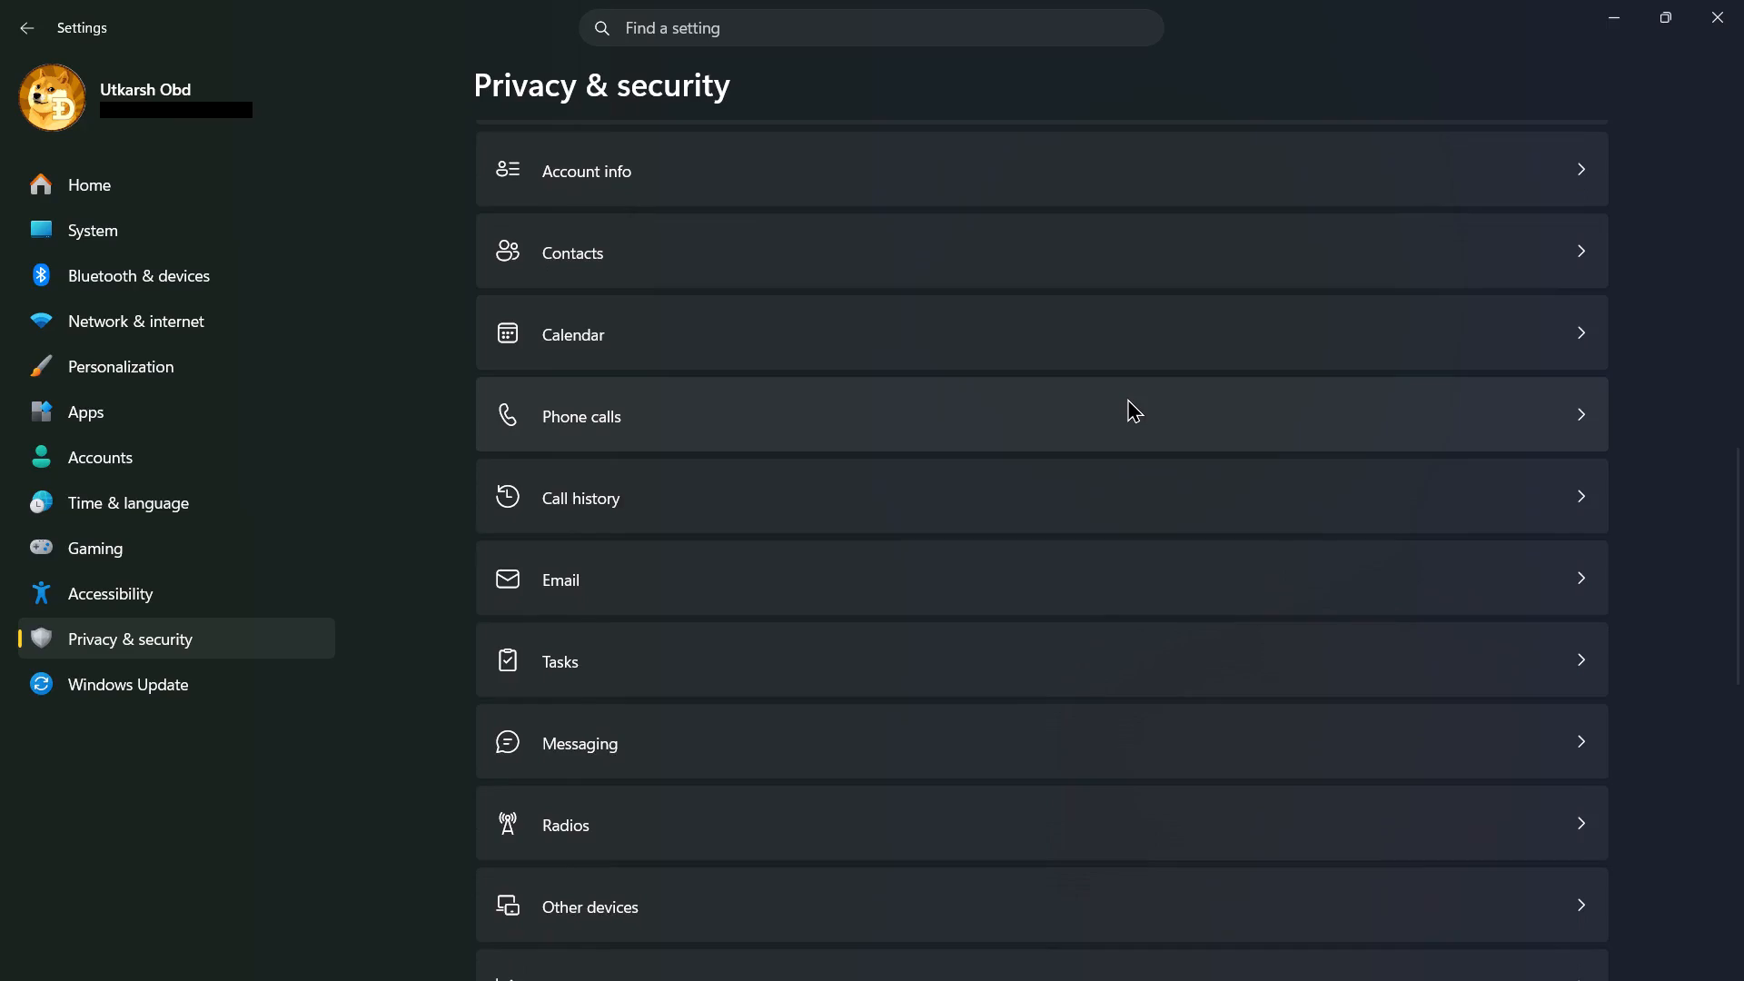
scroll(1127, 398, "down", 1)
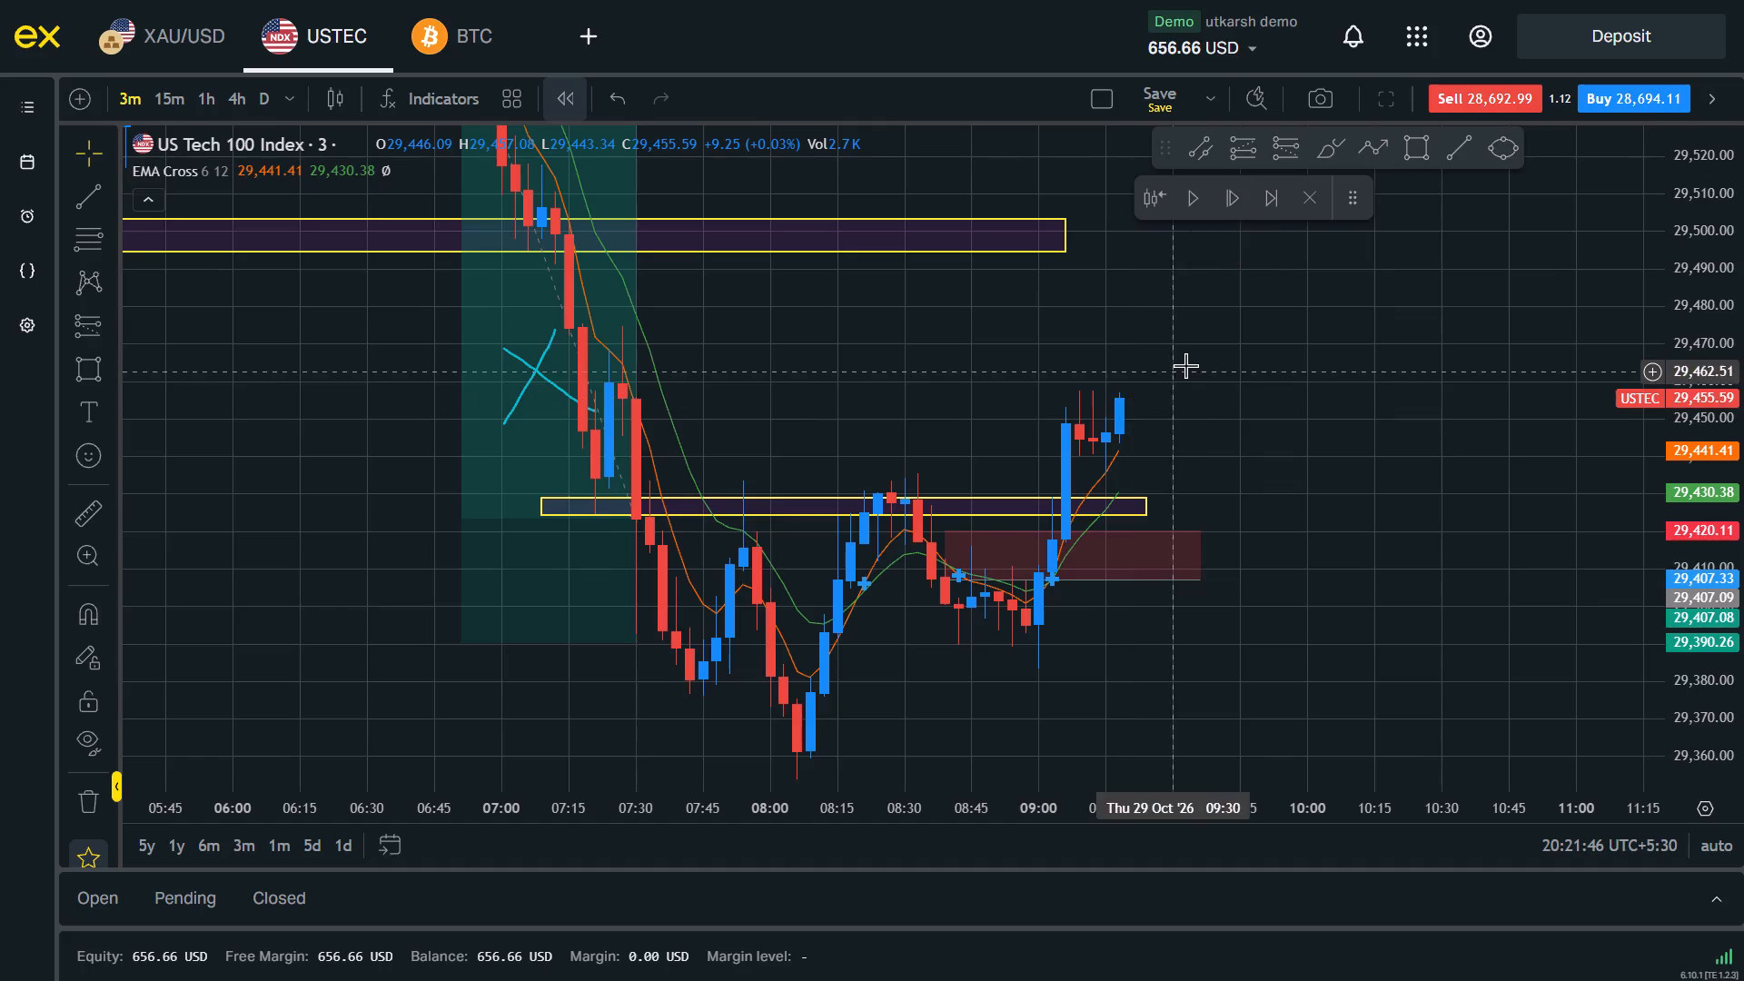
Switch to the USTEC chart in Chrome and advance the replay by five candles to 09:33.
left_click_drag(1202, 368, 1211, 430)
left_click(1244, 187)
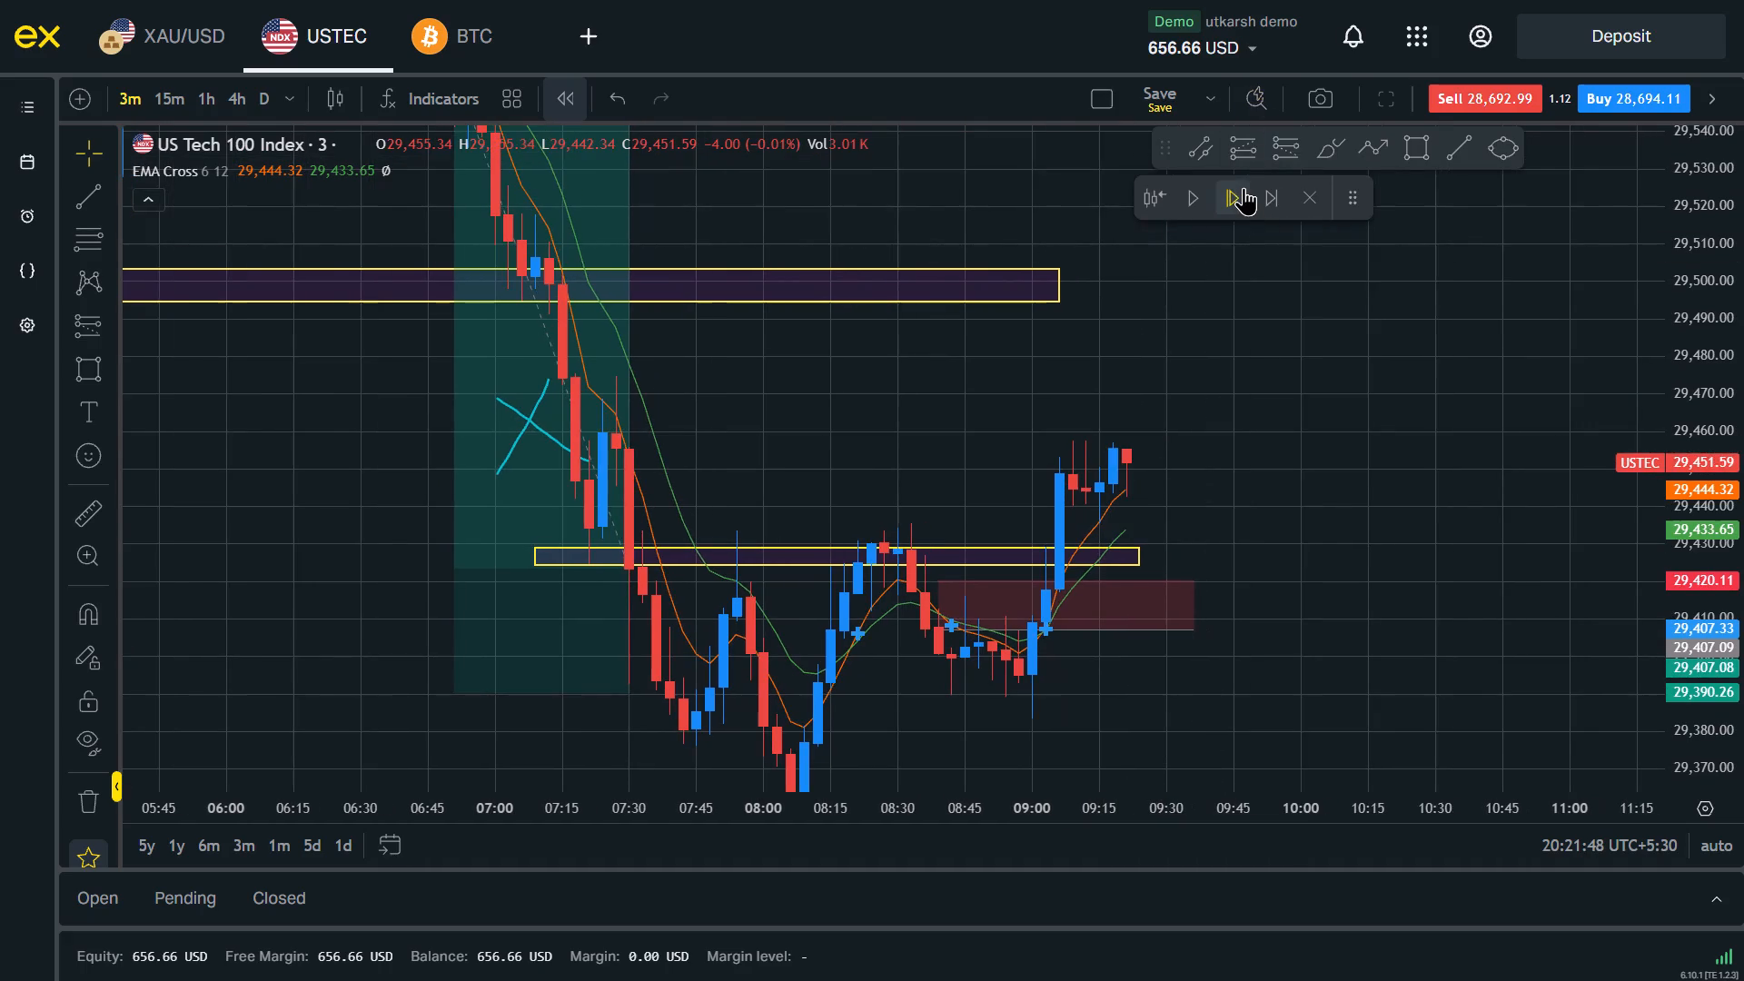
double_click(1244, 187)
double_click(1244, 187)
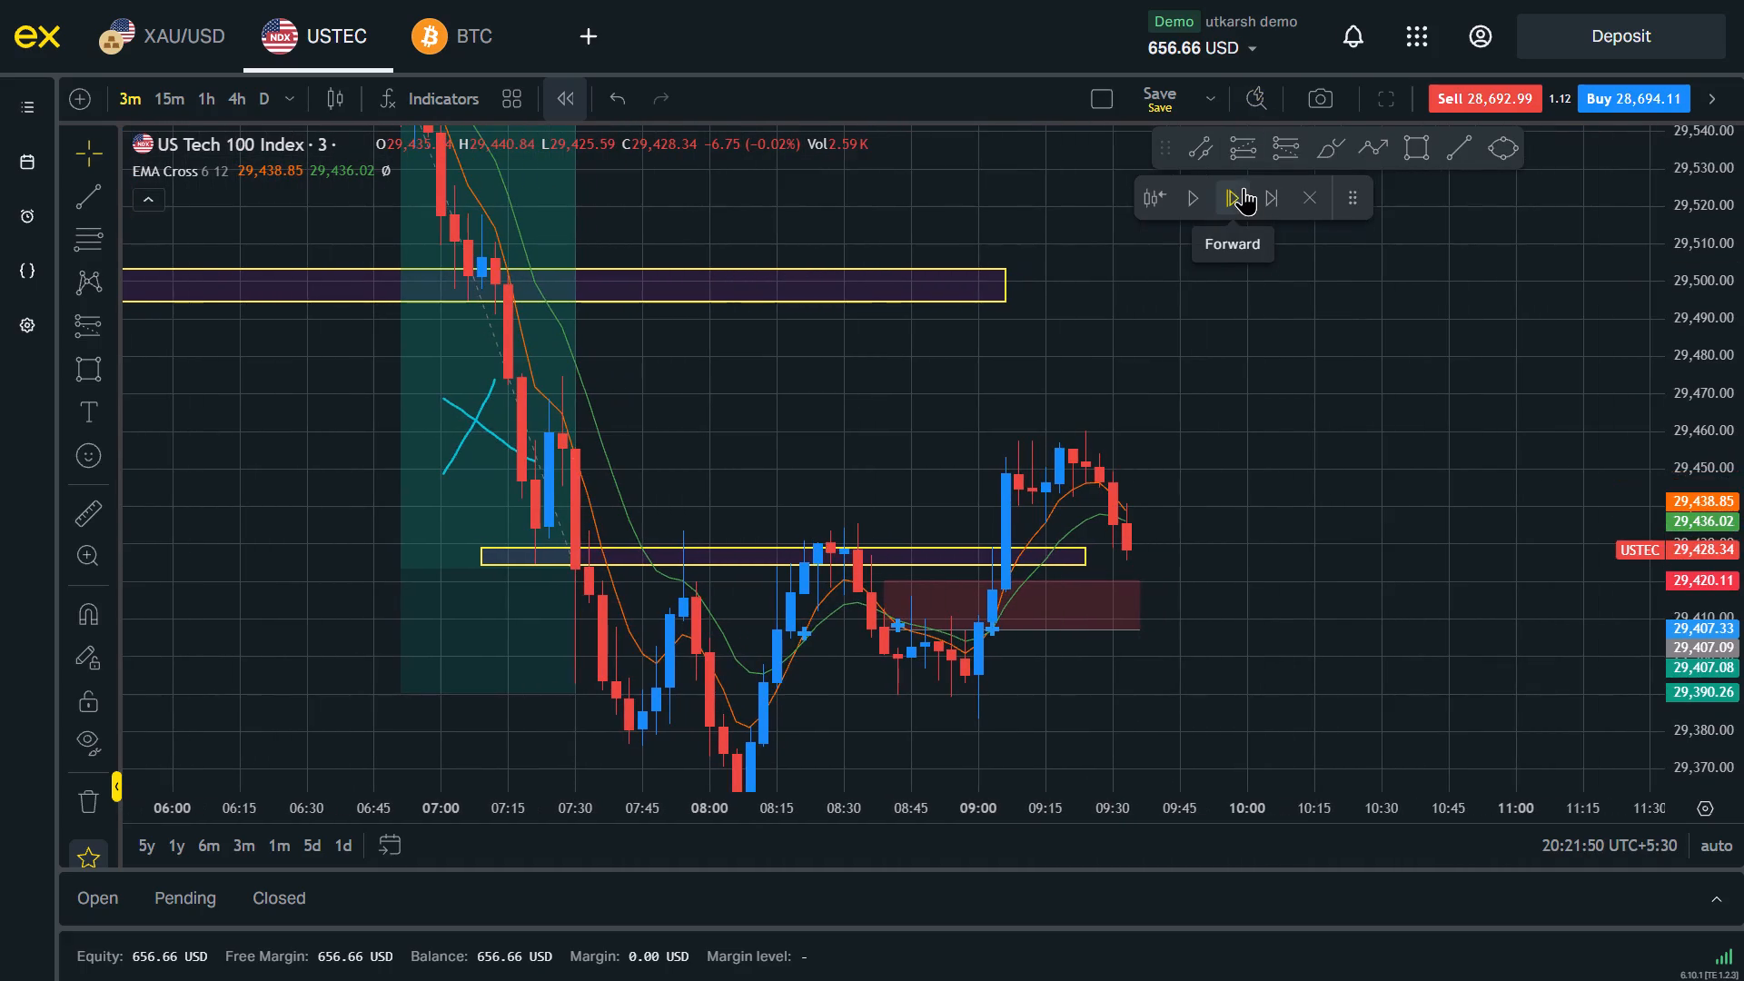
Place a short position at the 09:33 candle with entry at 29,434.84 and tighten its stop to 29,446.45.
left_click_drag(1743, 591, 1596, 51)
left_click_drag(1328, 851, 1404, 554)
left_click_drag(1358, 607, 1482, 226)
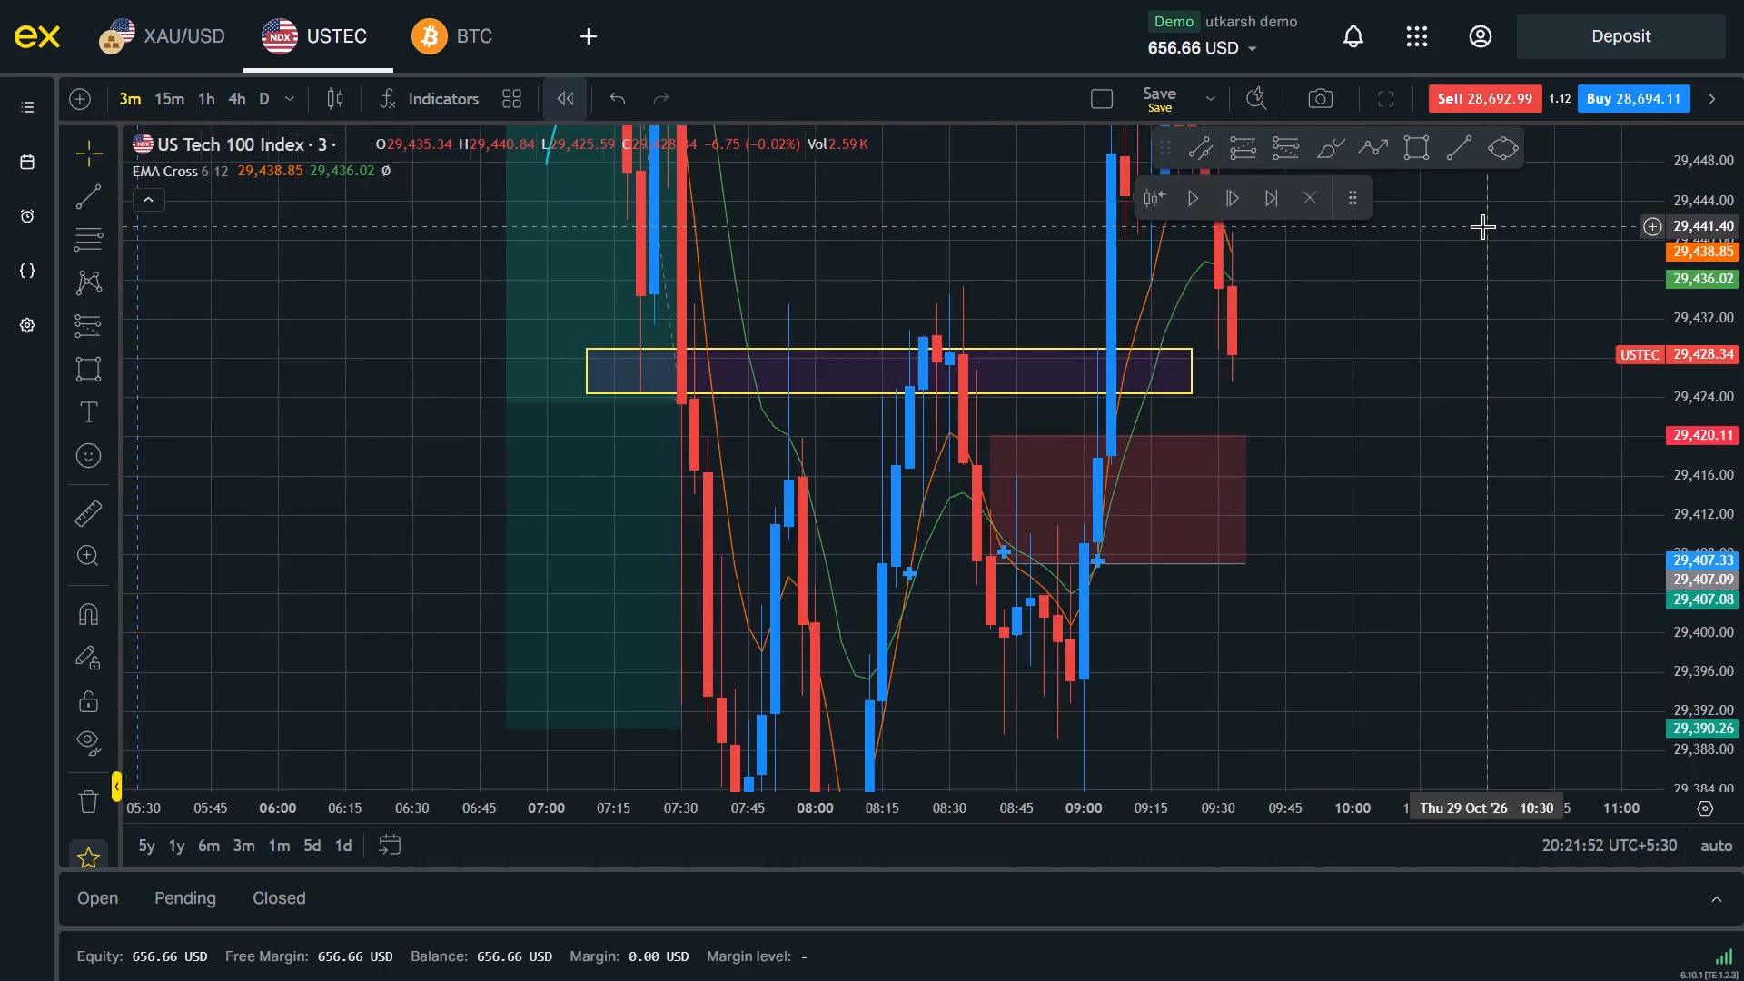
left_click_drag(1743, 416, 1743, 701)
left_click_drag(1375, 406, 1355, 425)
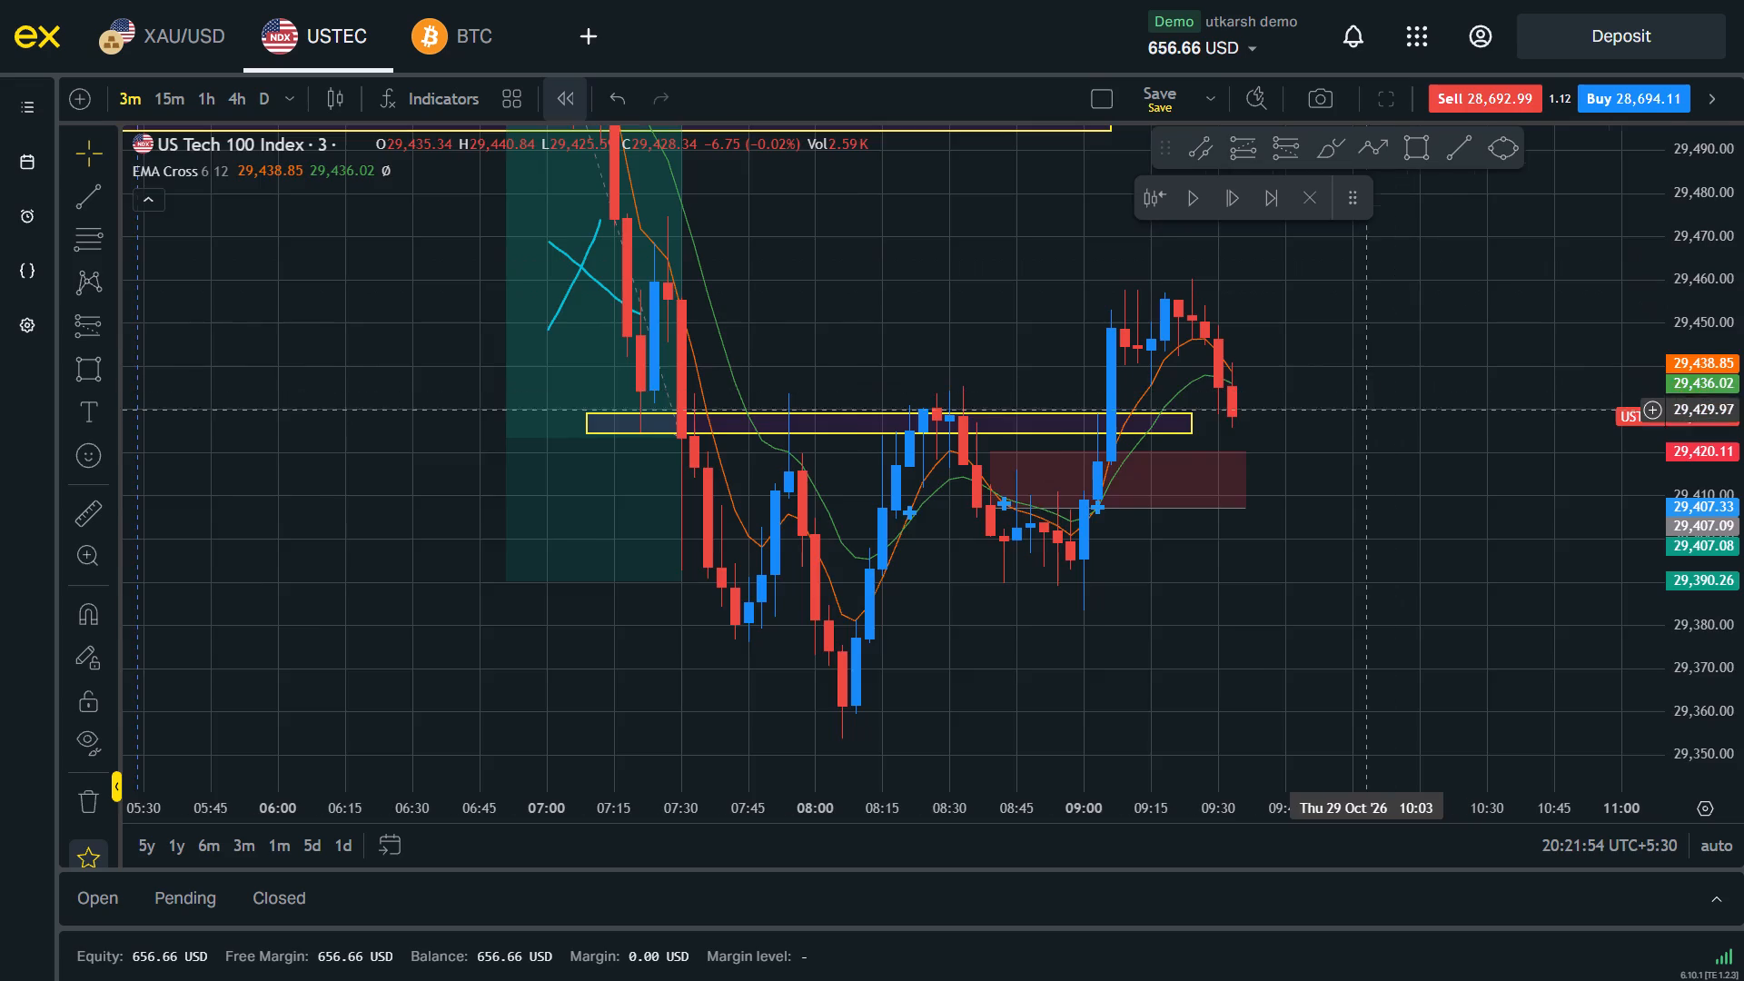
left_click_drag(1355, 425, 1285, 489)
scroll(1240, 510, "down", 2)
left_click_drag(1742, 302, 1731, 432)
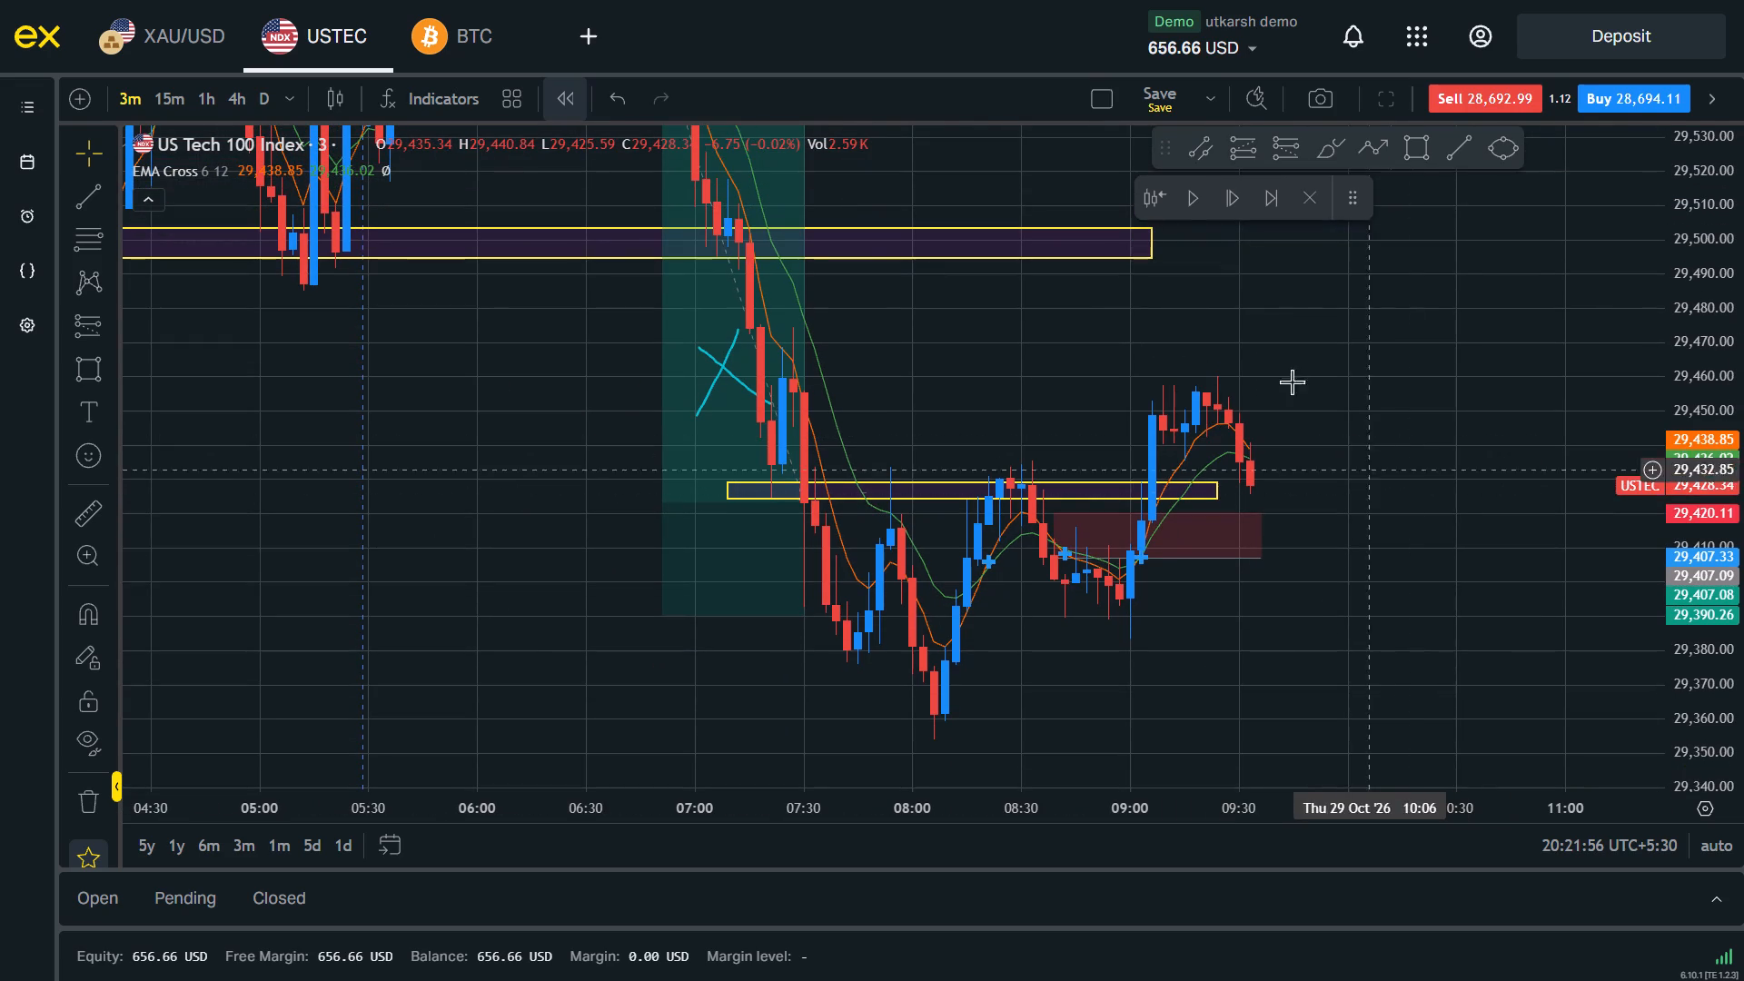
left_click(1280, 155)
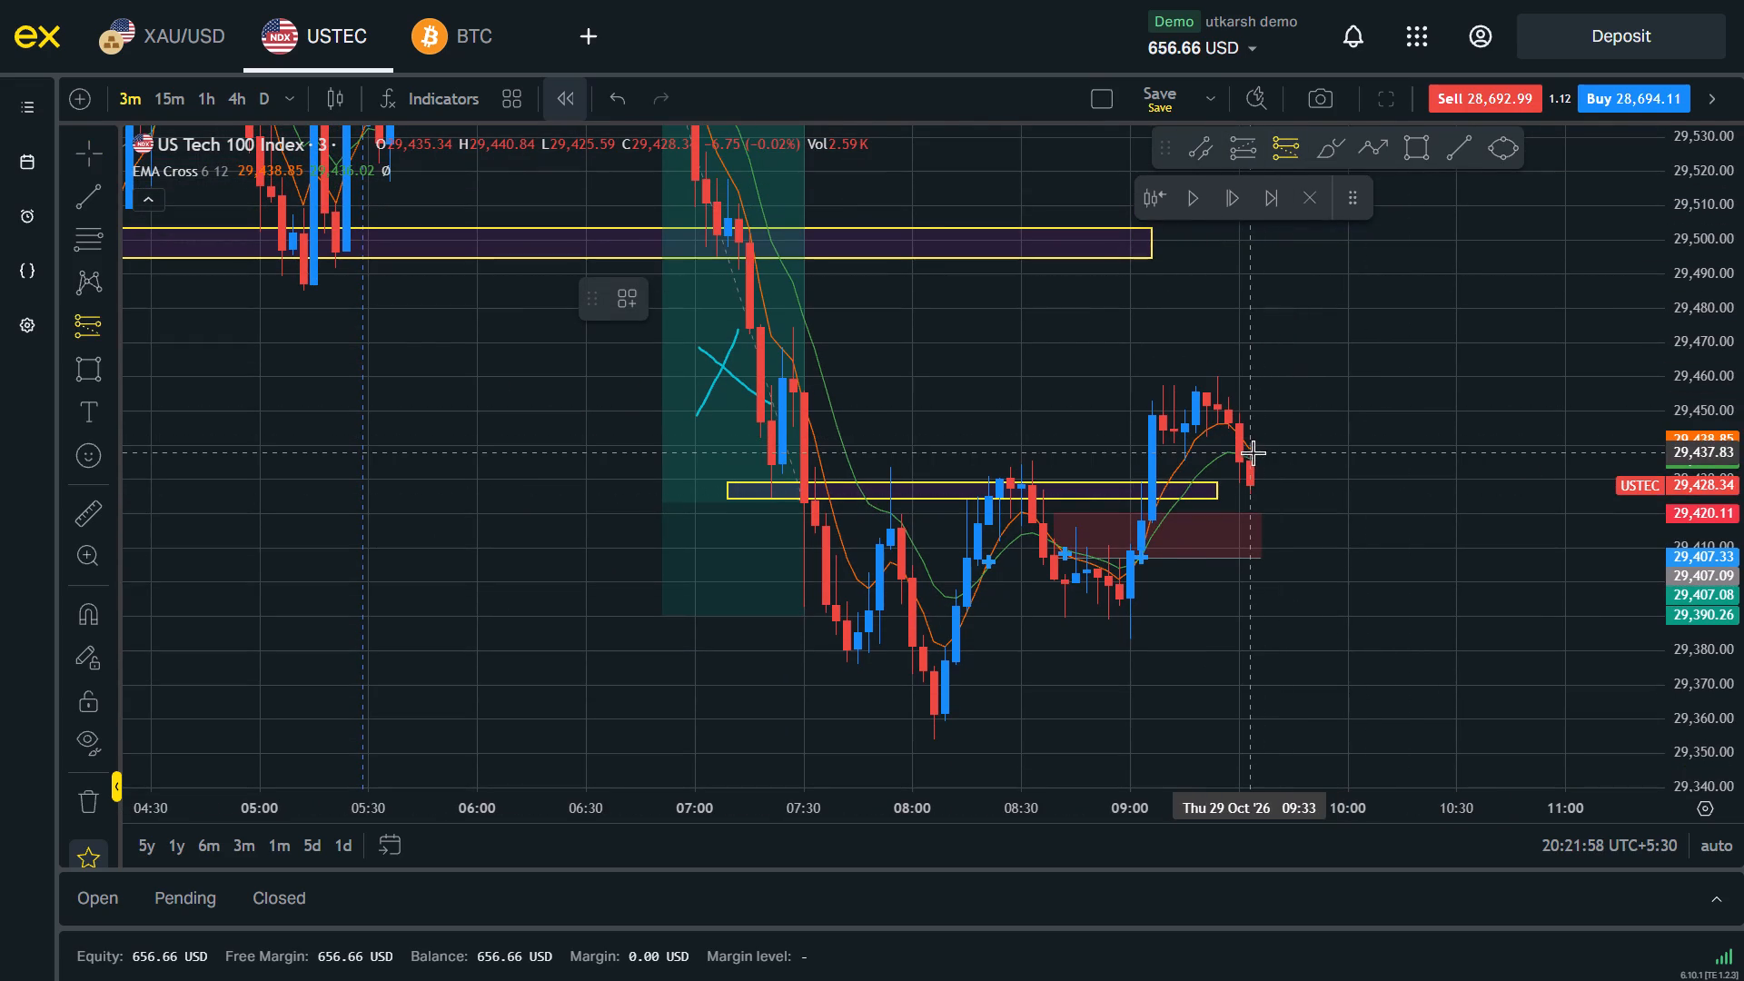
left_click(1249, 462)
left_click_drag(1252, 267, 1263, 397)
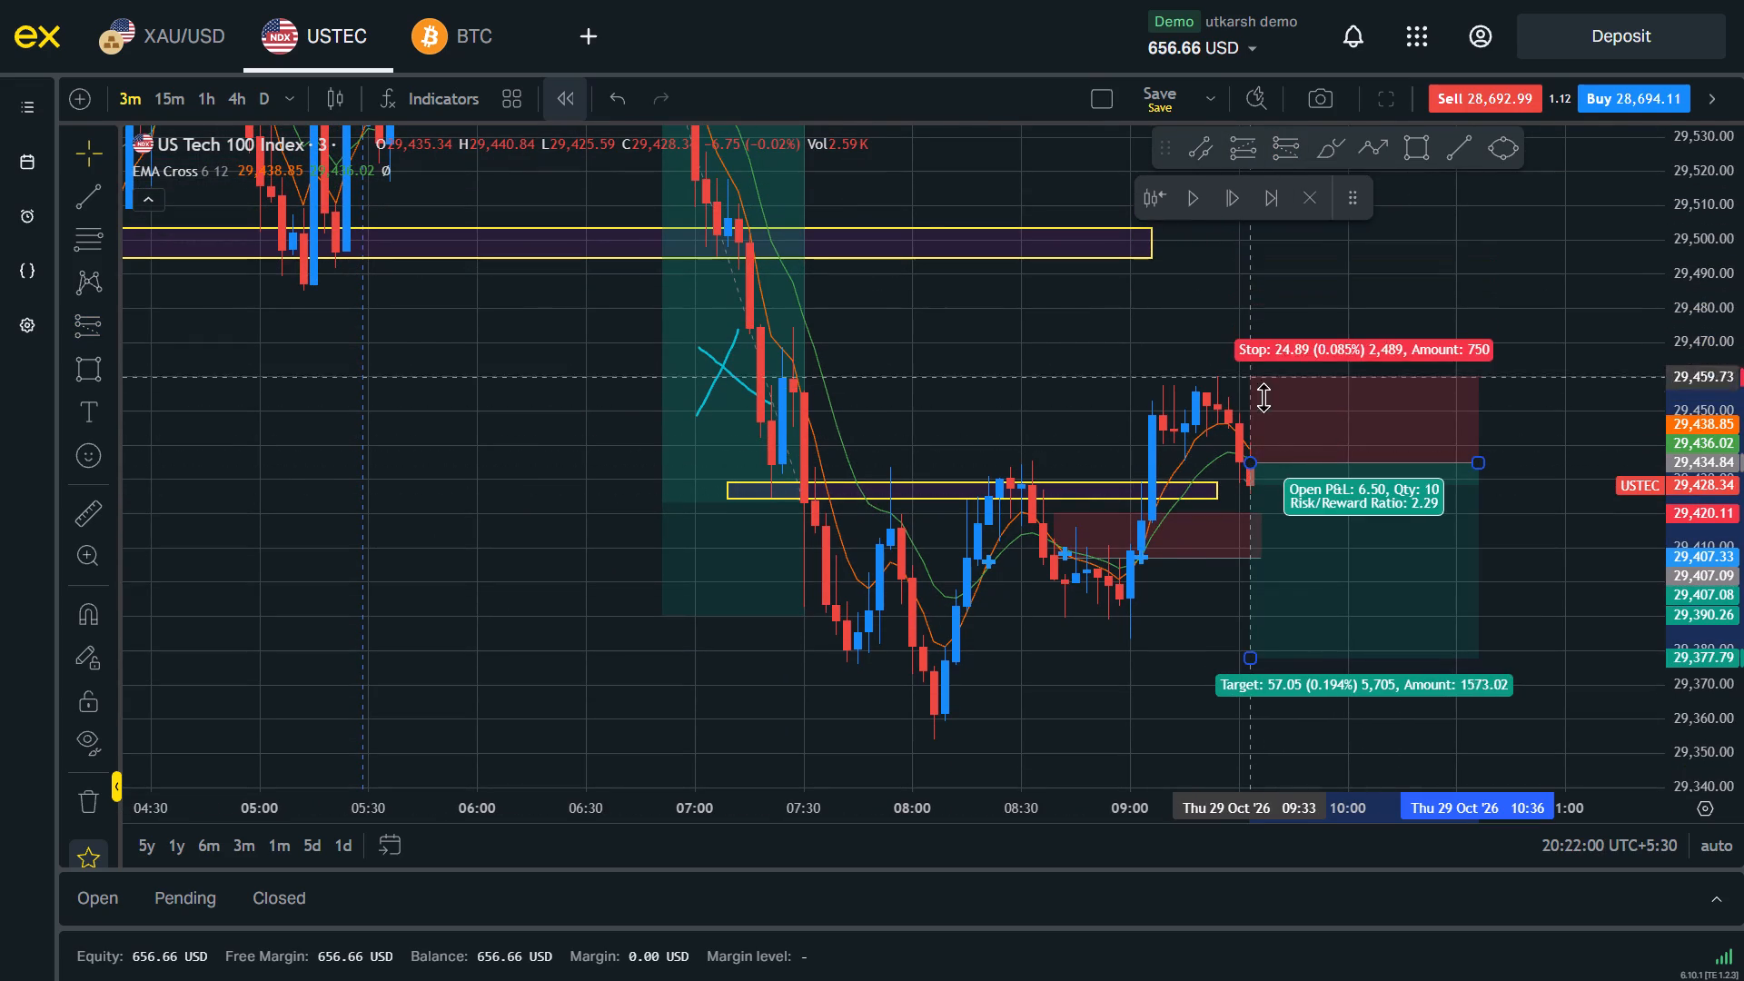
left_click_drag(1263, 397, 1266, 422)
Advance the replay by four candles to 09:45 to follow the new short position.
left_click(1235, 206)
left_click(1235, 206)
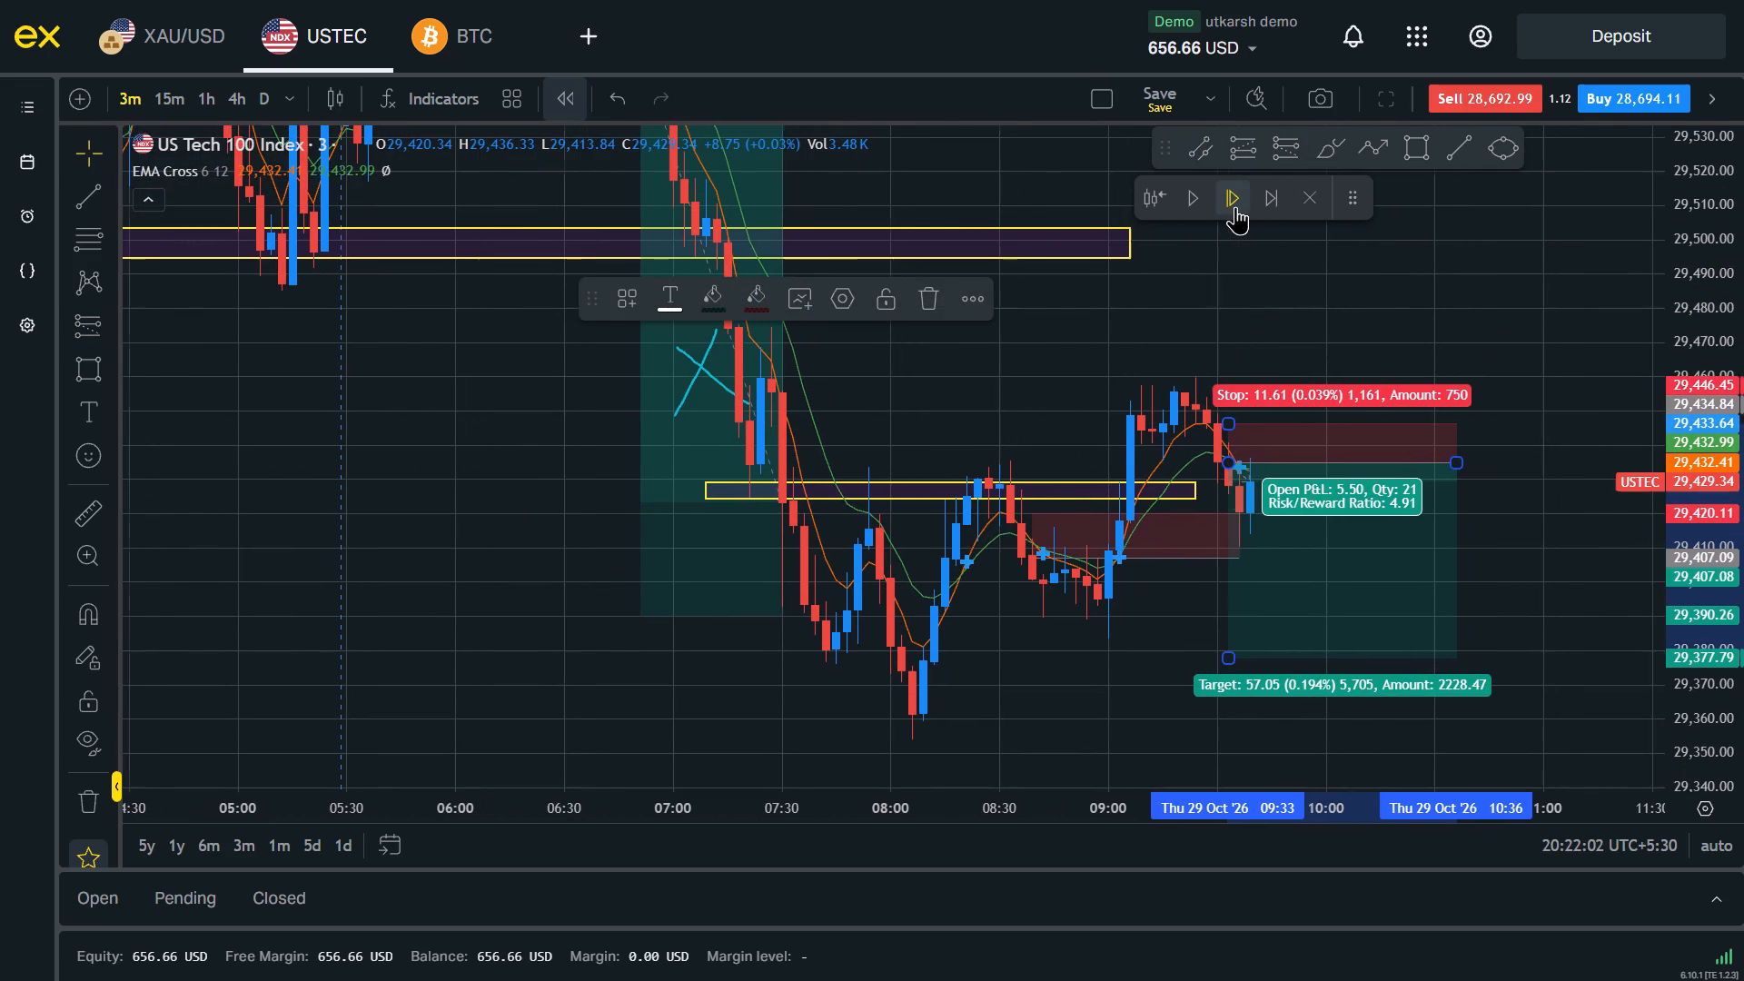
left_click(1235, 206)
left_click(1235, 206)
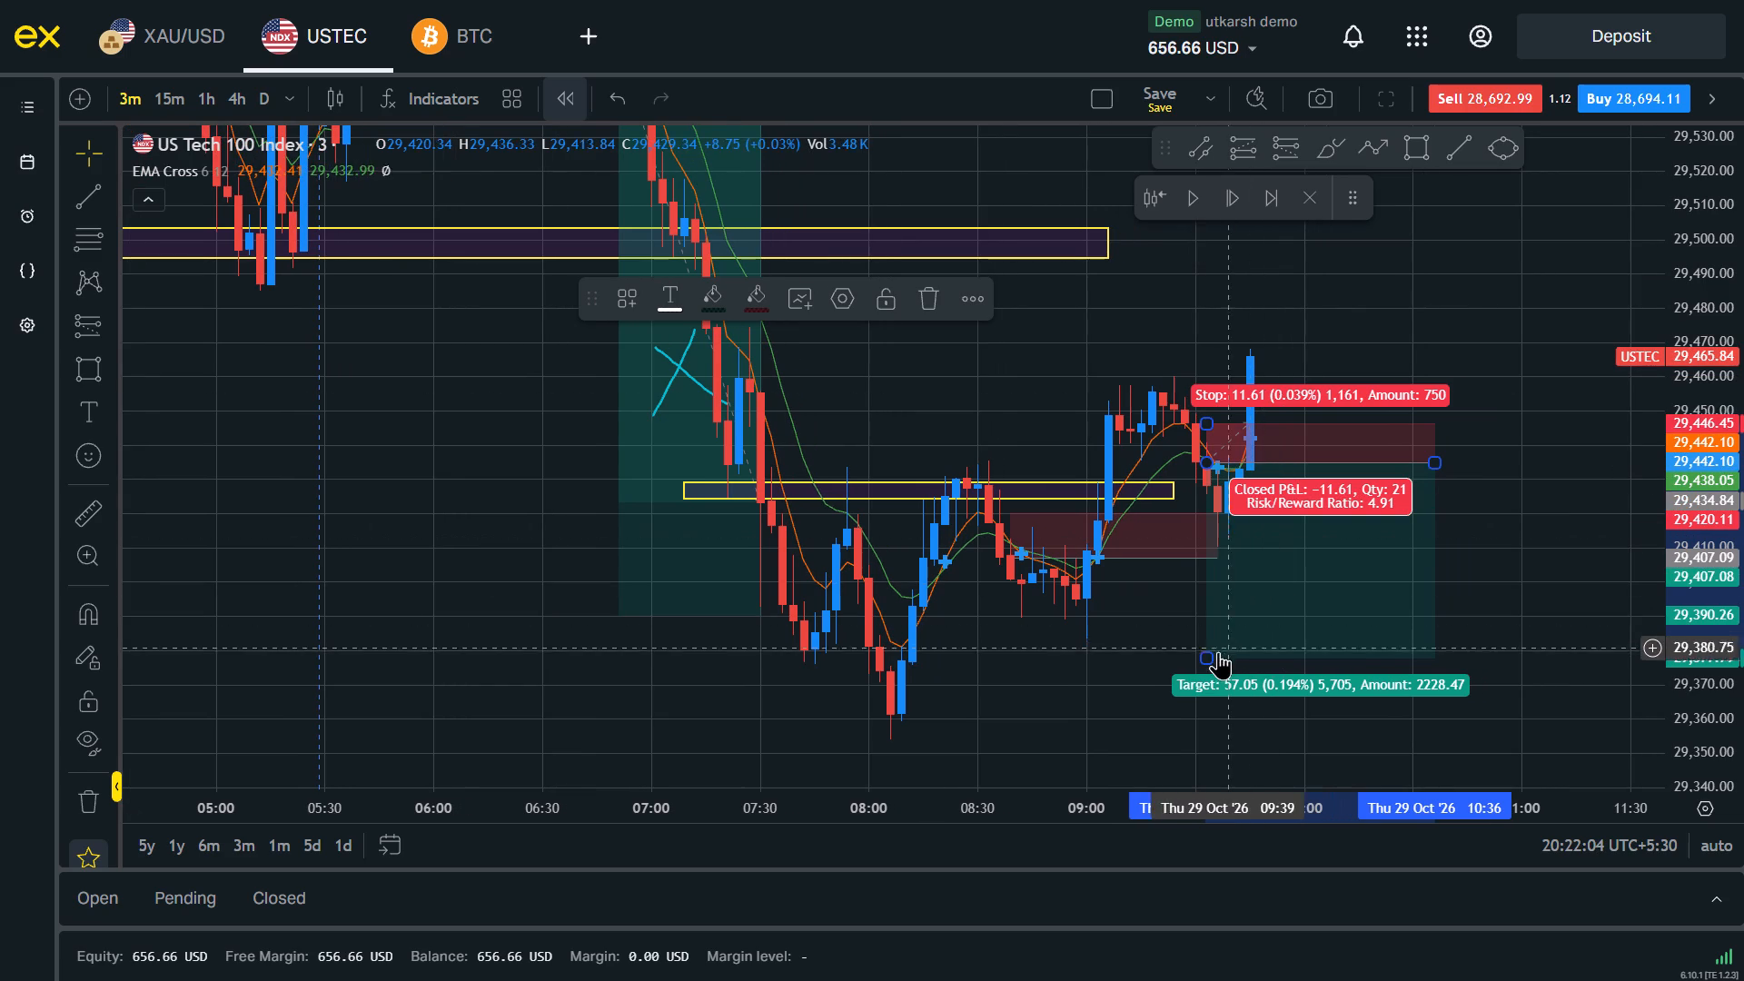
Collapse the 09:33 short position's target to its entry level.
left_click_drag(1210, 659, 1213, 332)
Examine the earlier USTEC price action and marked zones from about 02:00 to 09:45 on 29 Oct.
left_click_drag(1323, 620, 1323, 677)
left_click_drag(1730, 558, 1719, 526)
left_click_drag(1035, 338, 1316, 643)
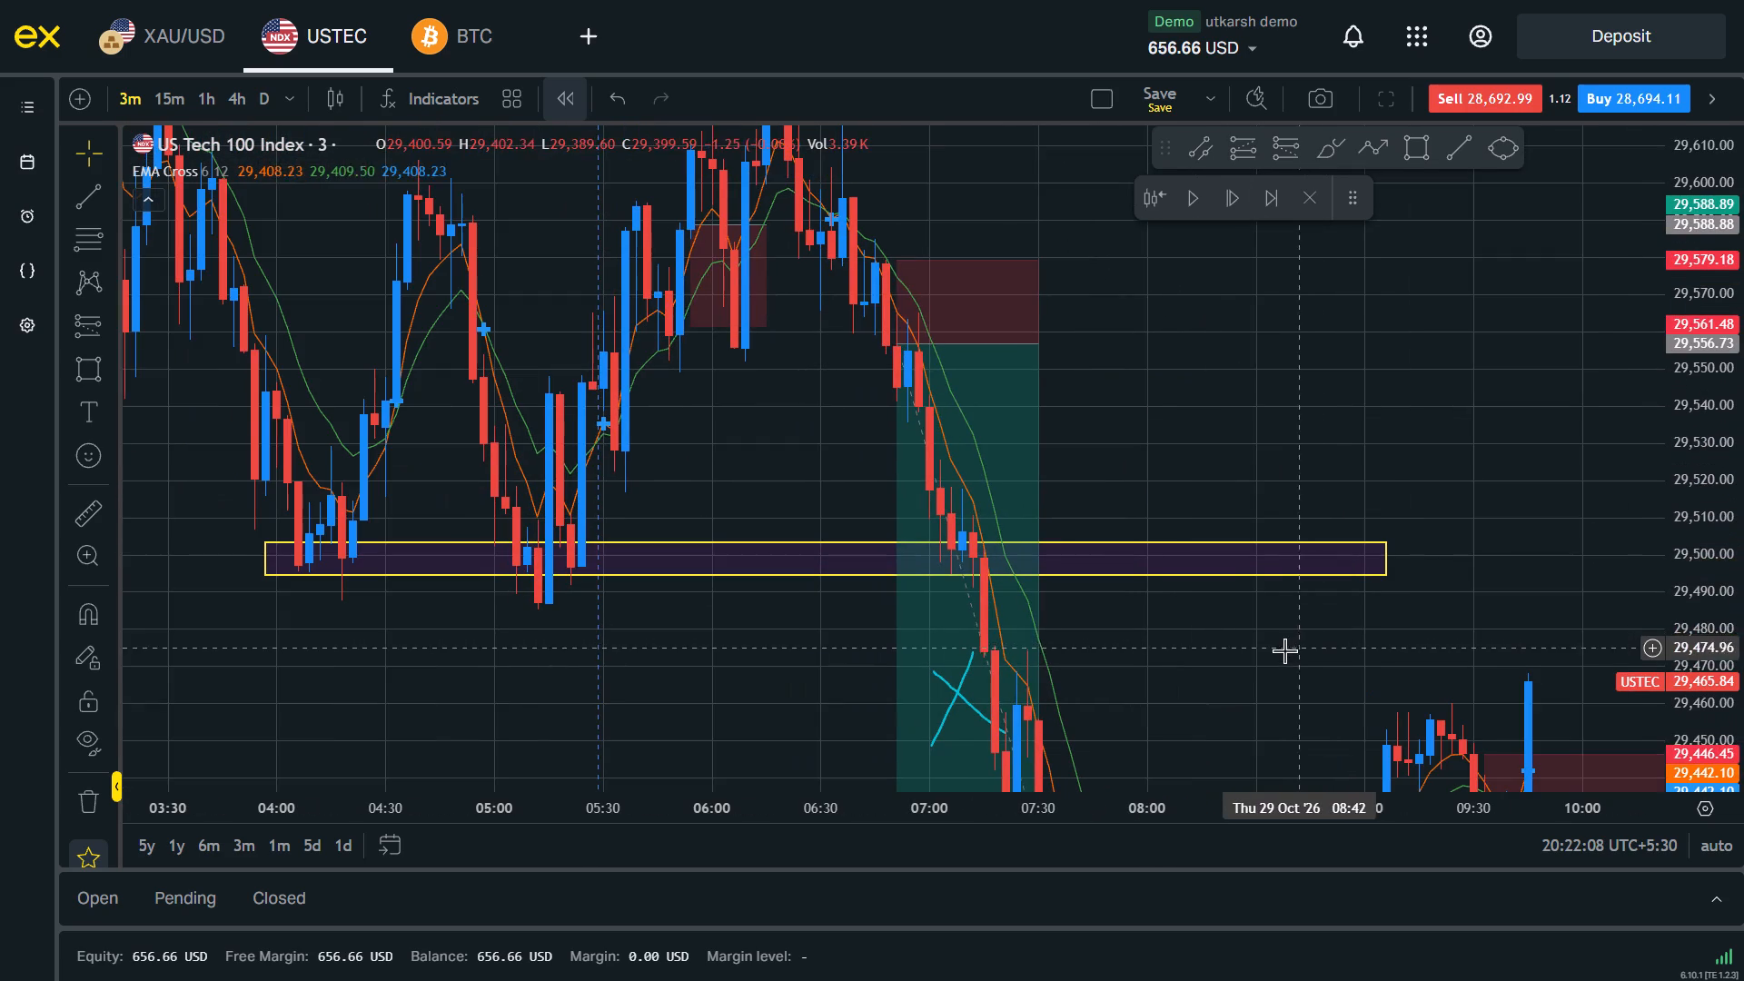
left_click_drag(1191, 391, 1304, 432)
left_click_drag(1743, 226, 1743, 443)
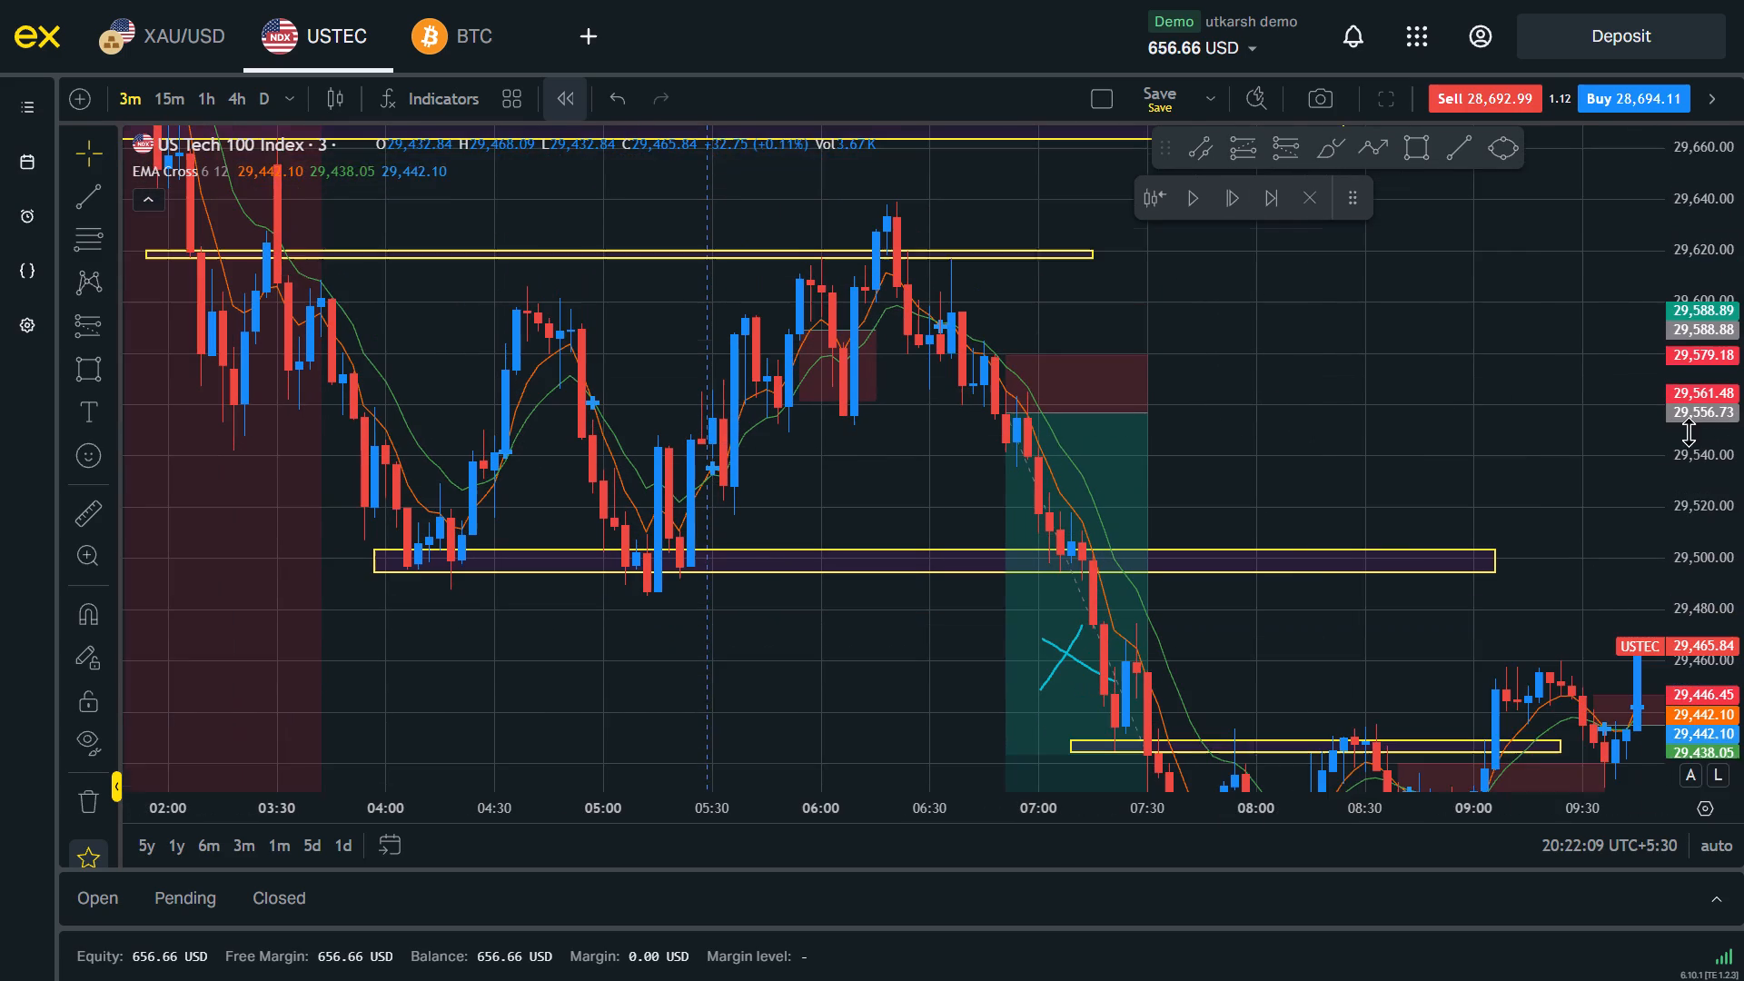
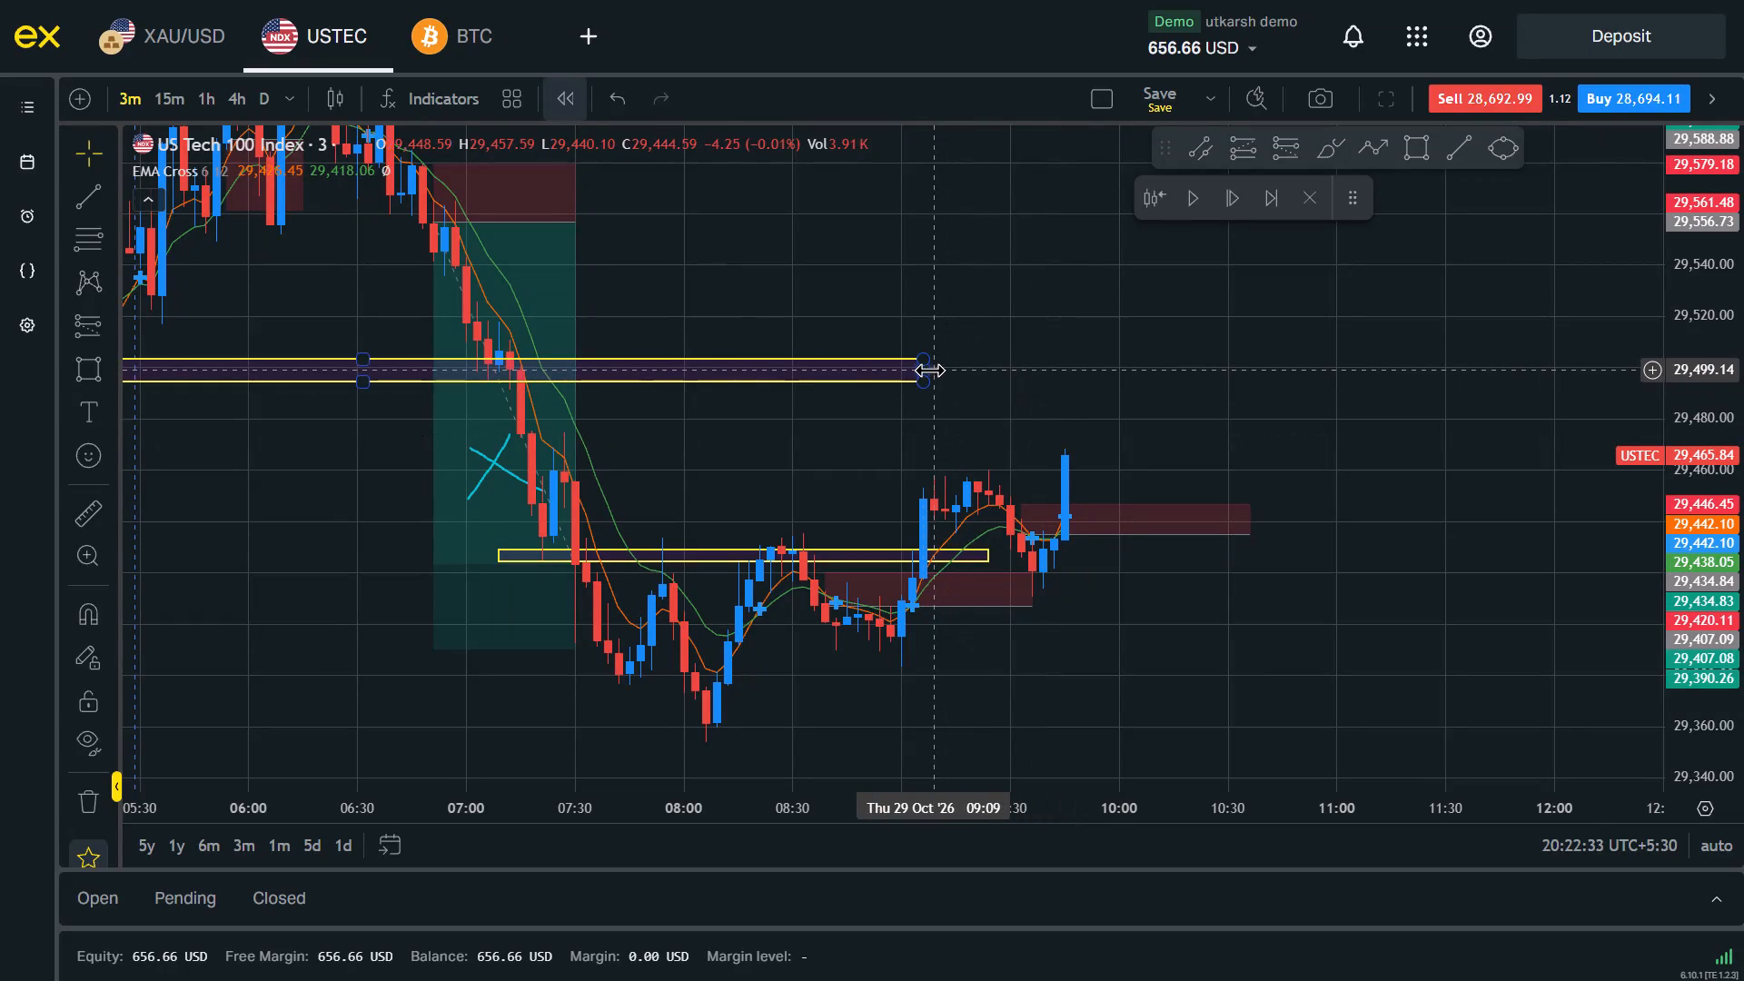
Extend the yellow zone around 29,500 forward in time to about 11:03.
left_click_drag(928, 370, 1297, 367)
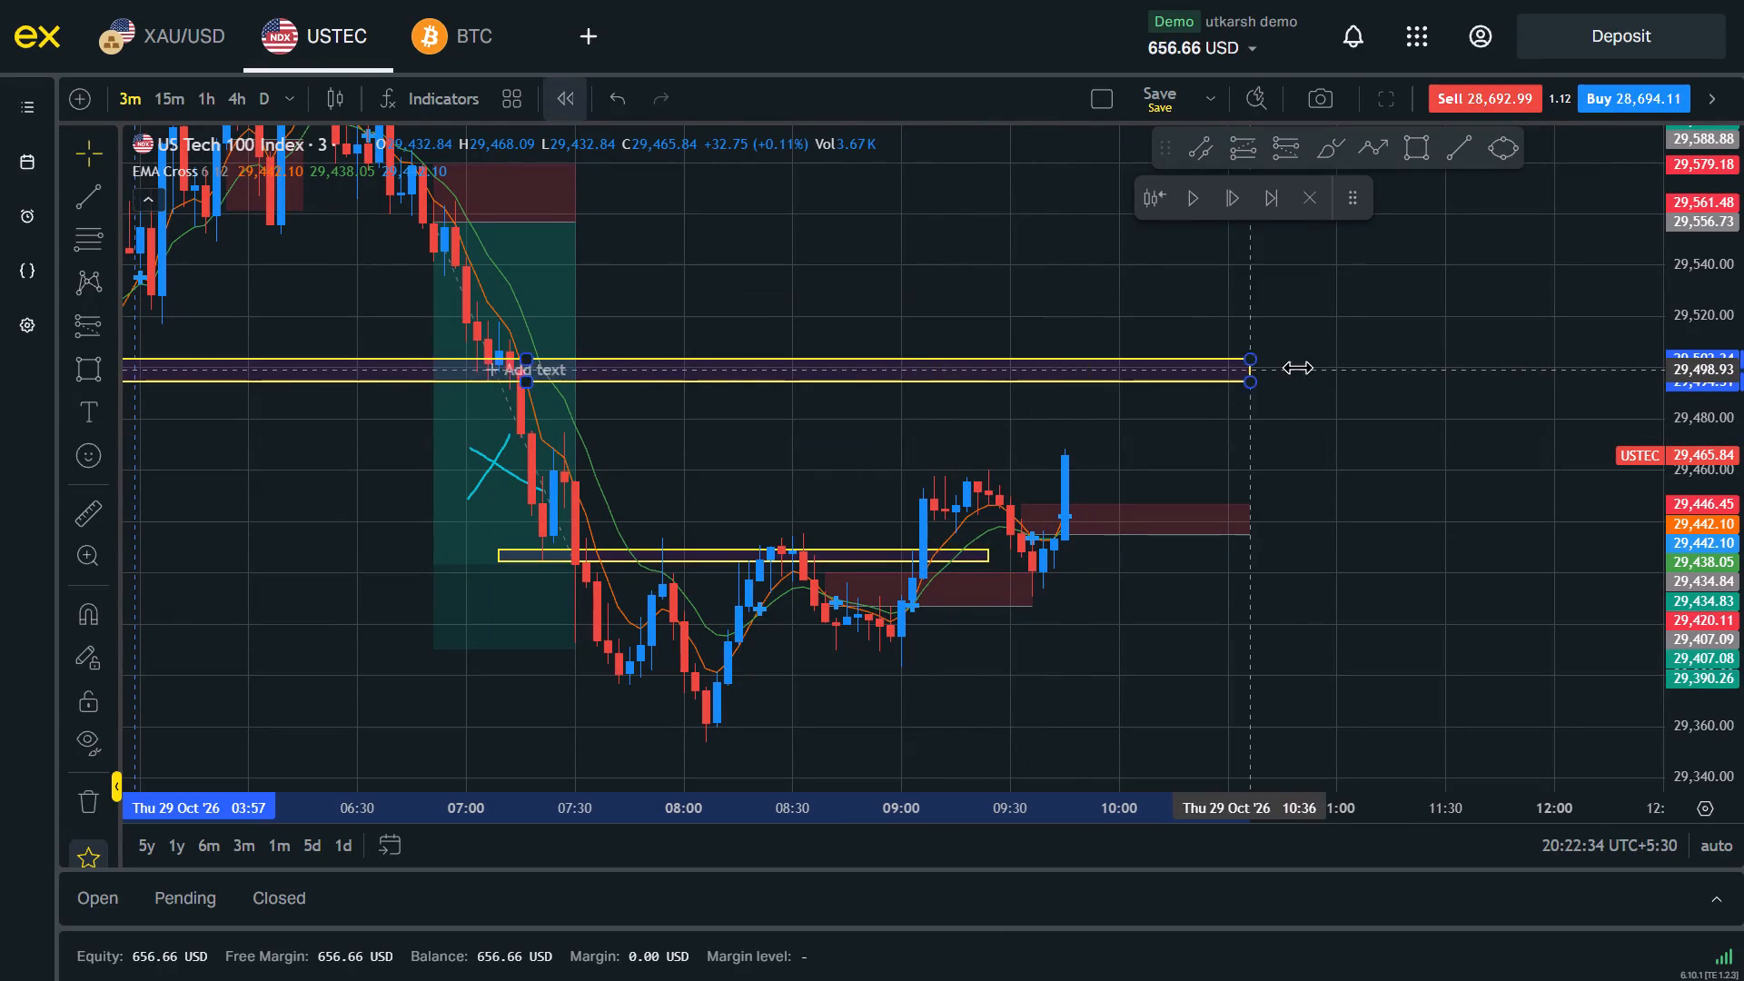
left_click_drag(1297, 367, 1345, 368)
left_click(1442, 526)
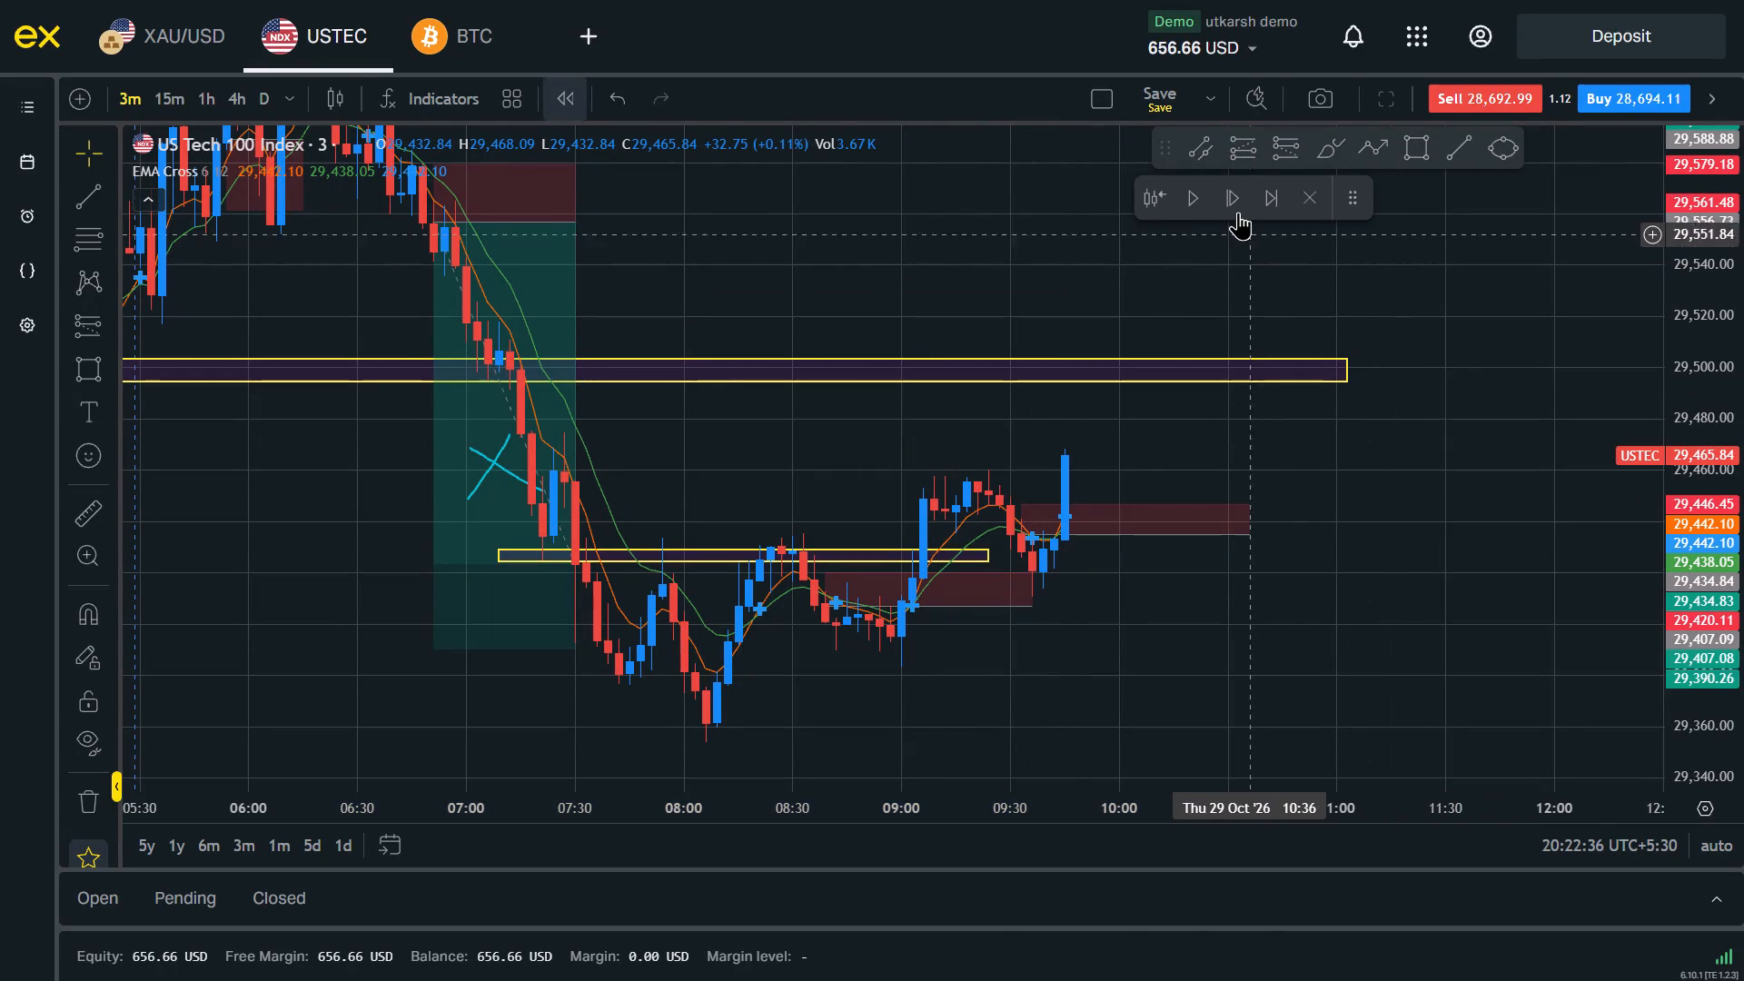
Advance the replay by 20 candles to 10:45.
double_click(1234, 203)
double_click(1234, 203)
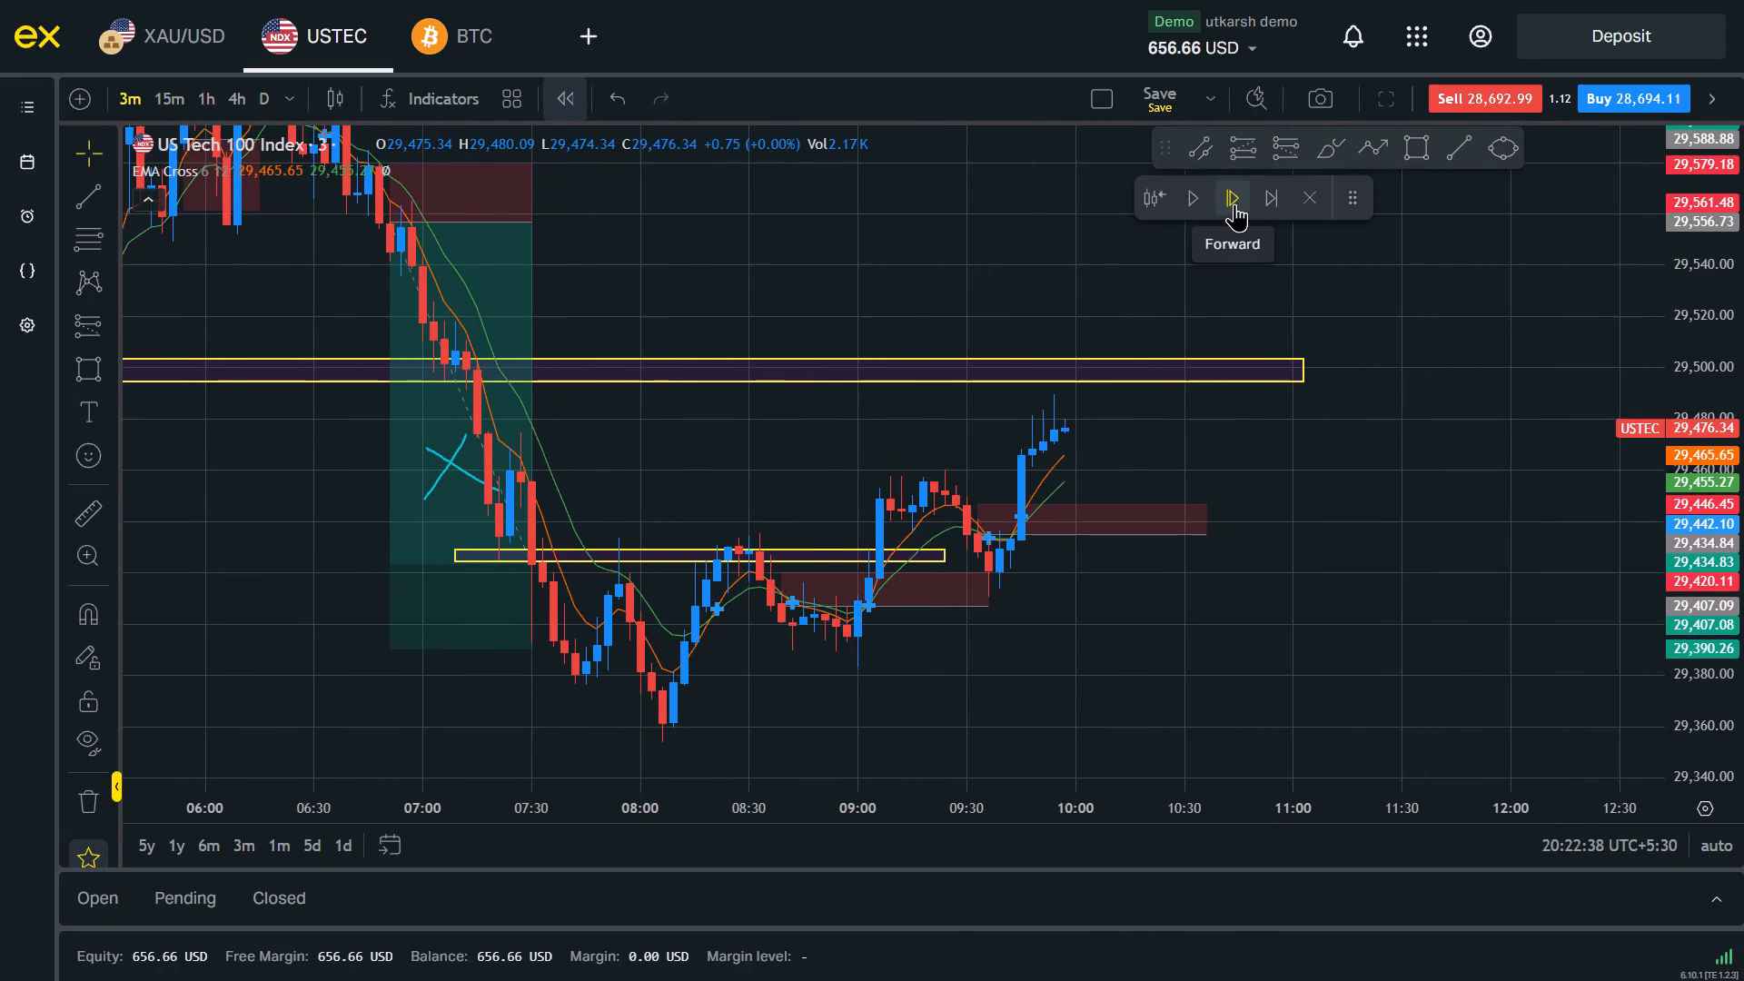
double_click(1234, 203)
double_click(1234, 203)
triple_click(1234, 203)
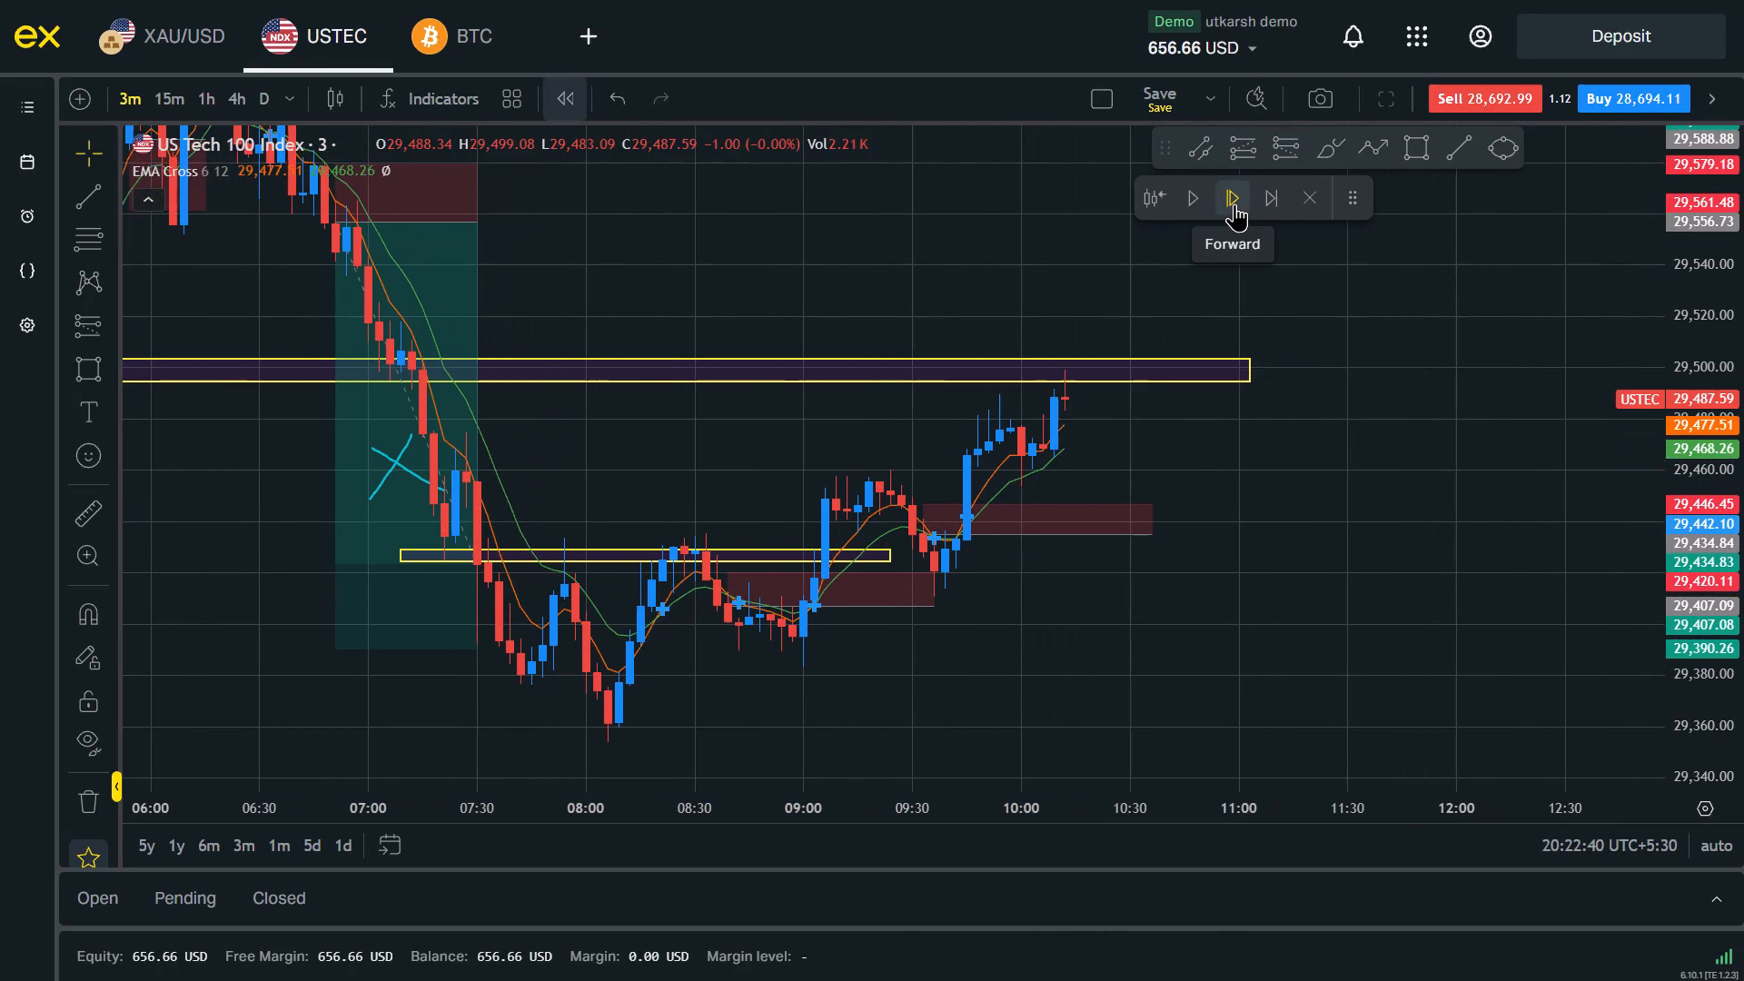
triple_click(1234, 203)
triple_click(1234, 203)
triple_click(1234, 203)
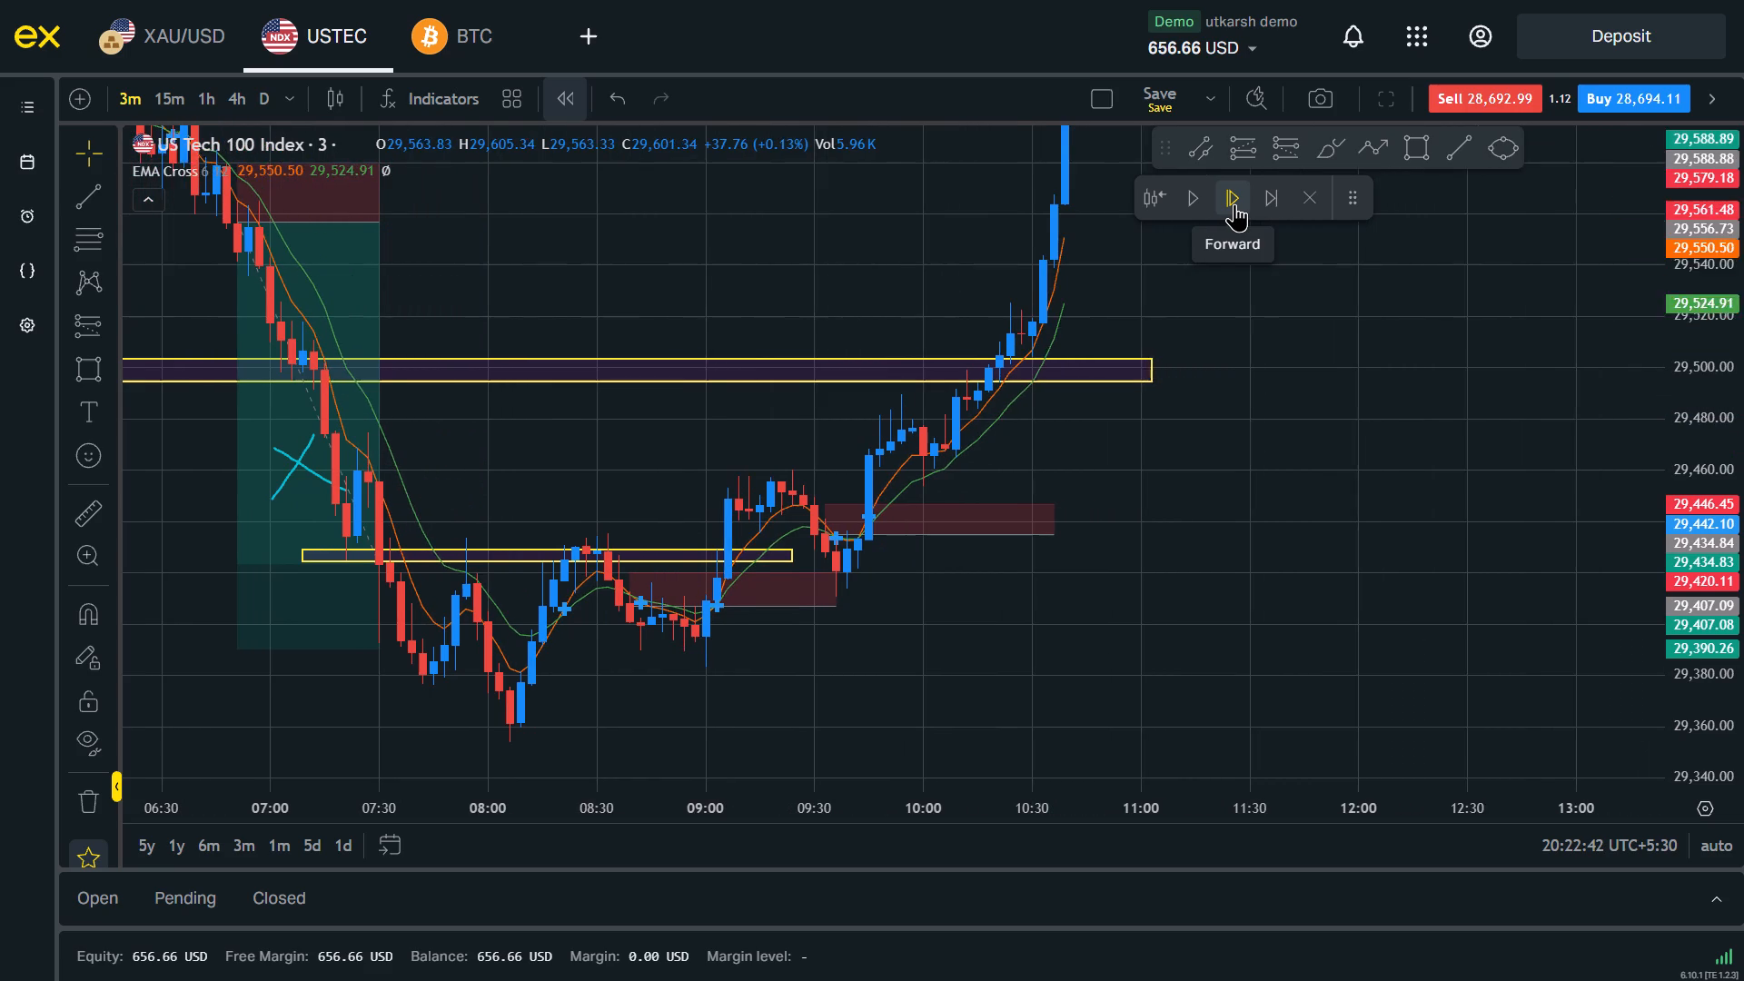
Extend the yellow zone near 29,615 forward in time to about 11:51.
left_click_drag(1312, 544, 1363, 887)
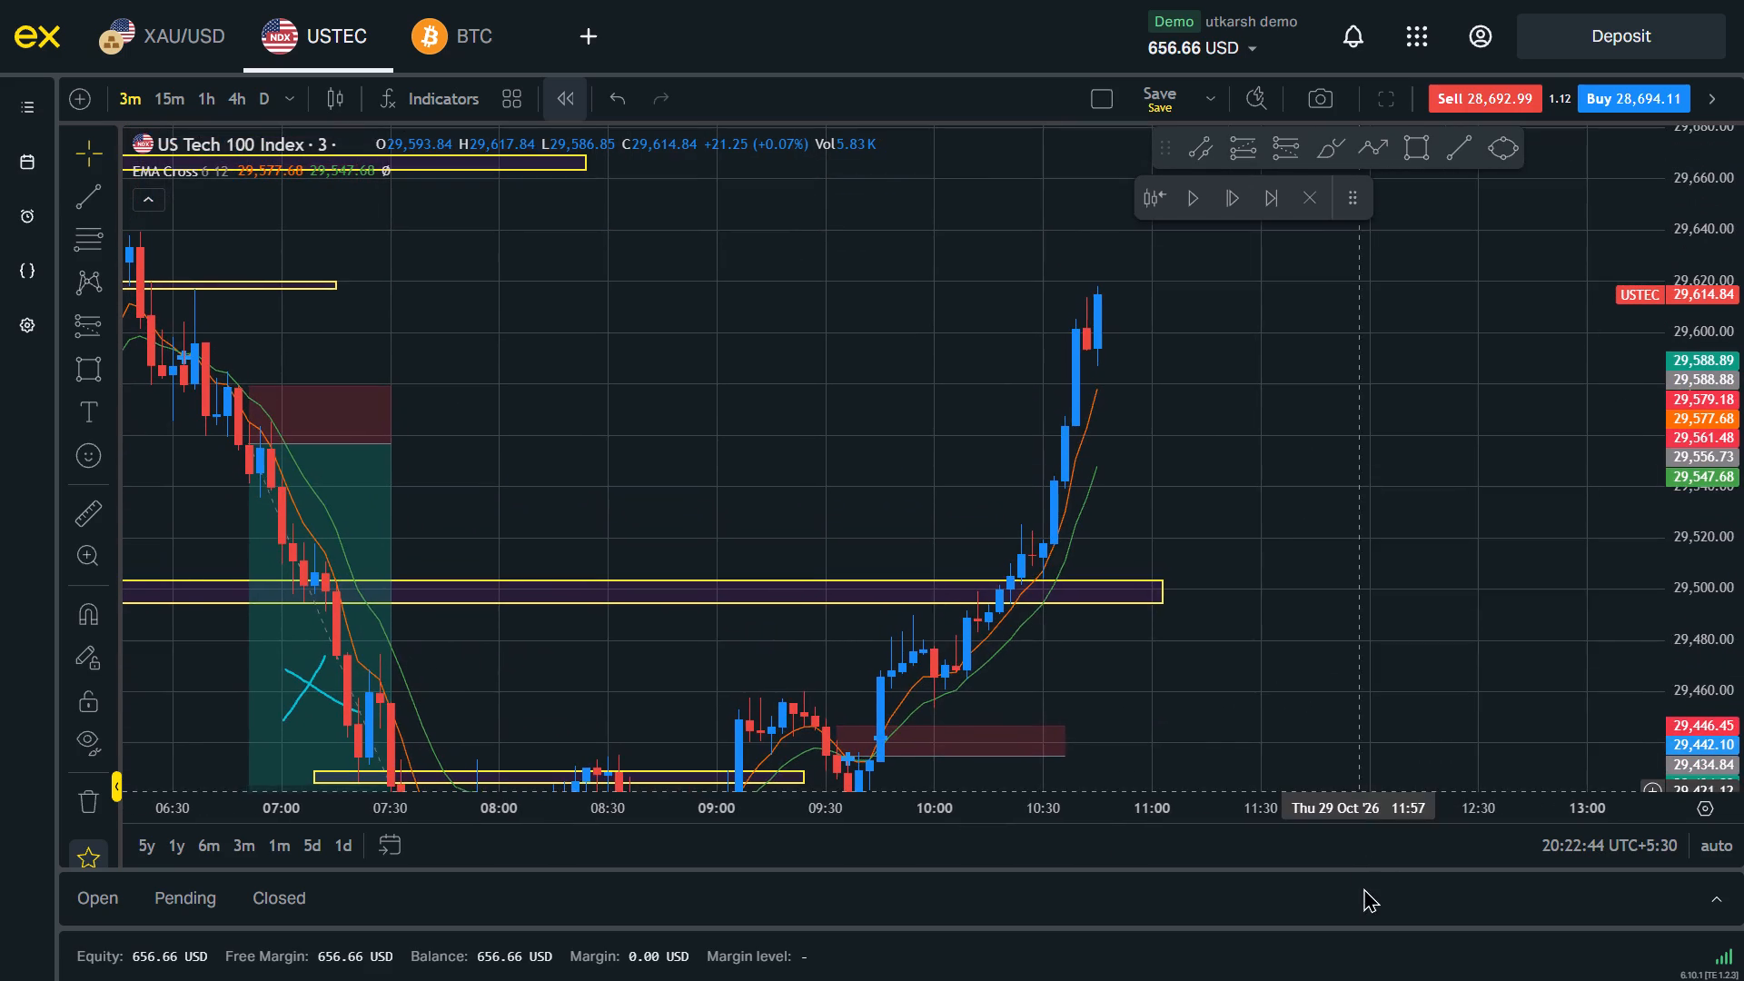
scroll(1278, 500, "down", 3)
left_click_drag(1303, 464, 1298, 655)
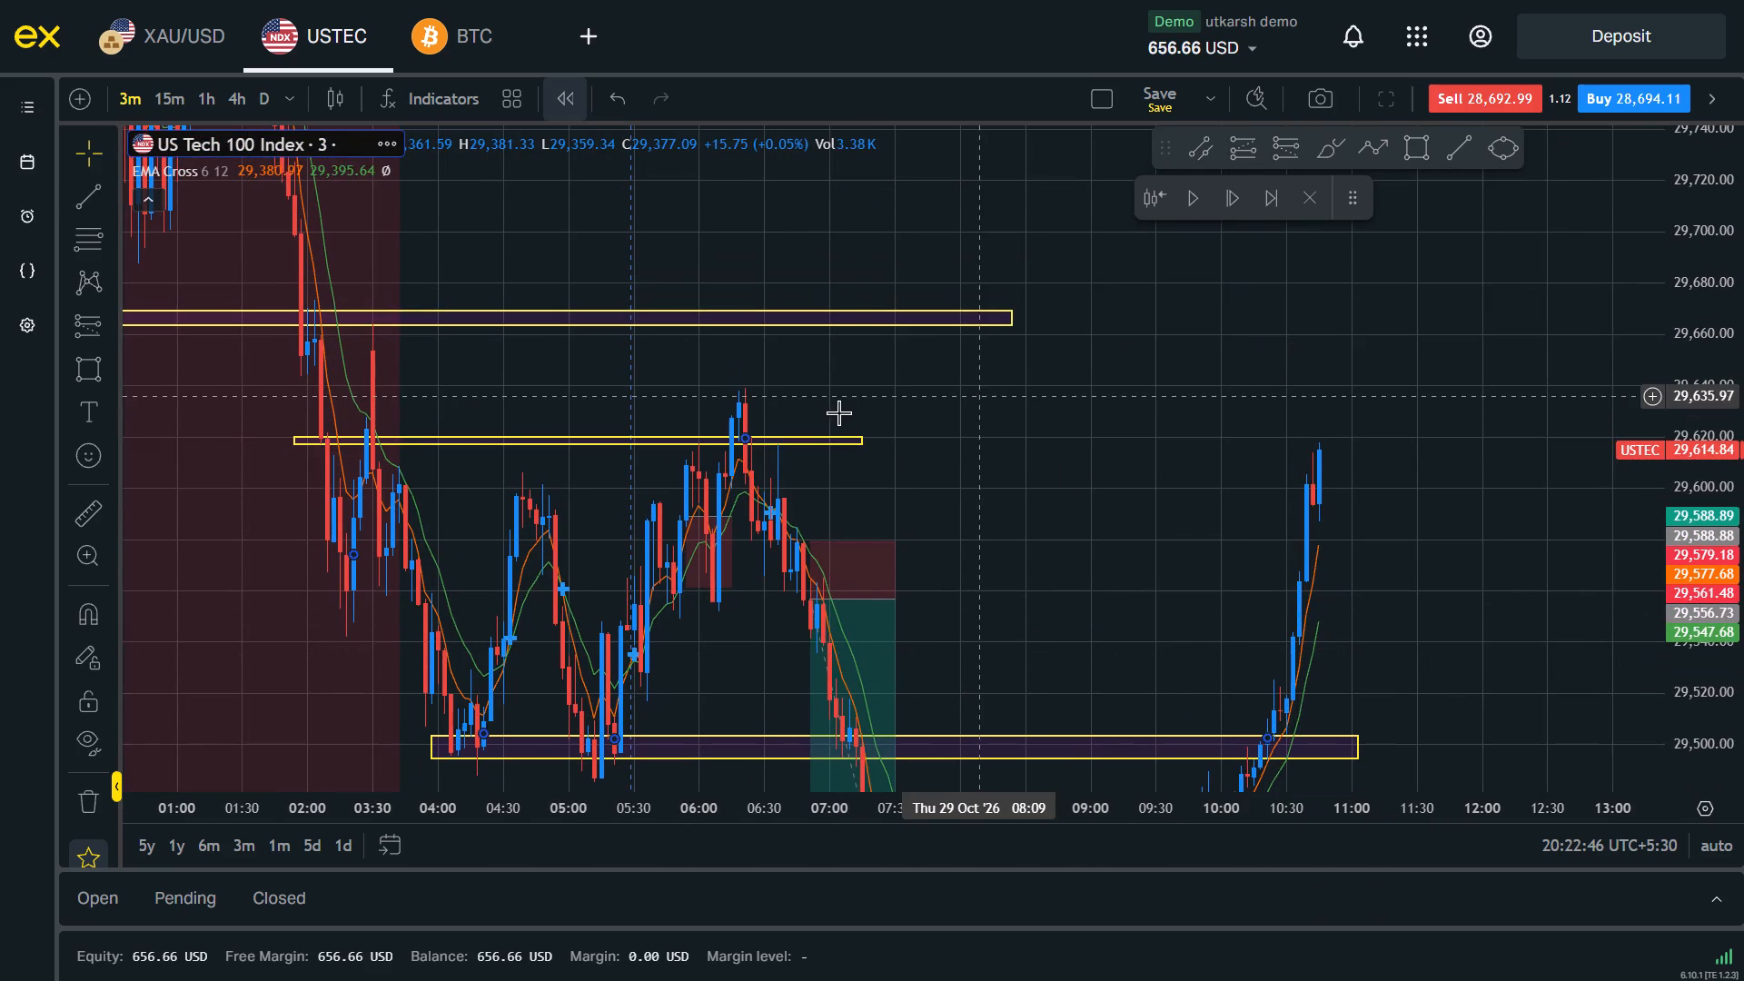
left_click_drag(864, 433, 1461, 453)
left_click(1464, 531)
Advance the replay by seven candles to 11:06 to watch price at the extended upper zone.
double_click(1233, 184)
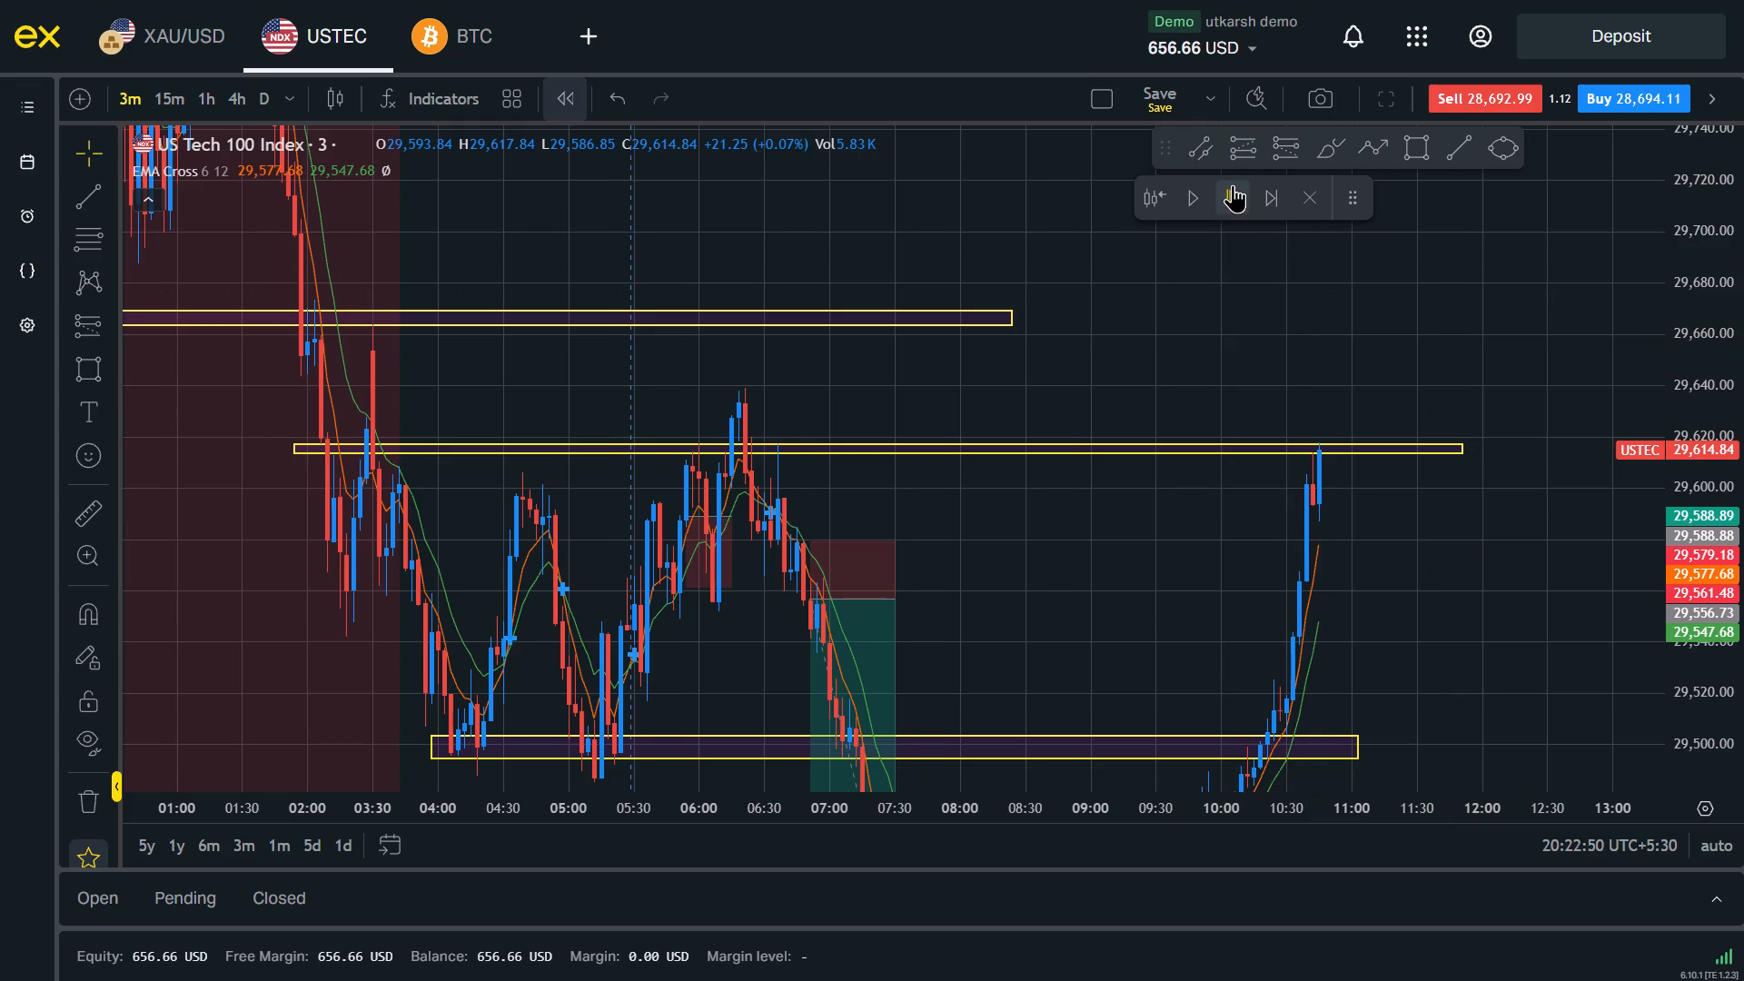
triple_click(1233, 184)
double_click(1233, 184)
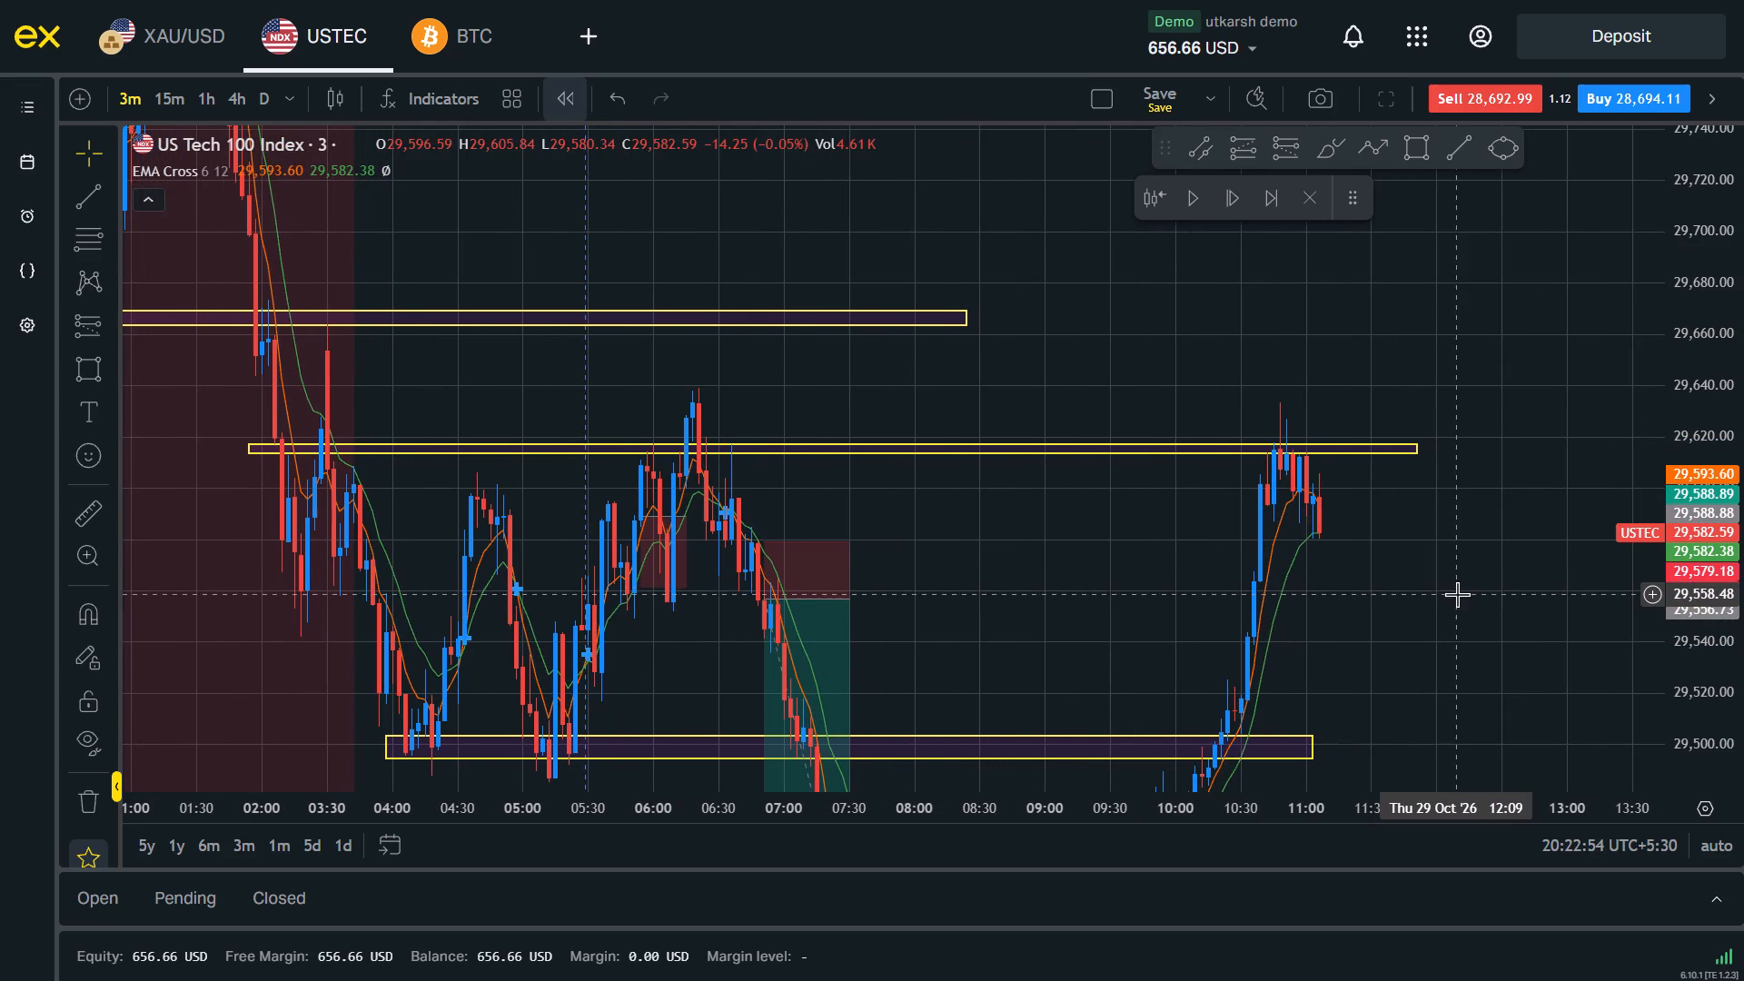
Place a short position at 11:09 with entry at 29,581.91, stop at 29,597.14 and target at 29,499.27.
scroll(1457, 594, "up", 2)
scroll(1373, 472, "down", 7)
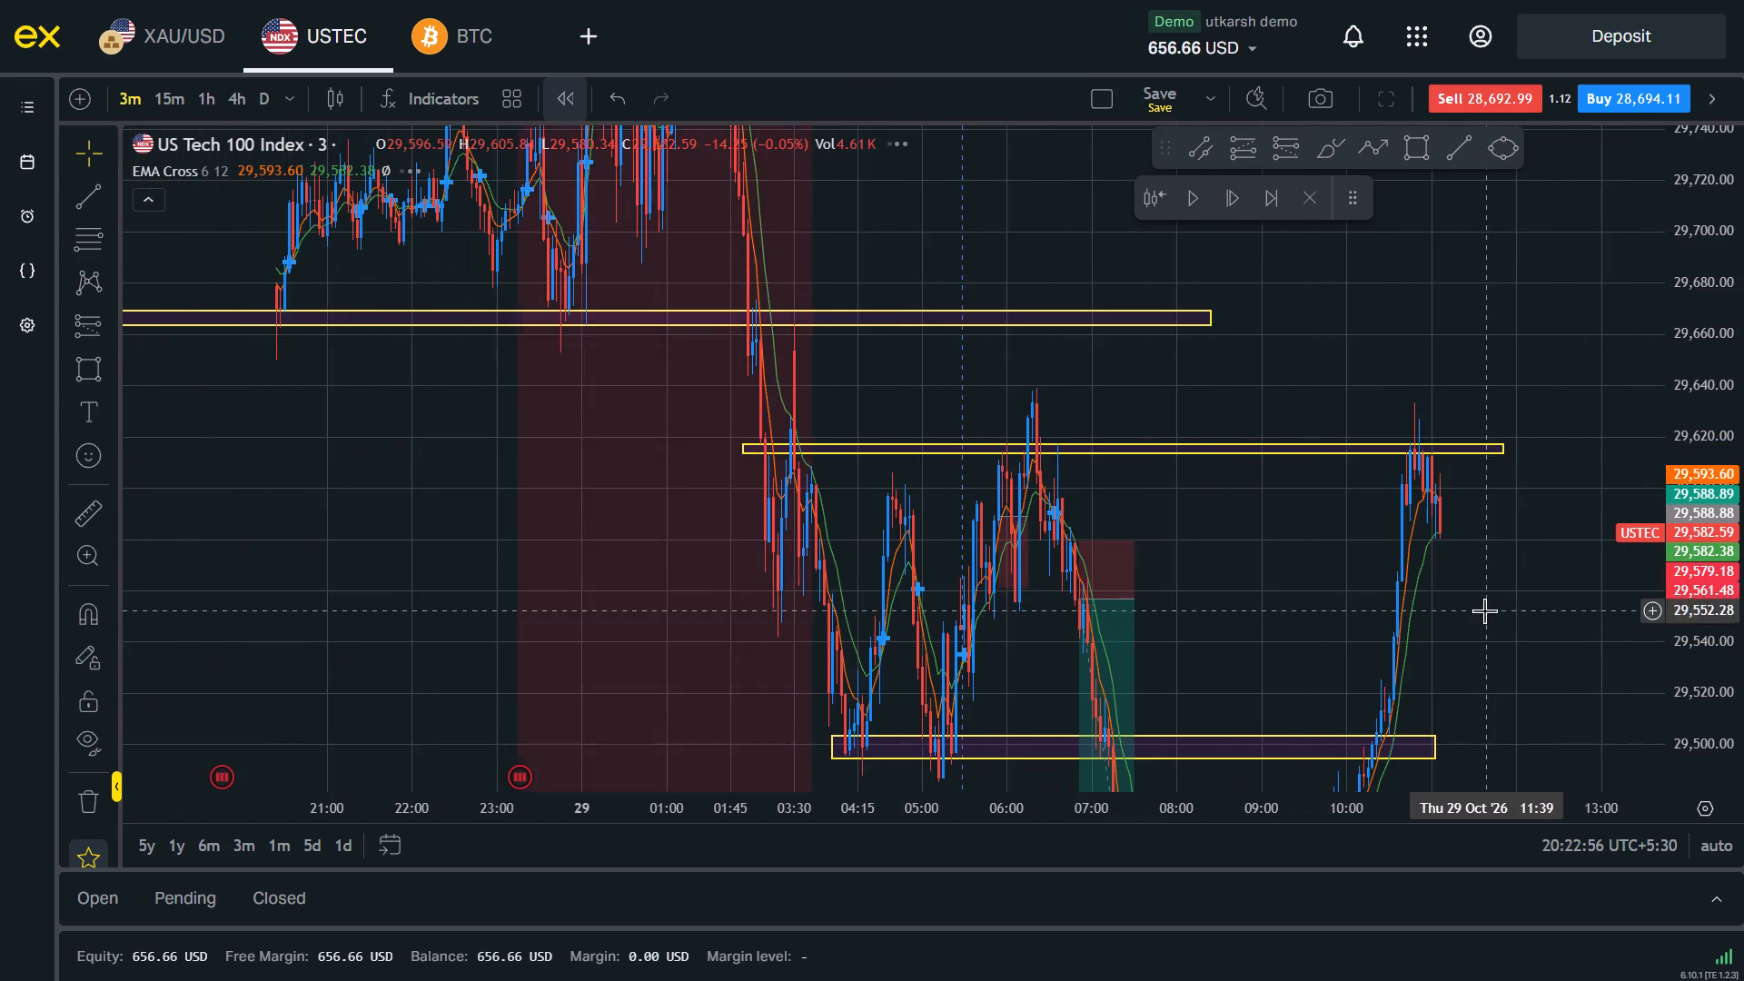
left_click_drag(1484, 610, 1475, 471)
scroll(1474, 471, "up", 4)
scroll(1343, 464, "up", 3)
left_click_drag(1743, 610, 1705, 263)
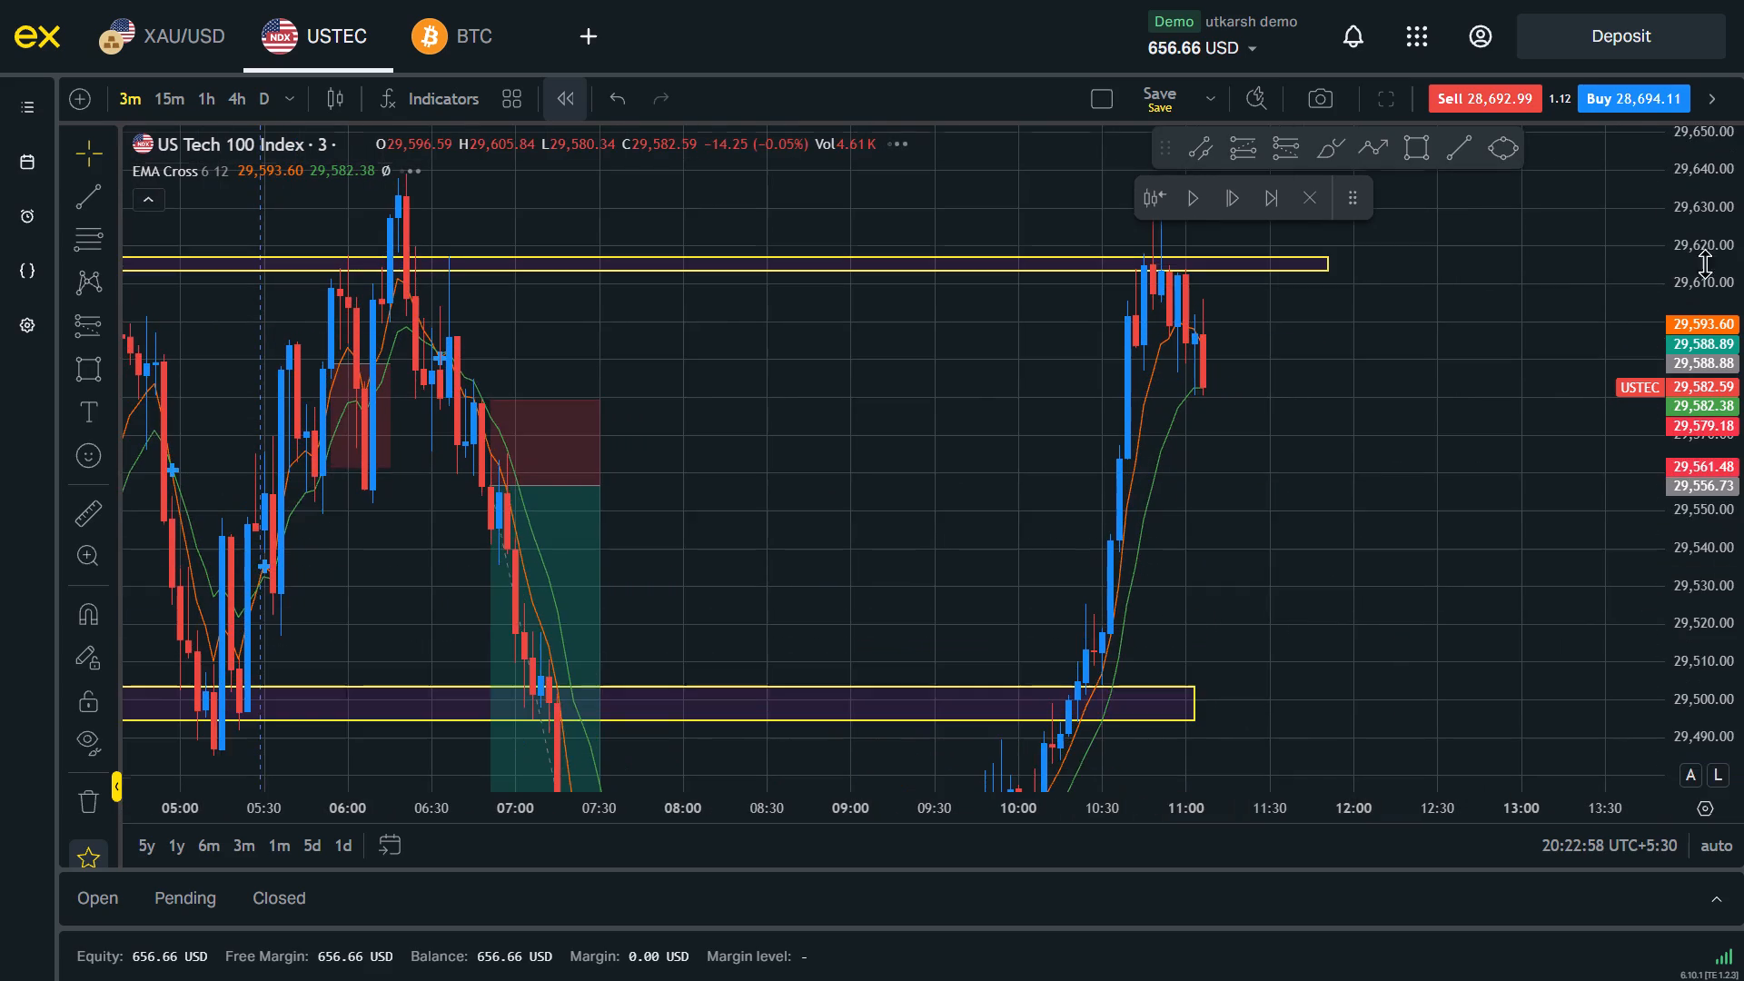
left_click_drag(1705, 263, 1681, 216)
left_click_drag(1376, 403, 1339, 616)
left_click_drag(1743, 255, 1739, 518)
left_click_drag(1535, 482, 1460, 591)
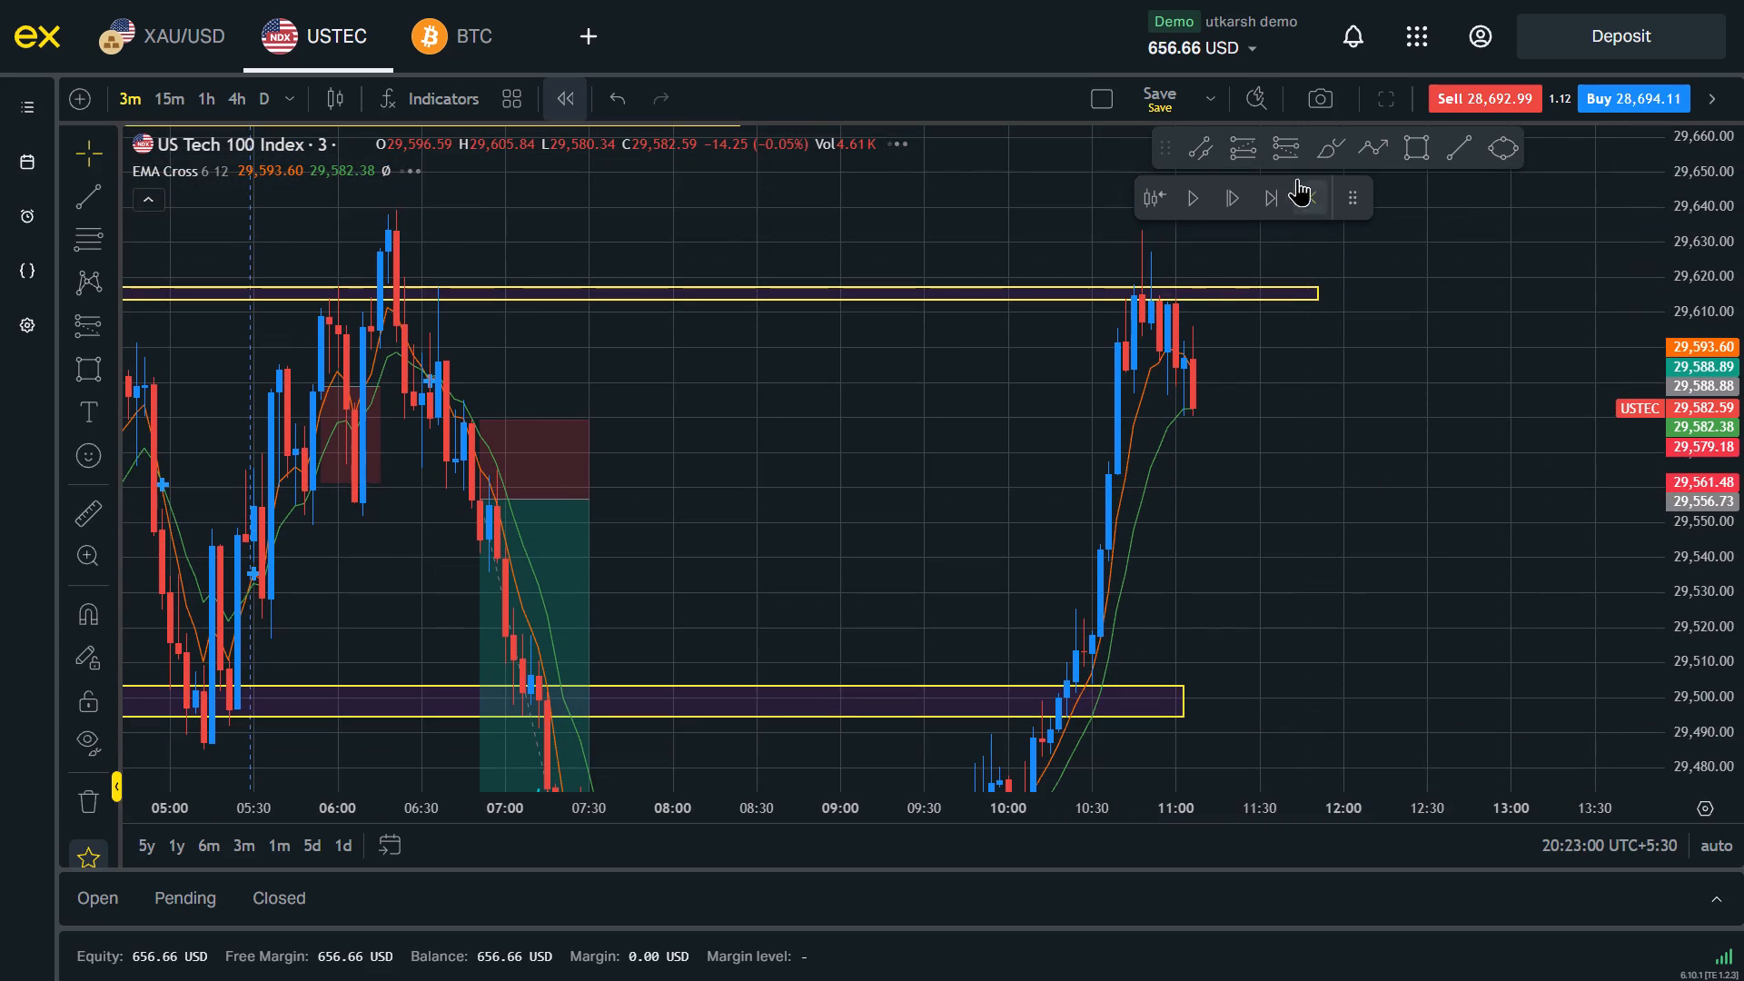
left_click(1290, 145)
left_click(1200, 411)
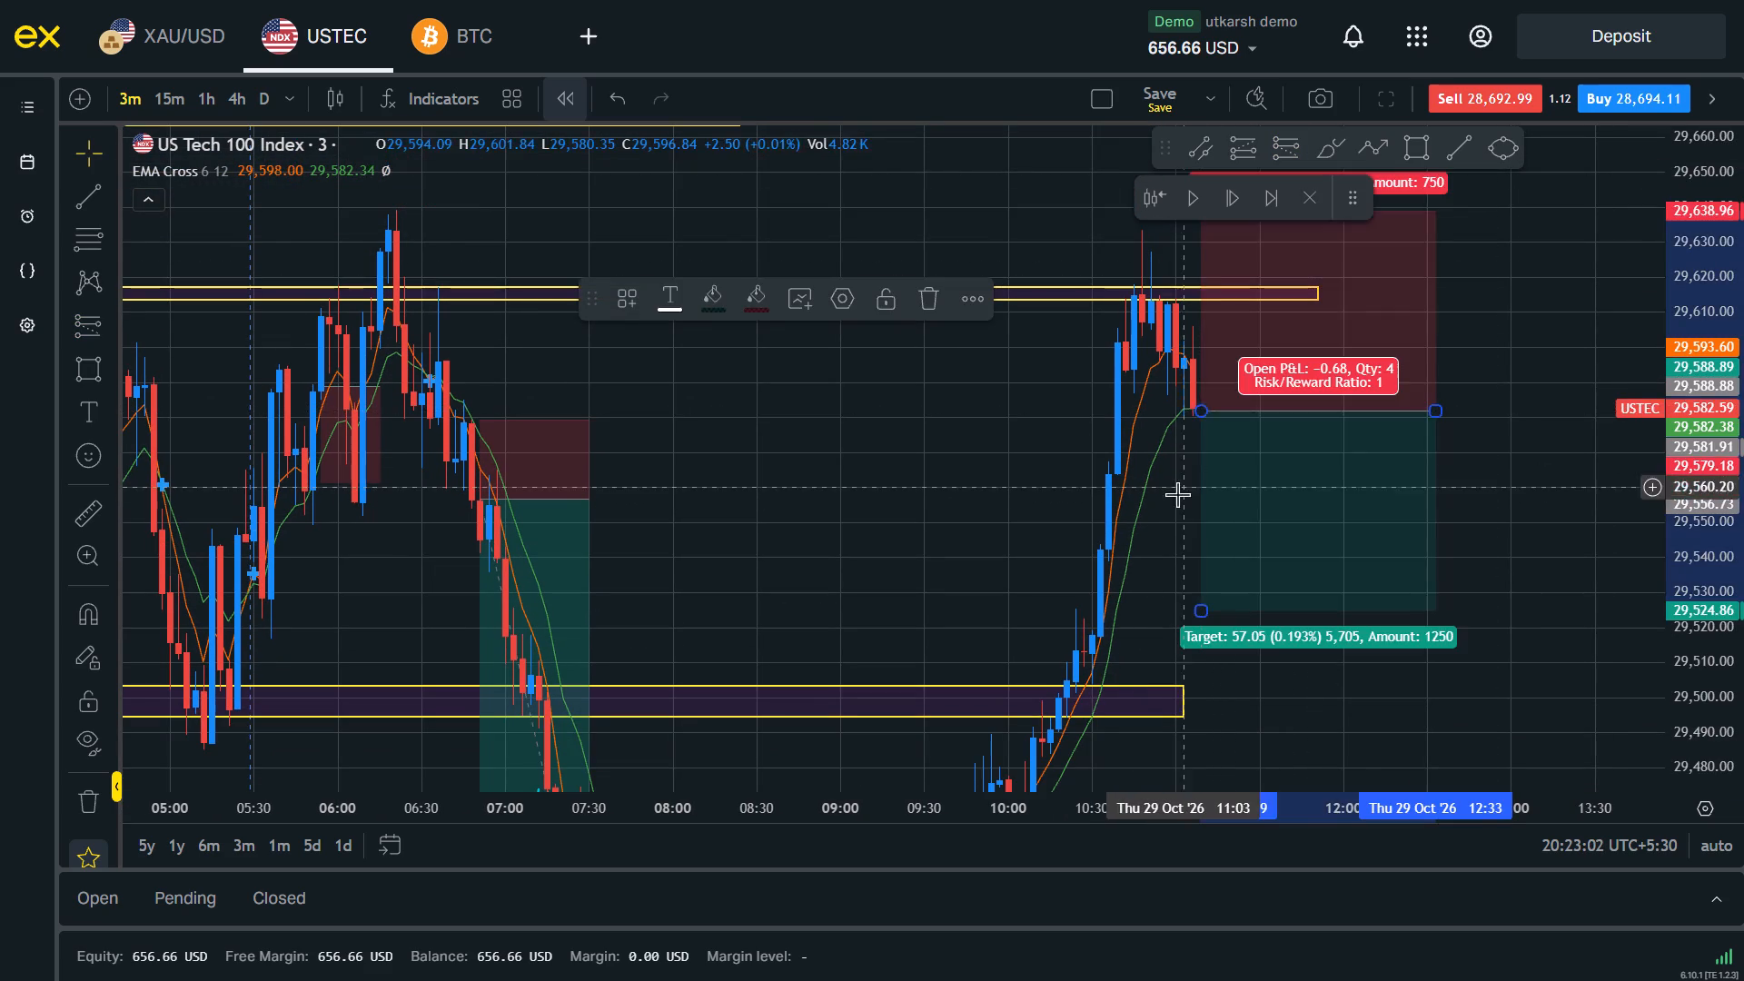
left_click_drag(1176, 495, 1151, 604)
left_click_drag(1175, 307, 1185, 395)
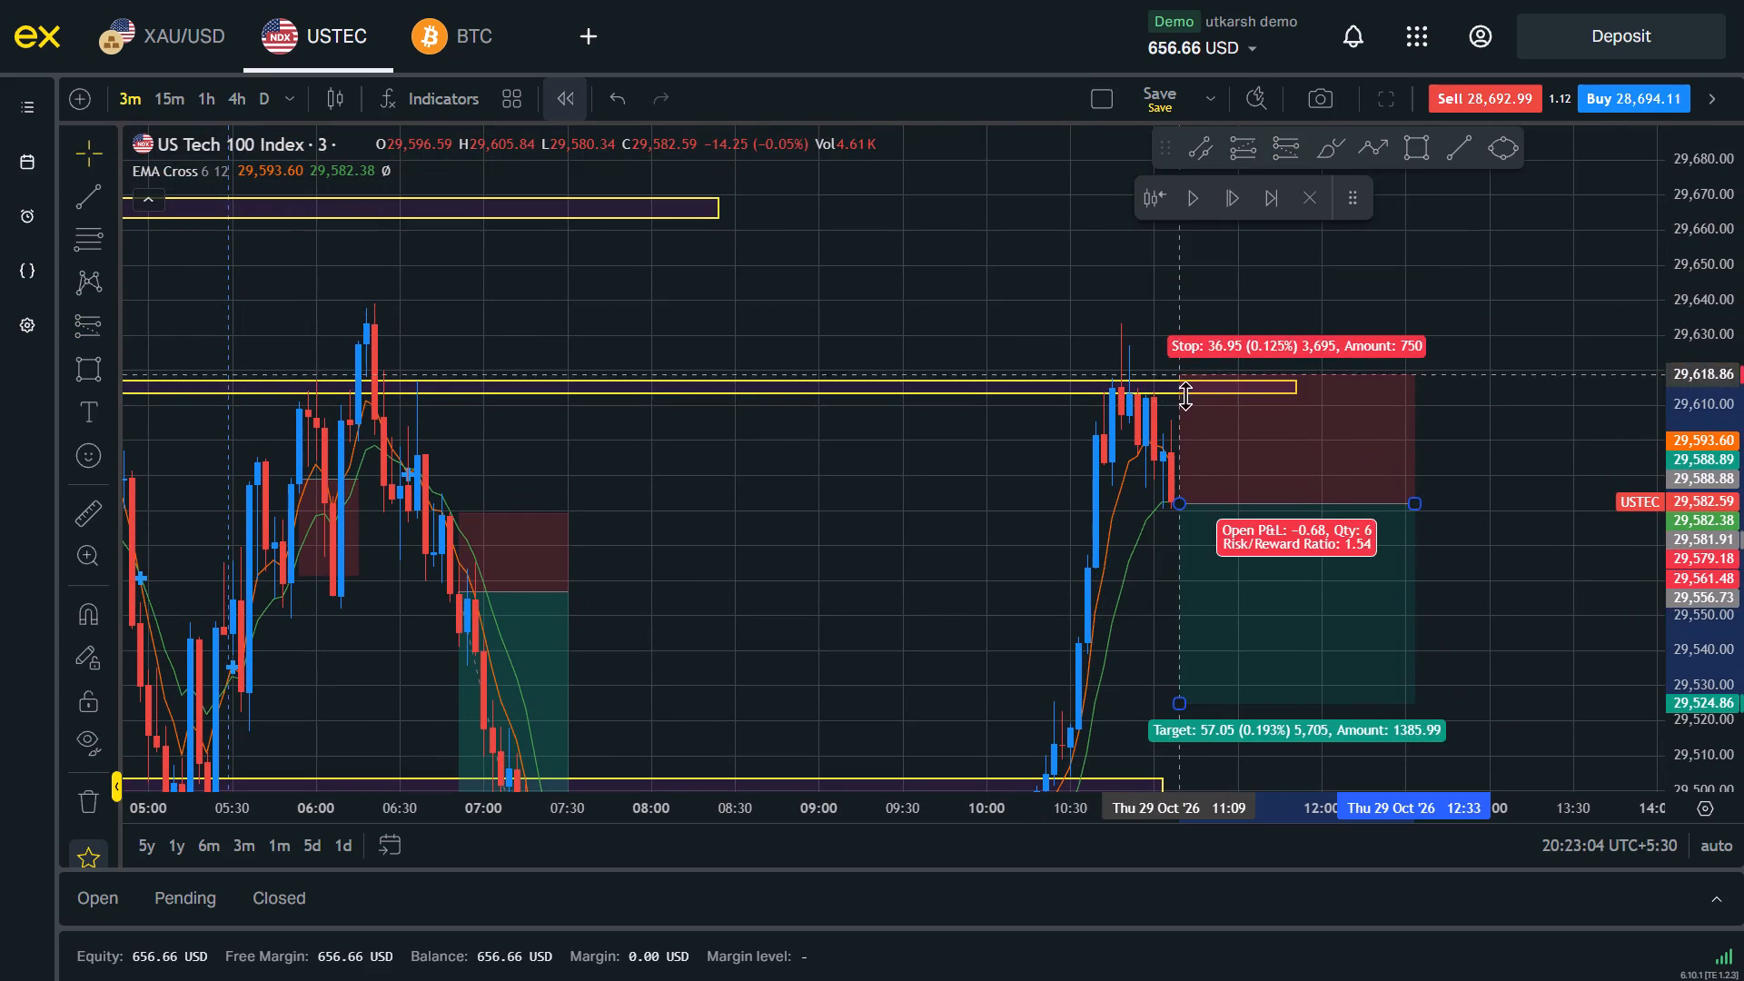
left_click_drag(1185, 395, 1186, 451)
left_click_drag(1162, 630, 1155, 419)
left_click_drag(1175, 500, 1188, 593)
Advance the replay by five candles to 11:21 to follow the short position.
left_click_drag(1135, 502, 1135, 577)
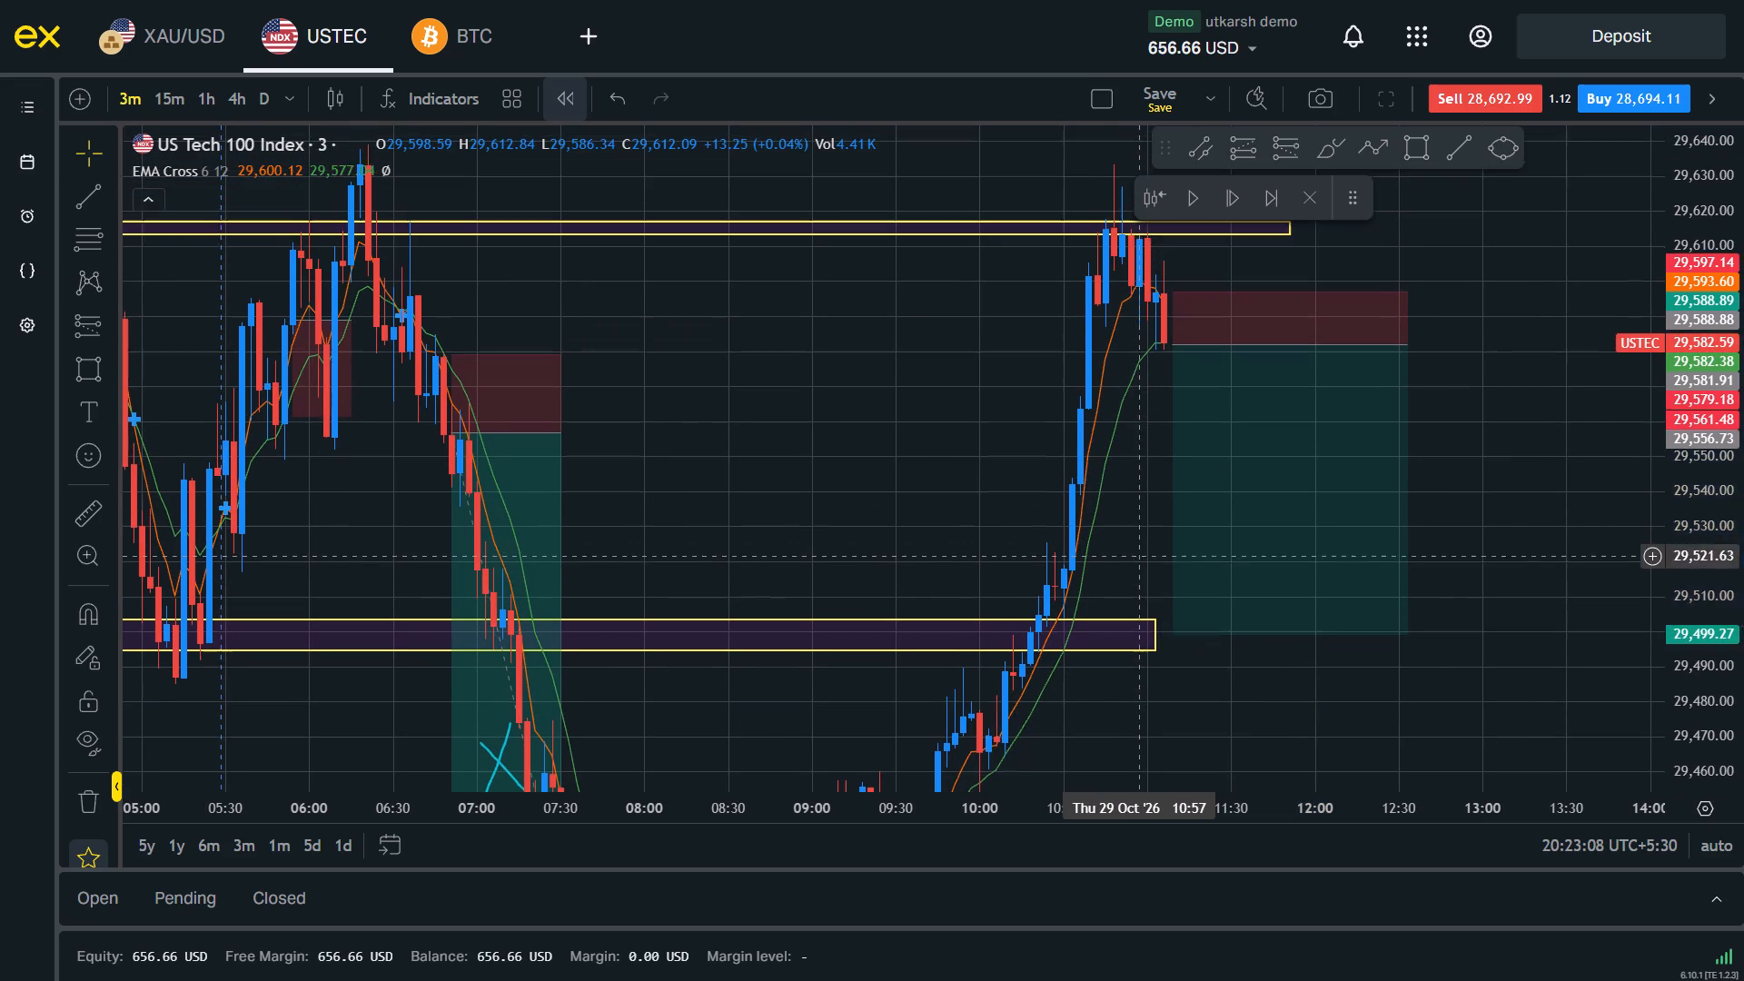
left_click_drag(1135, 577, 1135, 585)
left_click_drag(1141, 572, 1124, 705)
scroll(1140, 660, "down", 4)
scroll(1140, 660, "up", 6)
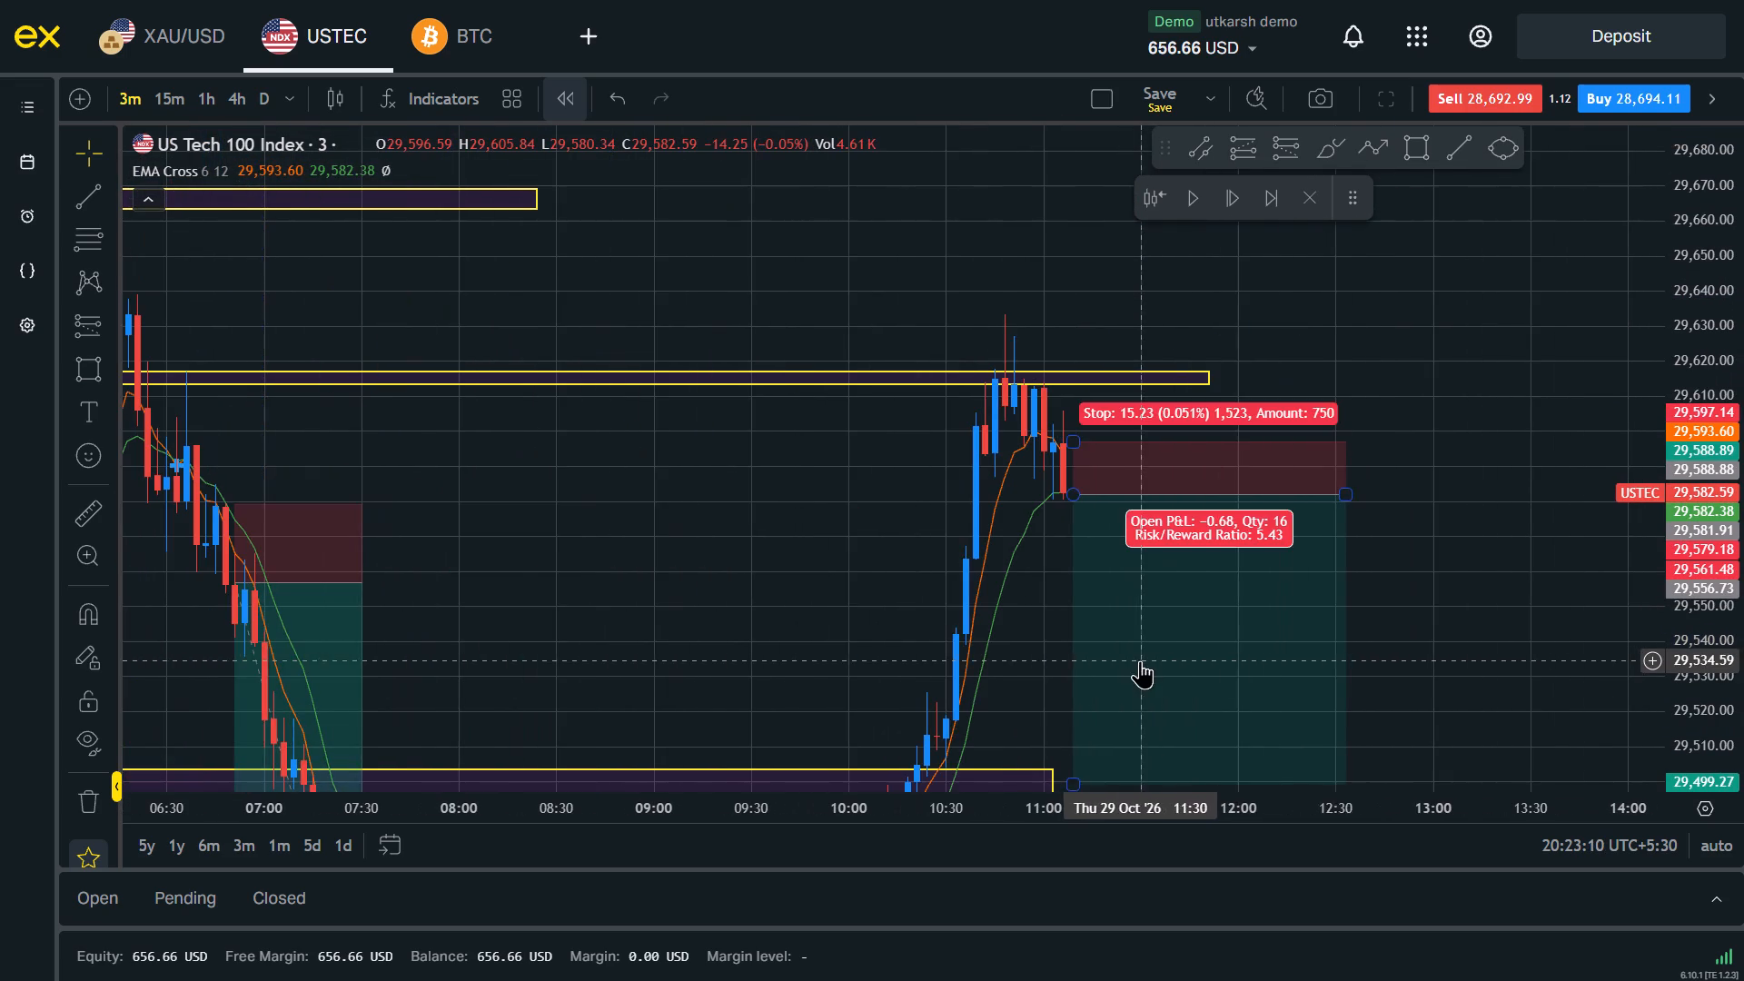
left_click(1239, 213)
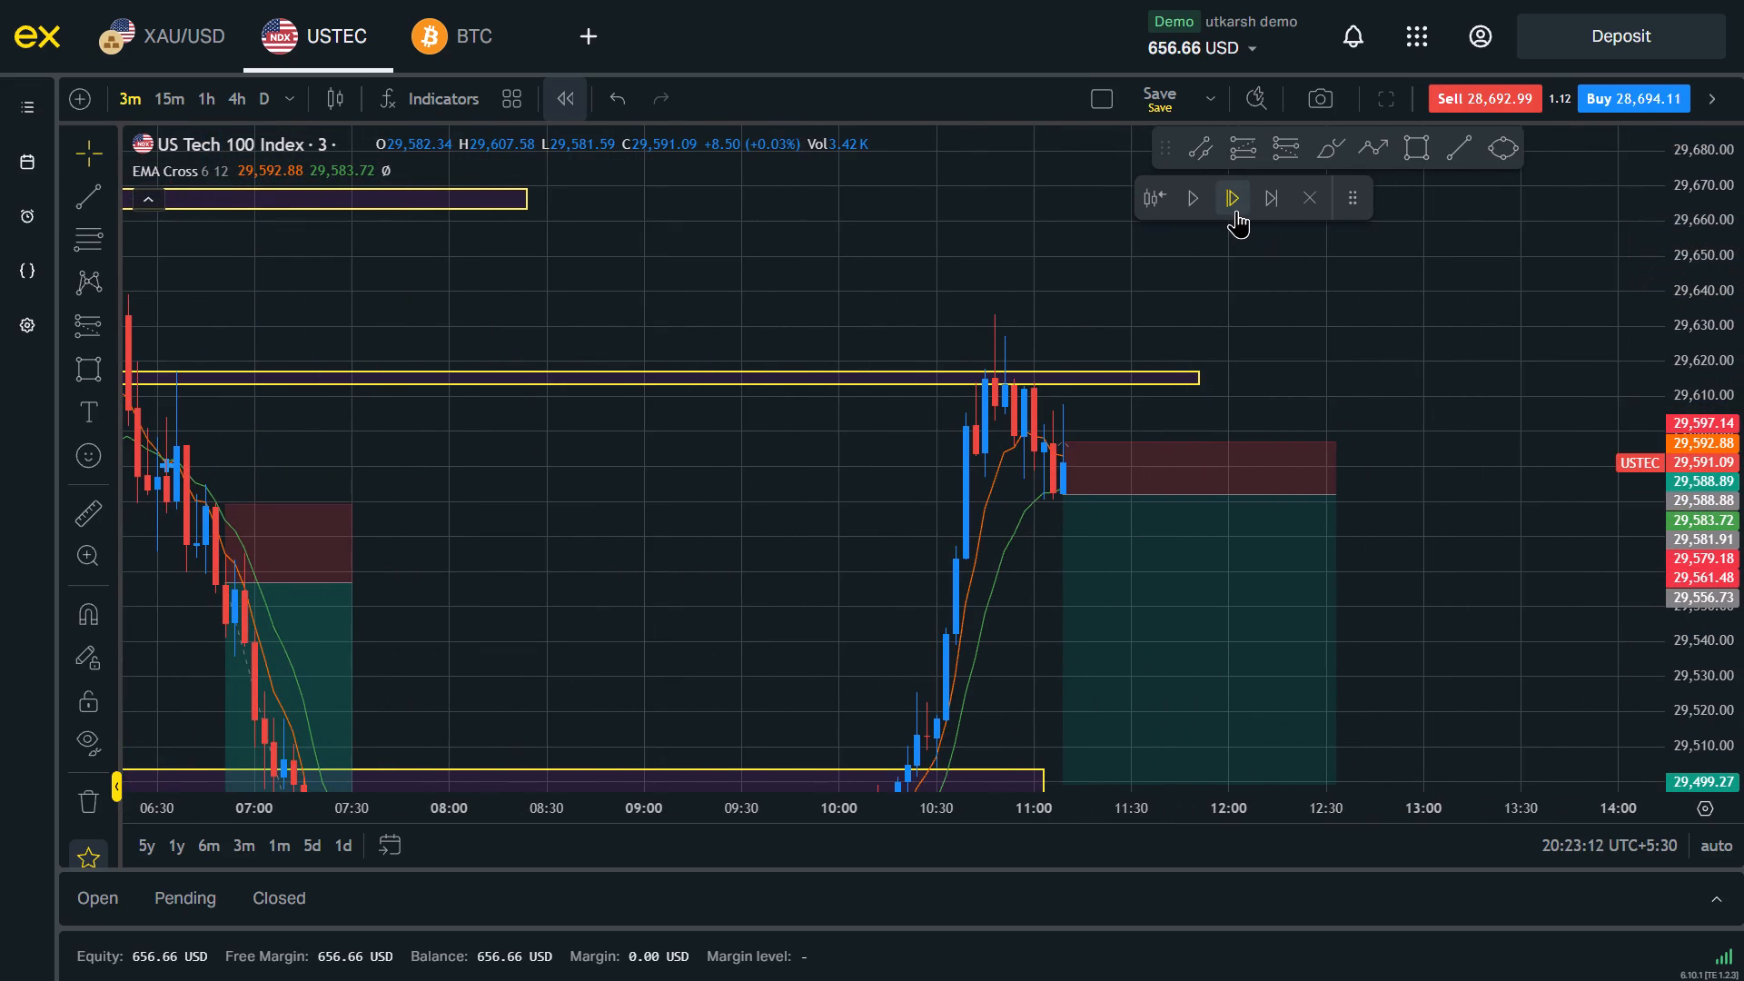
left_click(1236, 210)
left_click(1236, 210)
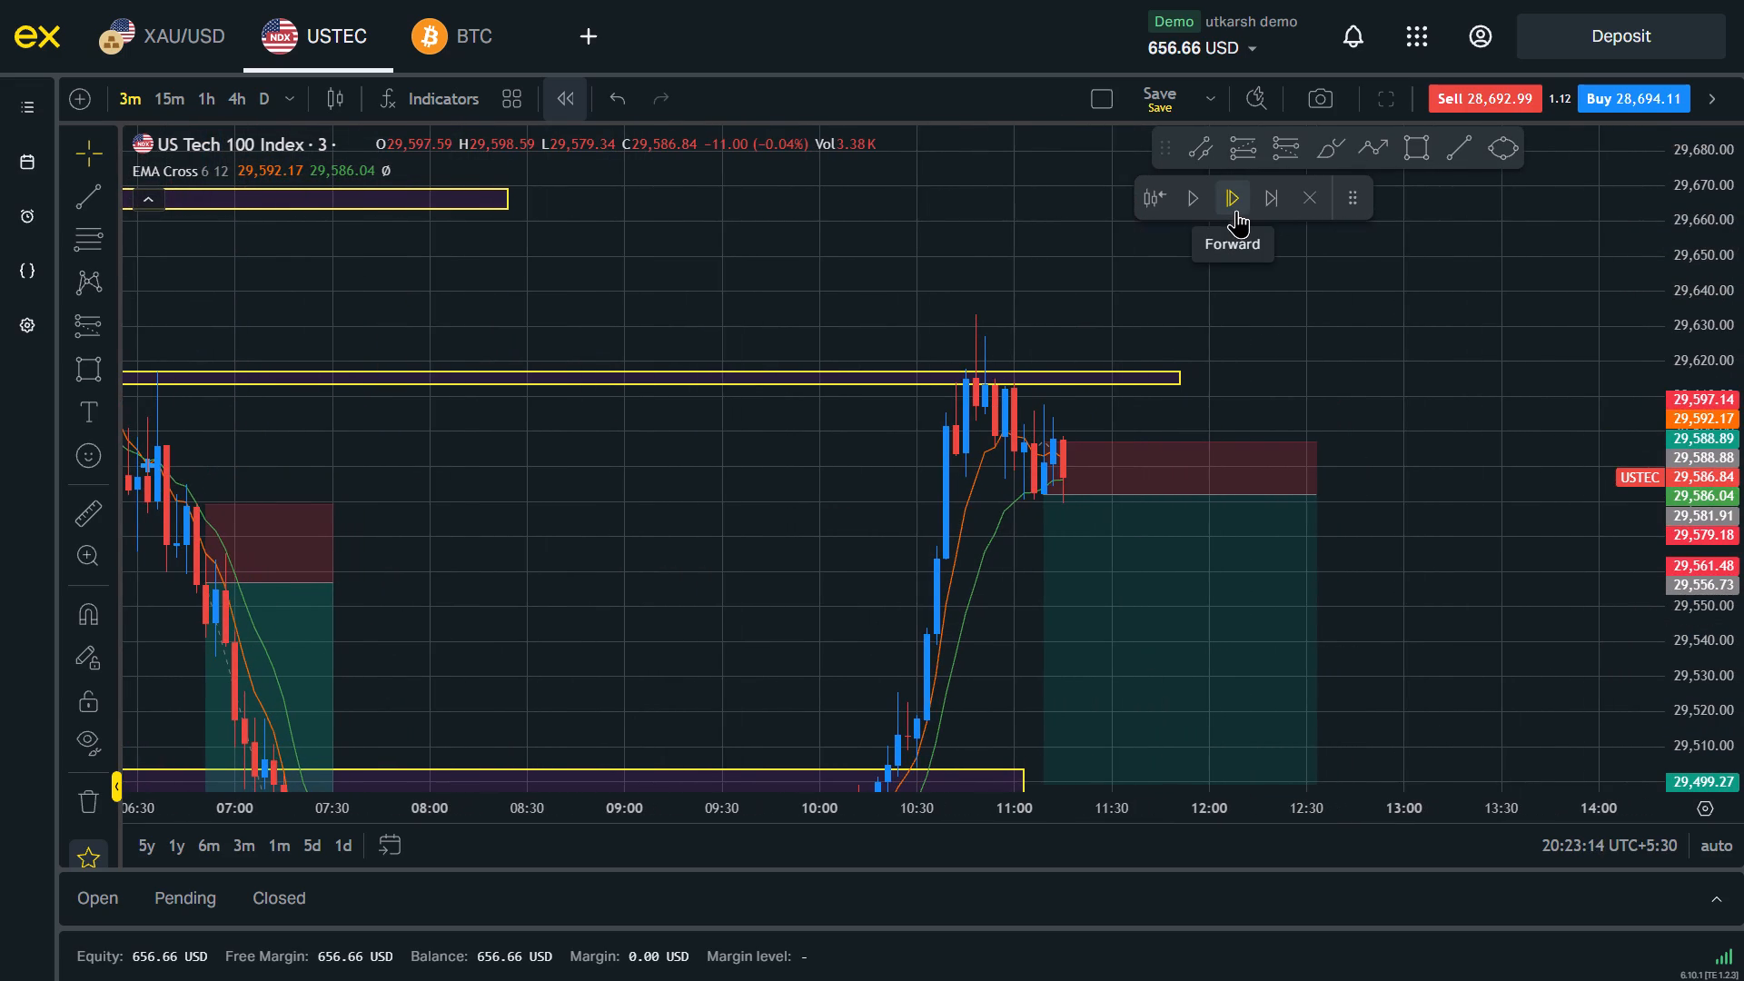
left_click(1236, 210)
left_click(1236, 210)
Move the whole short position to the 11:21 candle with its entry at 29,578.99.
left_click_drag(1178, 512, 1212, 522)
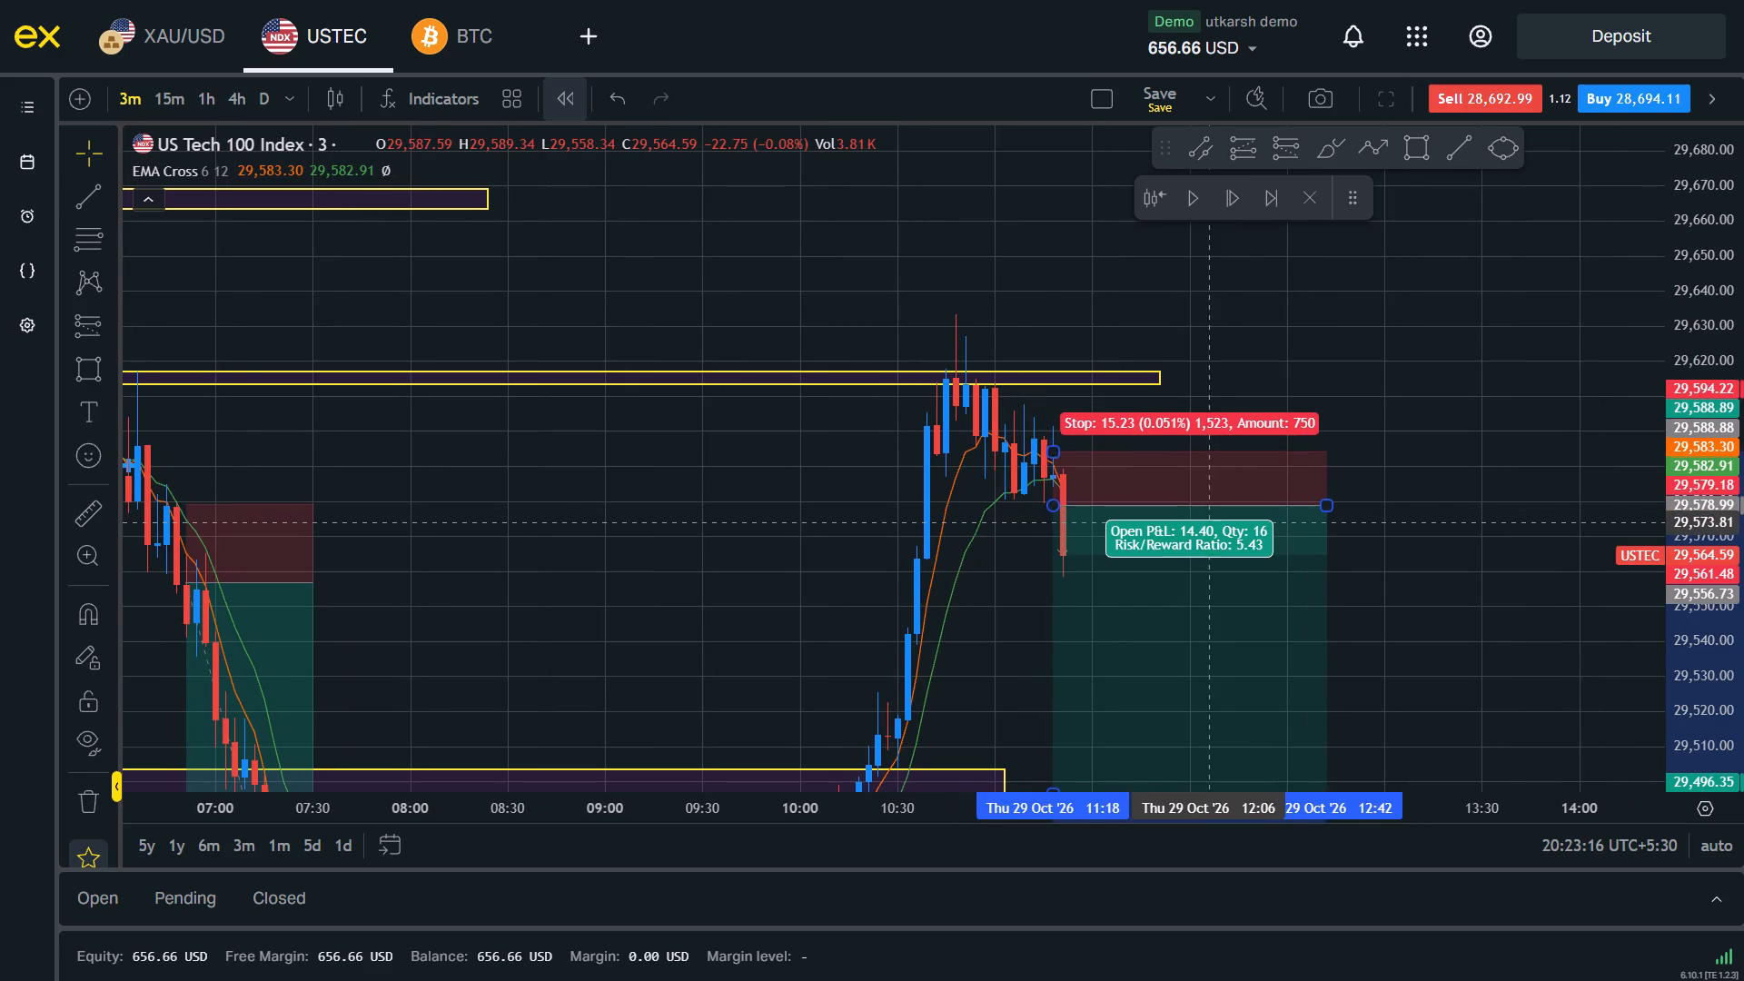
left_click_drag(1212, 522, 1223, 522)
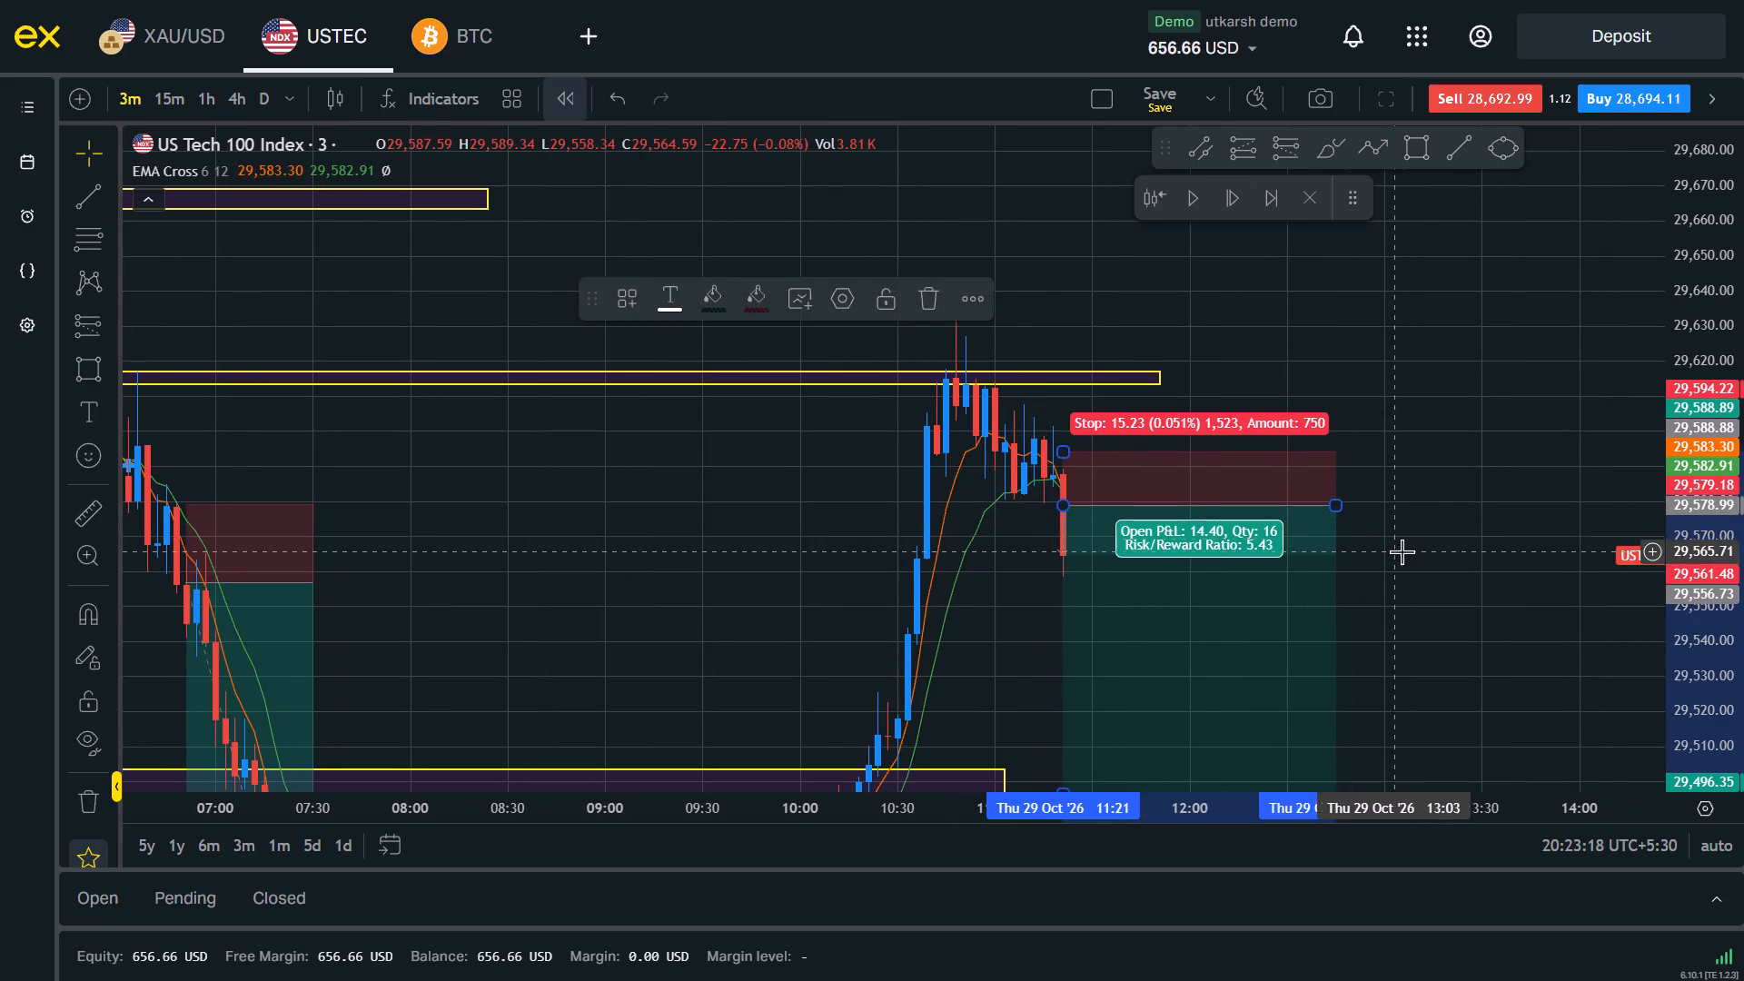
left_click(1412, 551)
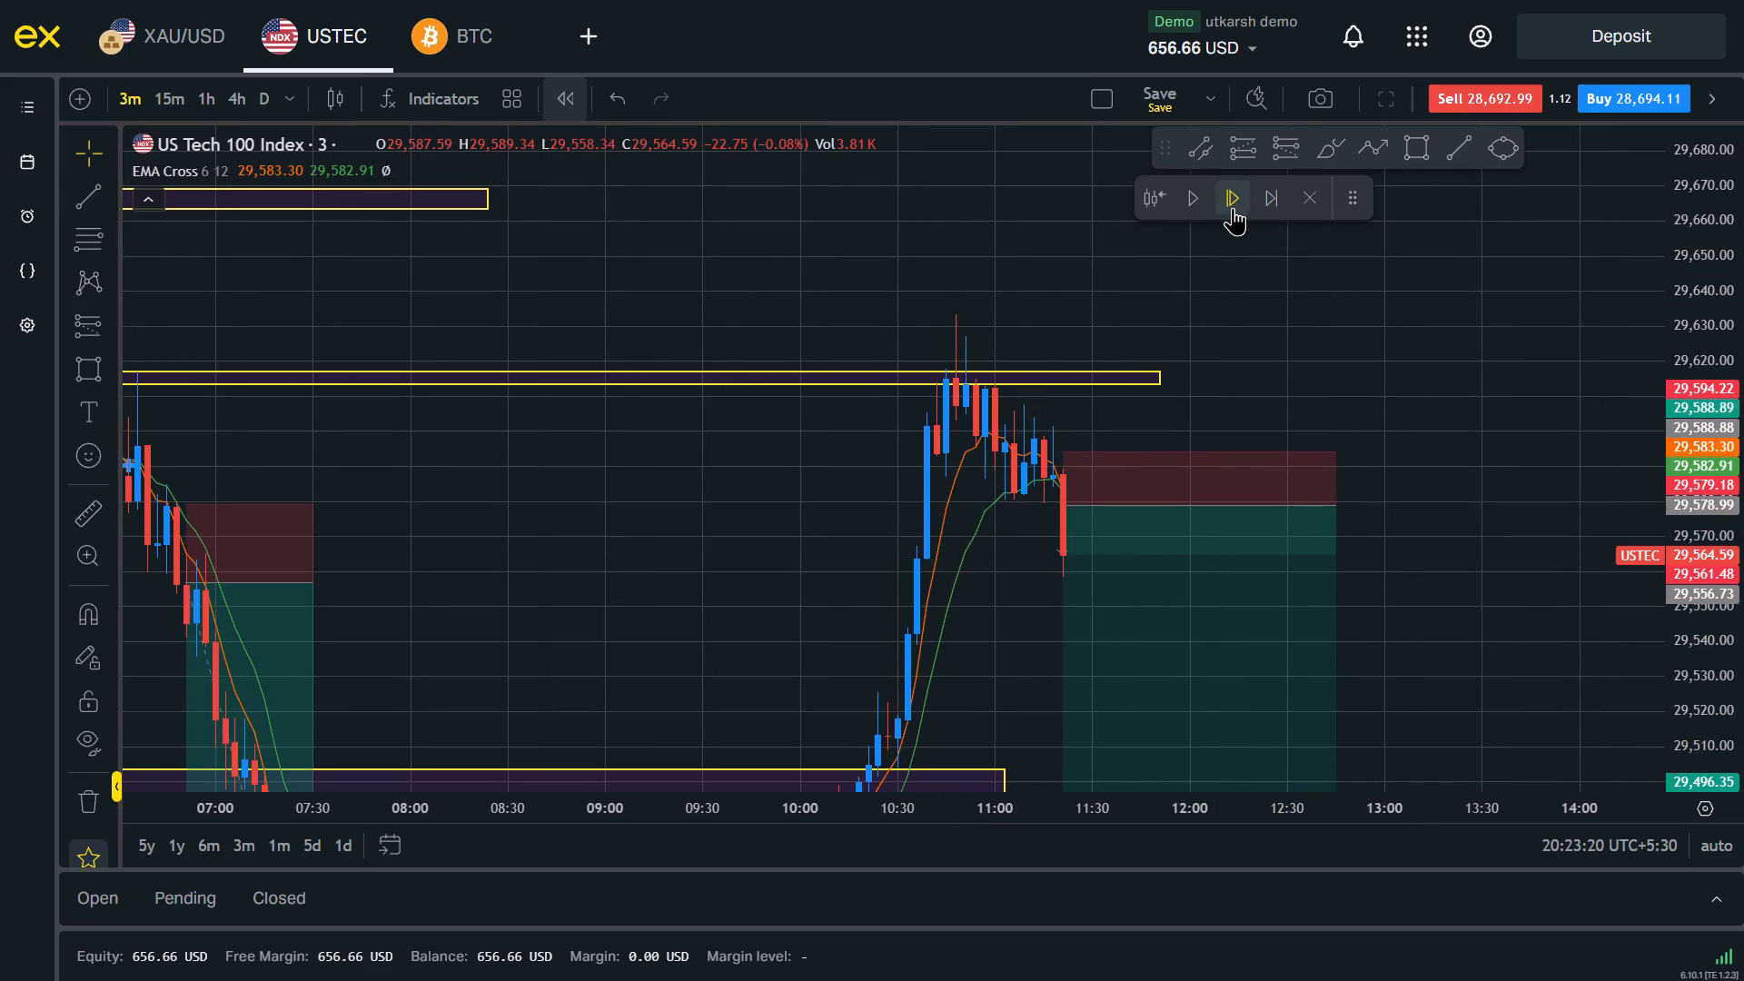
Advance the replay by three candles to 11:30.
left_click(1233, 205)
left_click(1233, 205)
left_click(1233, 205)
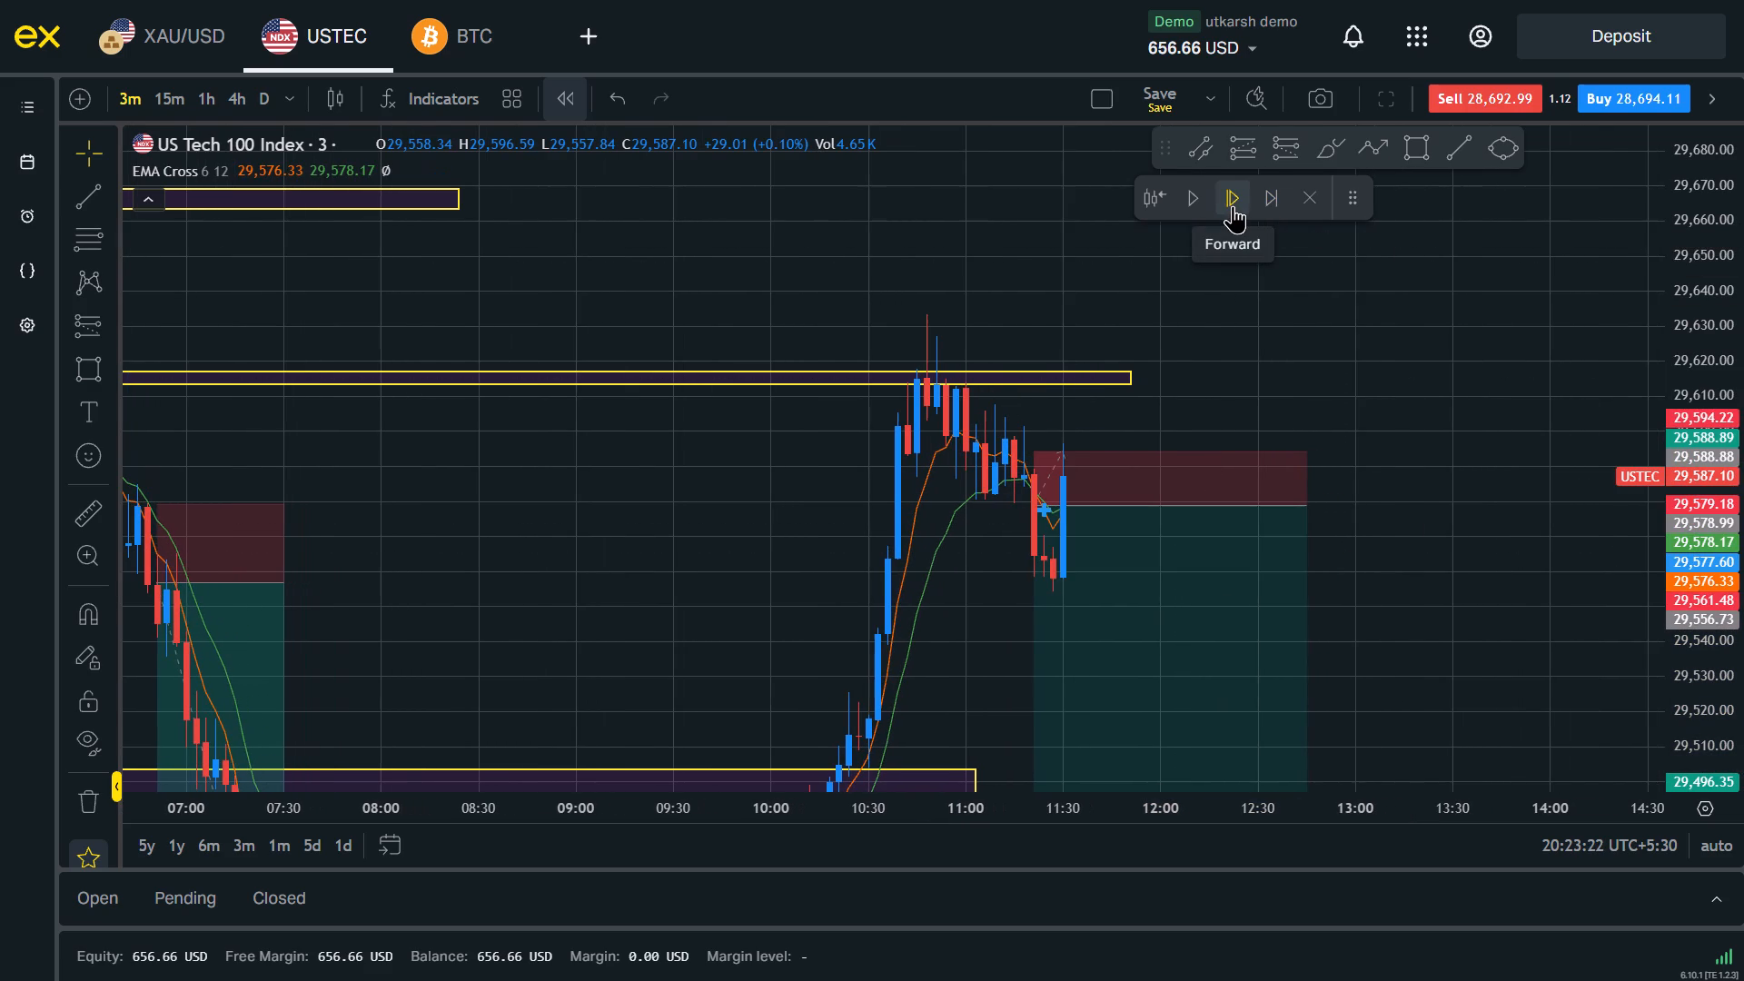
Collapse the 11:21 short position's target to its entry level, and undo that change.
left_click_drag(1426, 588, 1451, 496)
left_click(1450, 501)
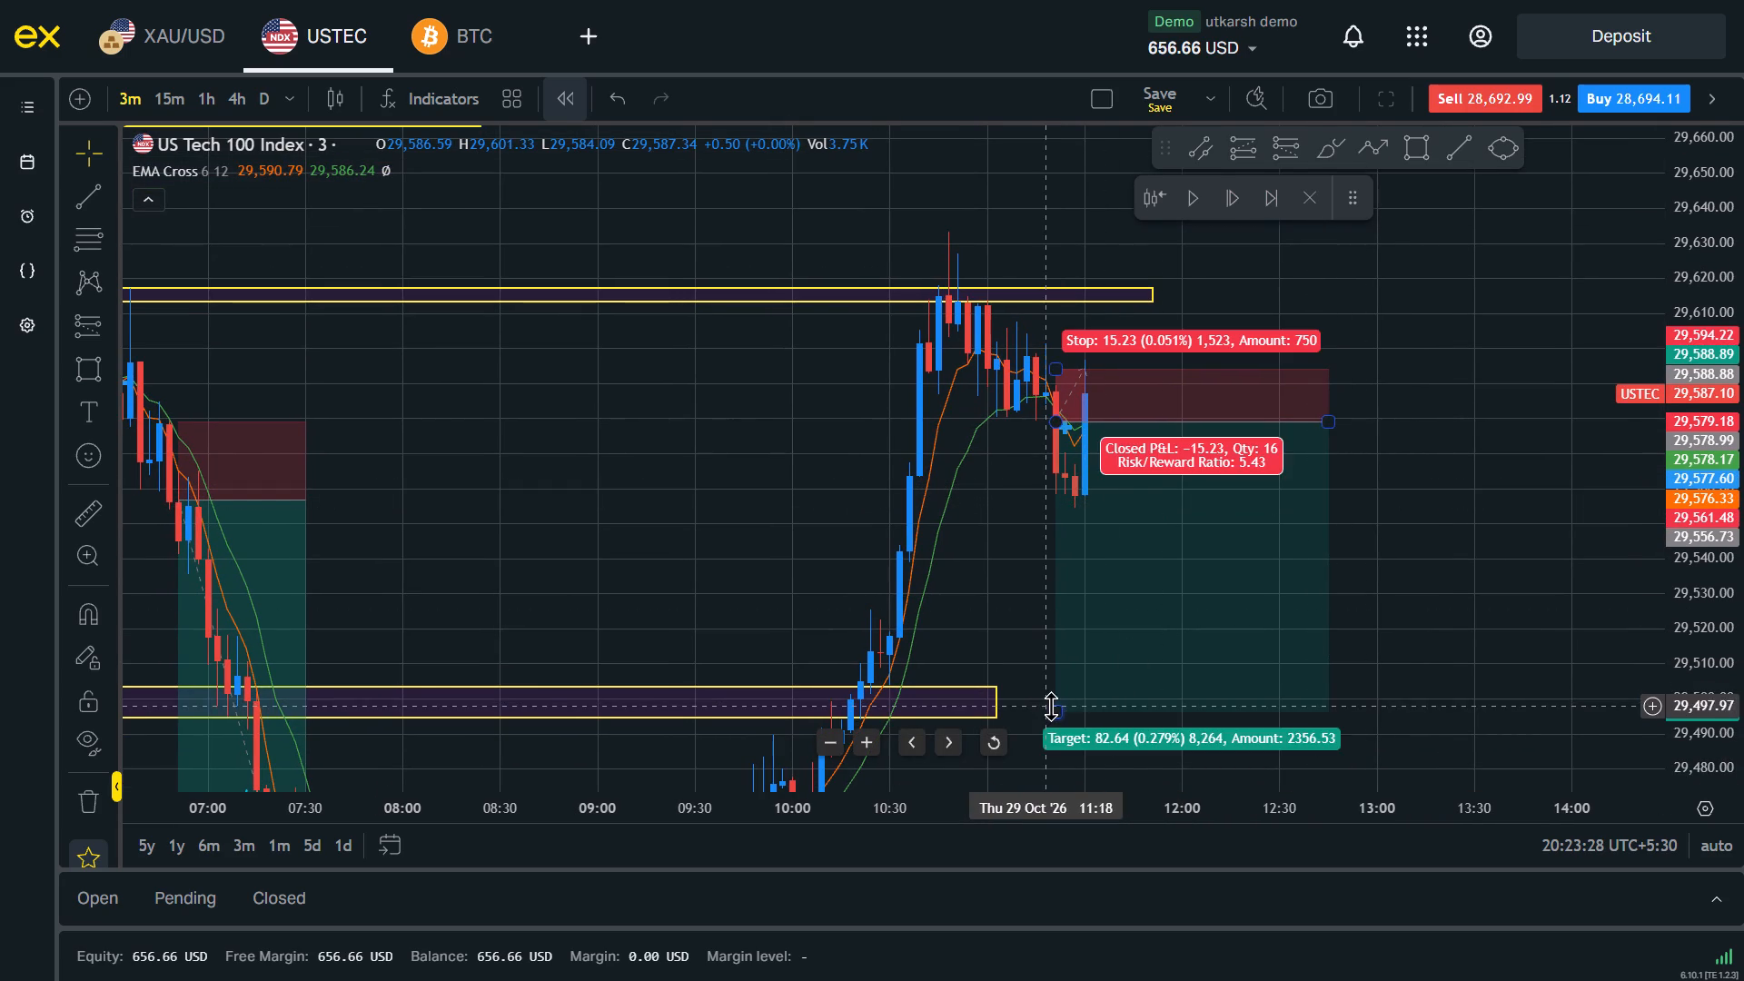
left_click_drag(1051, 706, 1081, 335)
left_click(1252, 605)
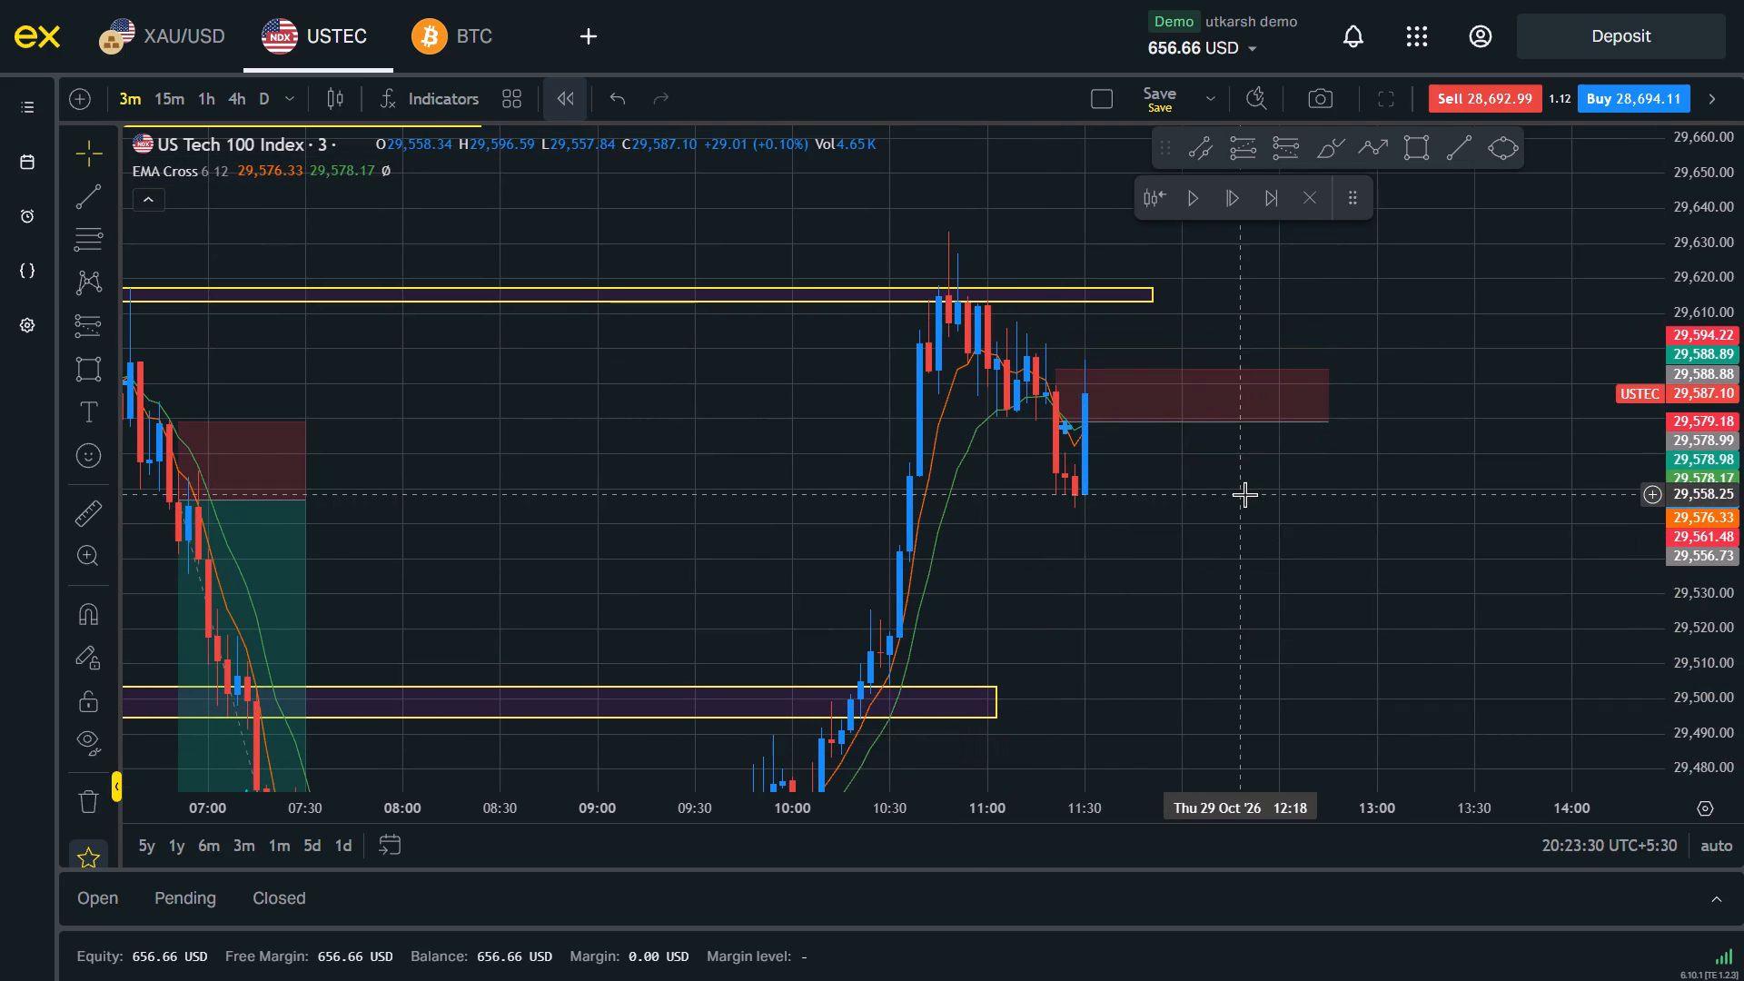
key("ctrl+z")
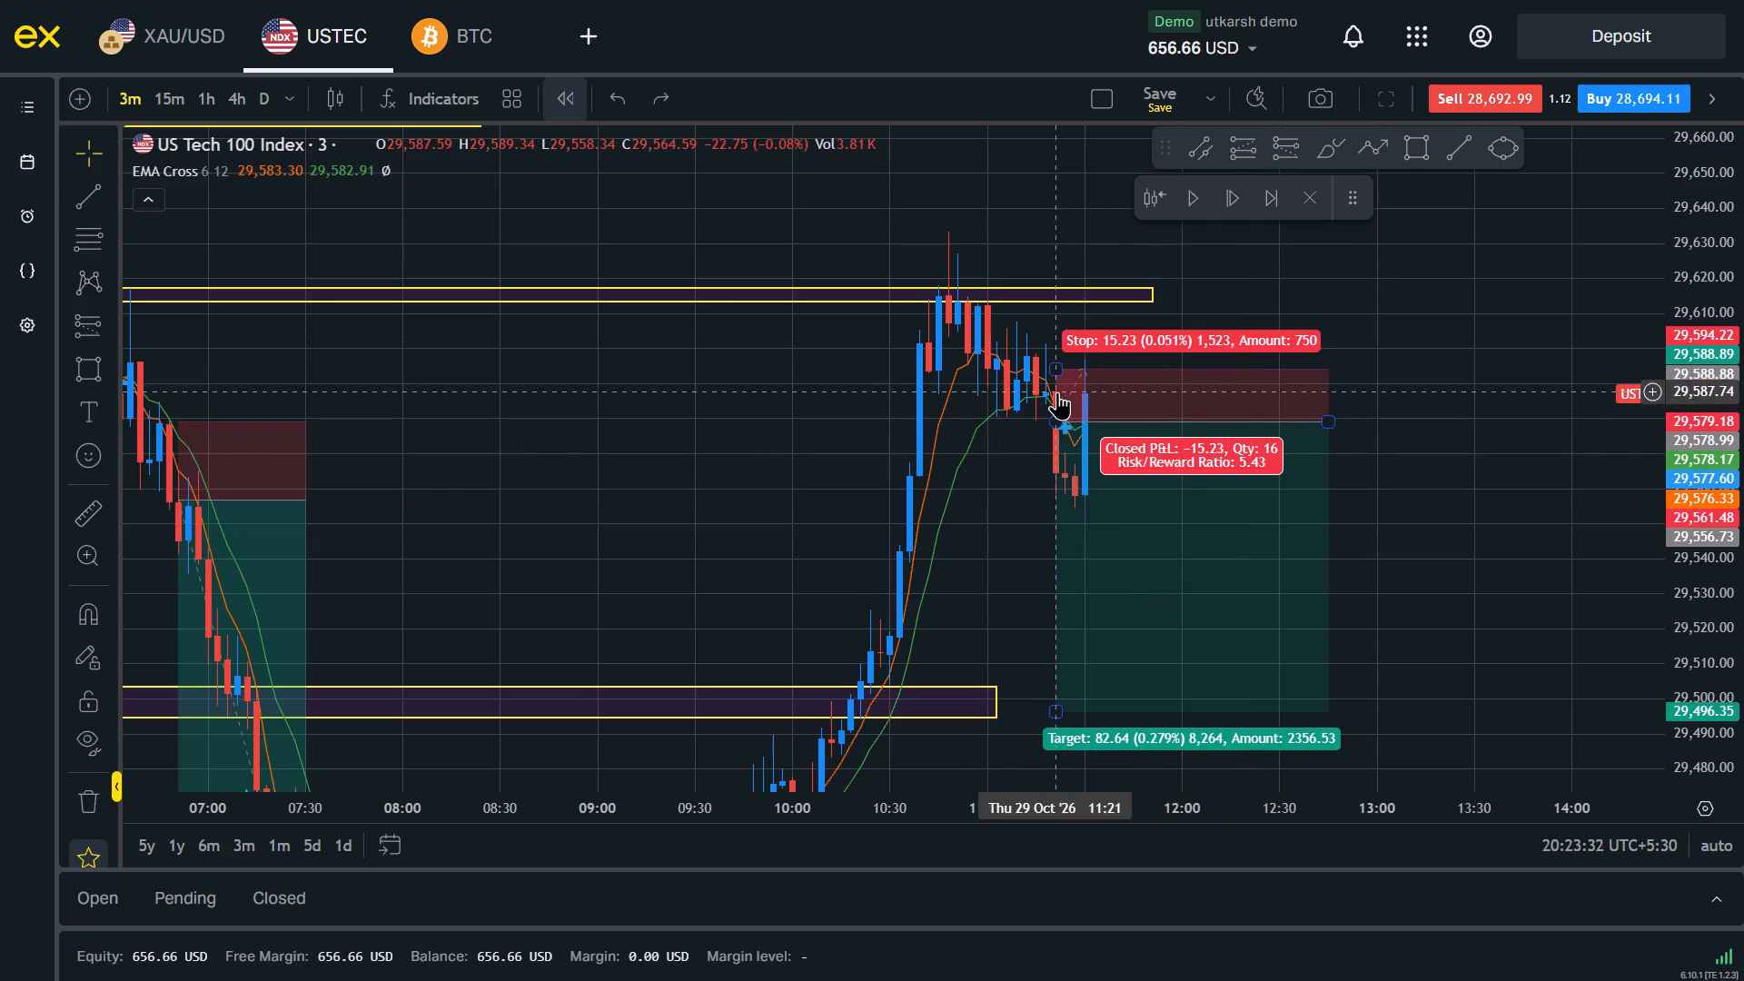
Collapse the 11:21 short's stop to 29,579.00, set its target to 29,556.63 and shorten it to about 11:54.
left_click_drag(1057, 373, 1075, 539)
left_click_drag(1057, 712, 1088, 510)
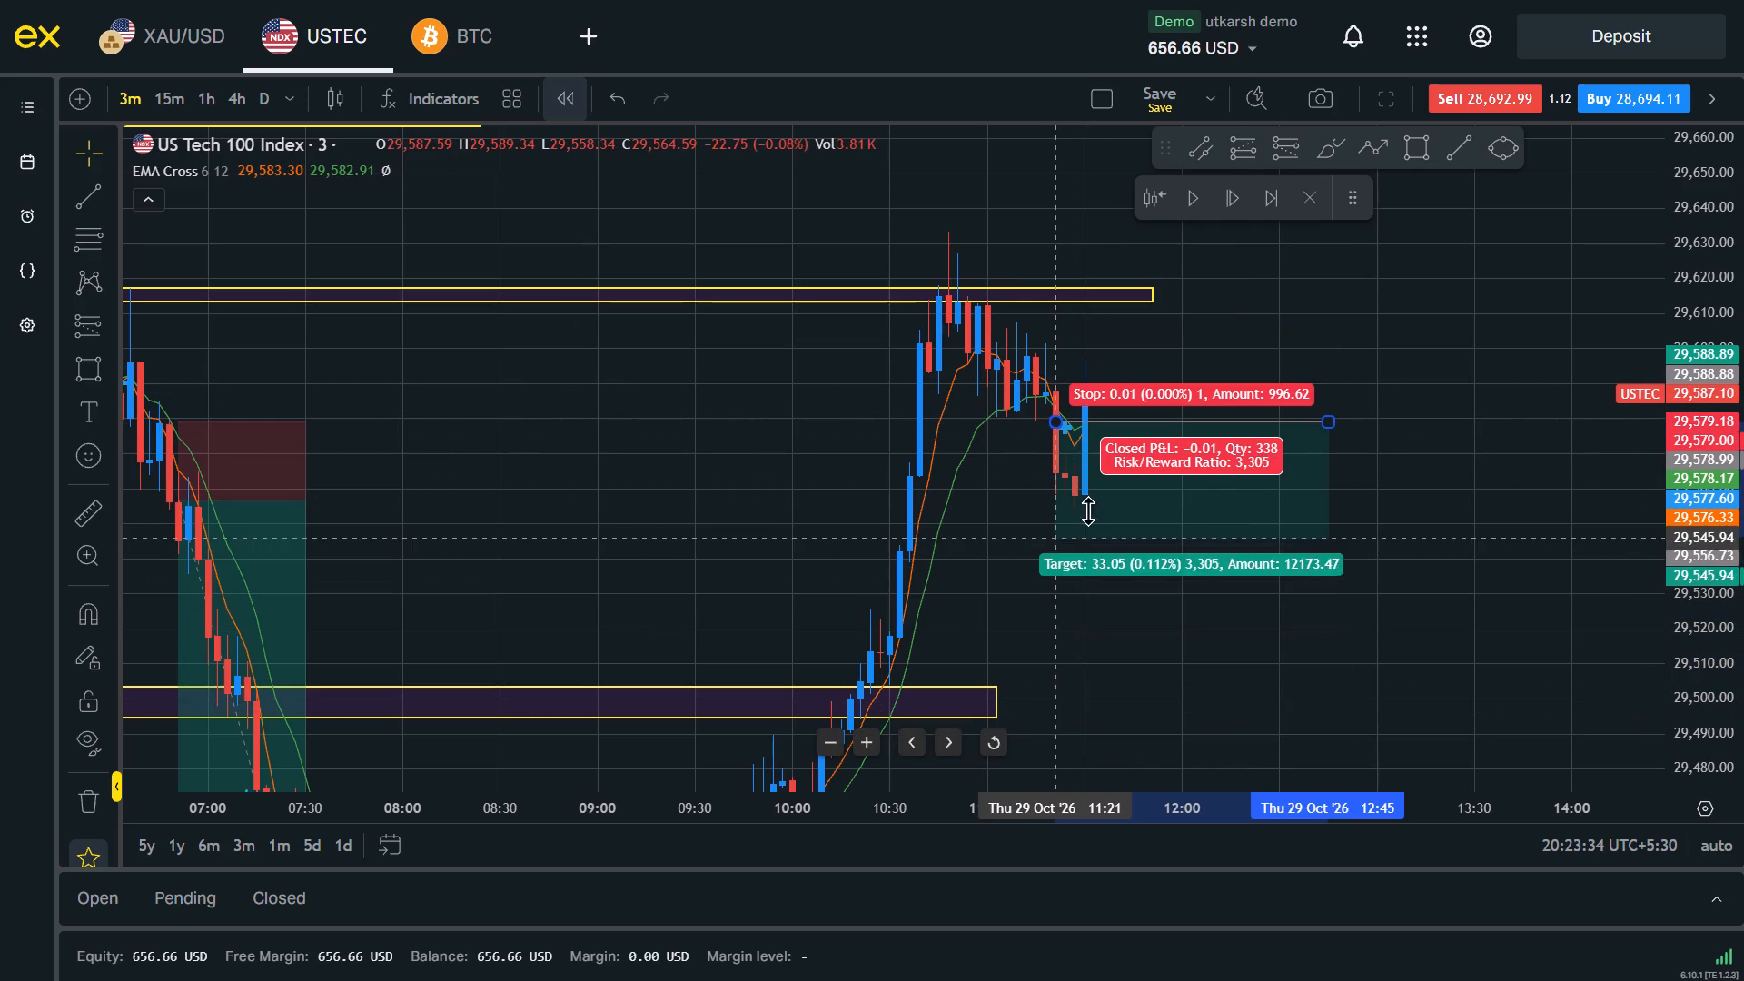
left_click_drag(1088, 510, 1094, 500)
left_click_drag(1334, 423, 1303, 426)
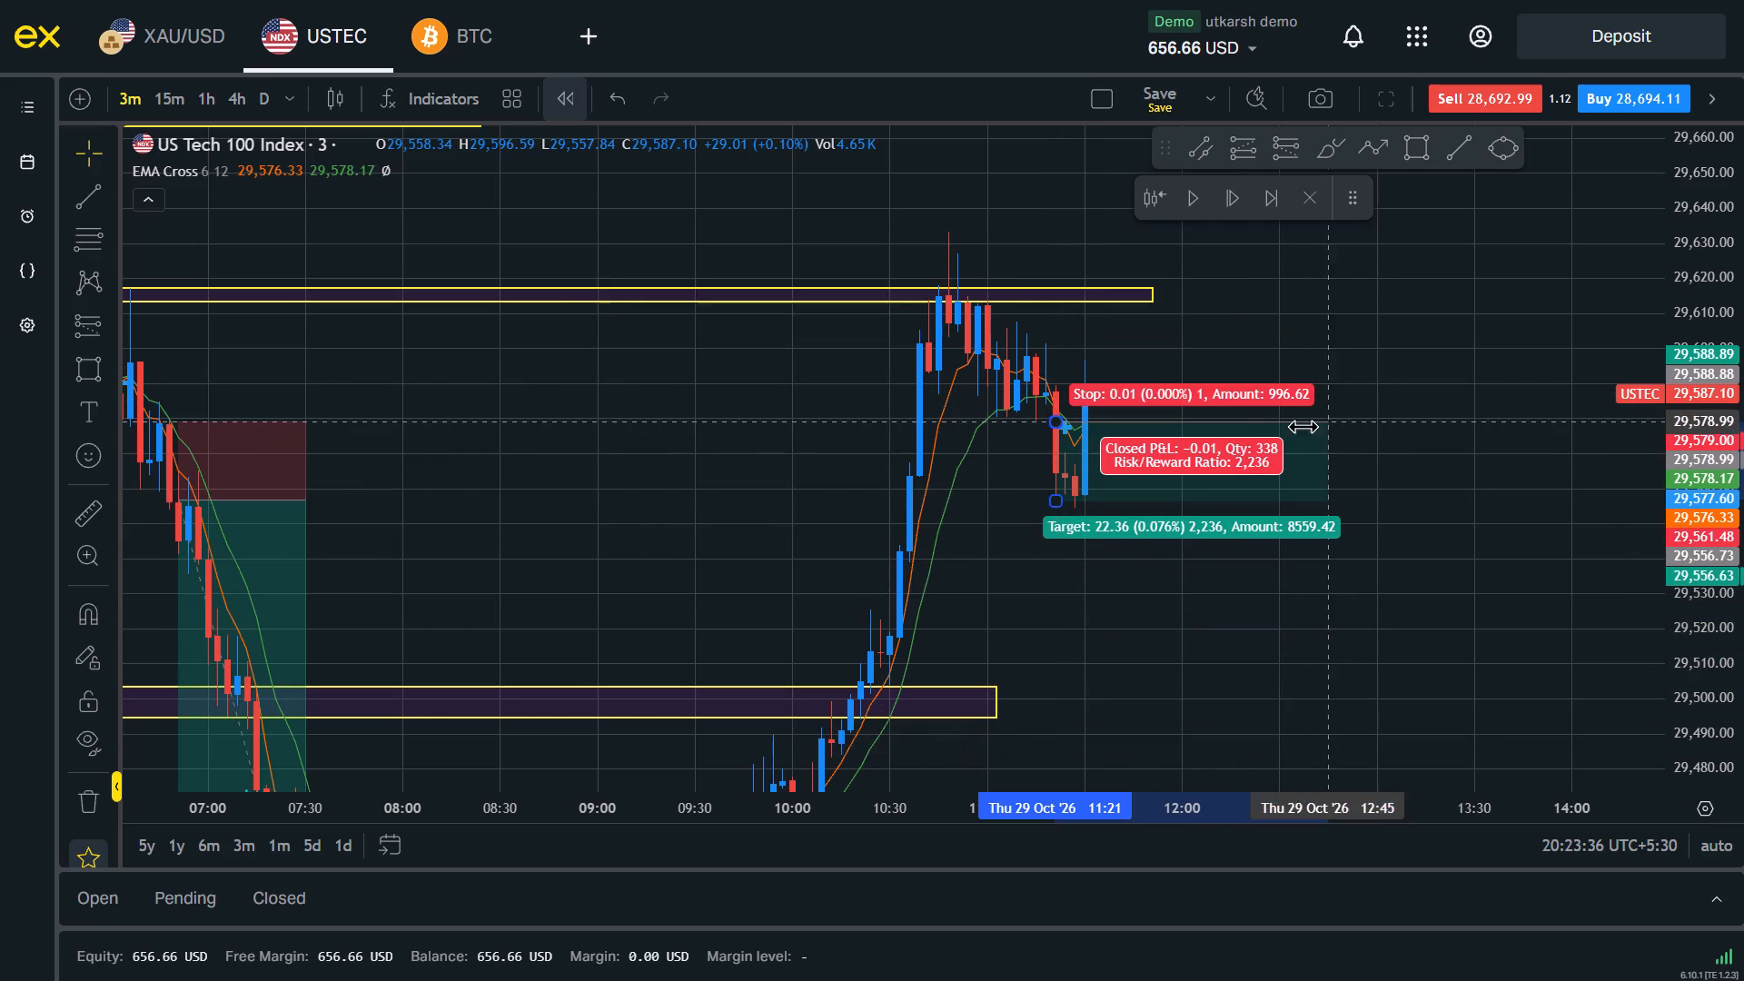
left_click_drag(1303, 426, 1163, 428)
left_click(1266, 466)
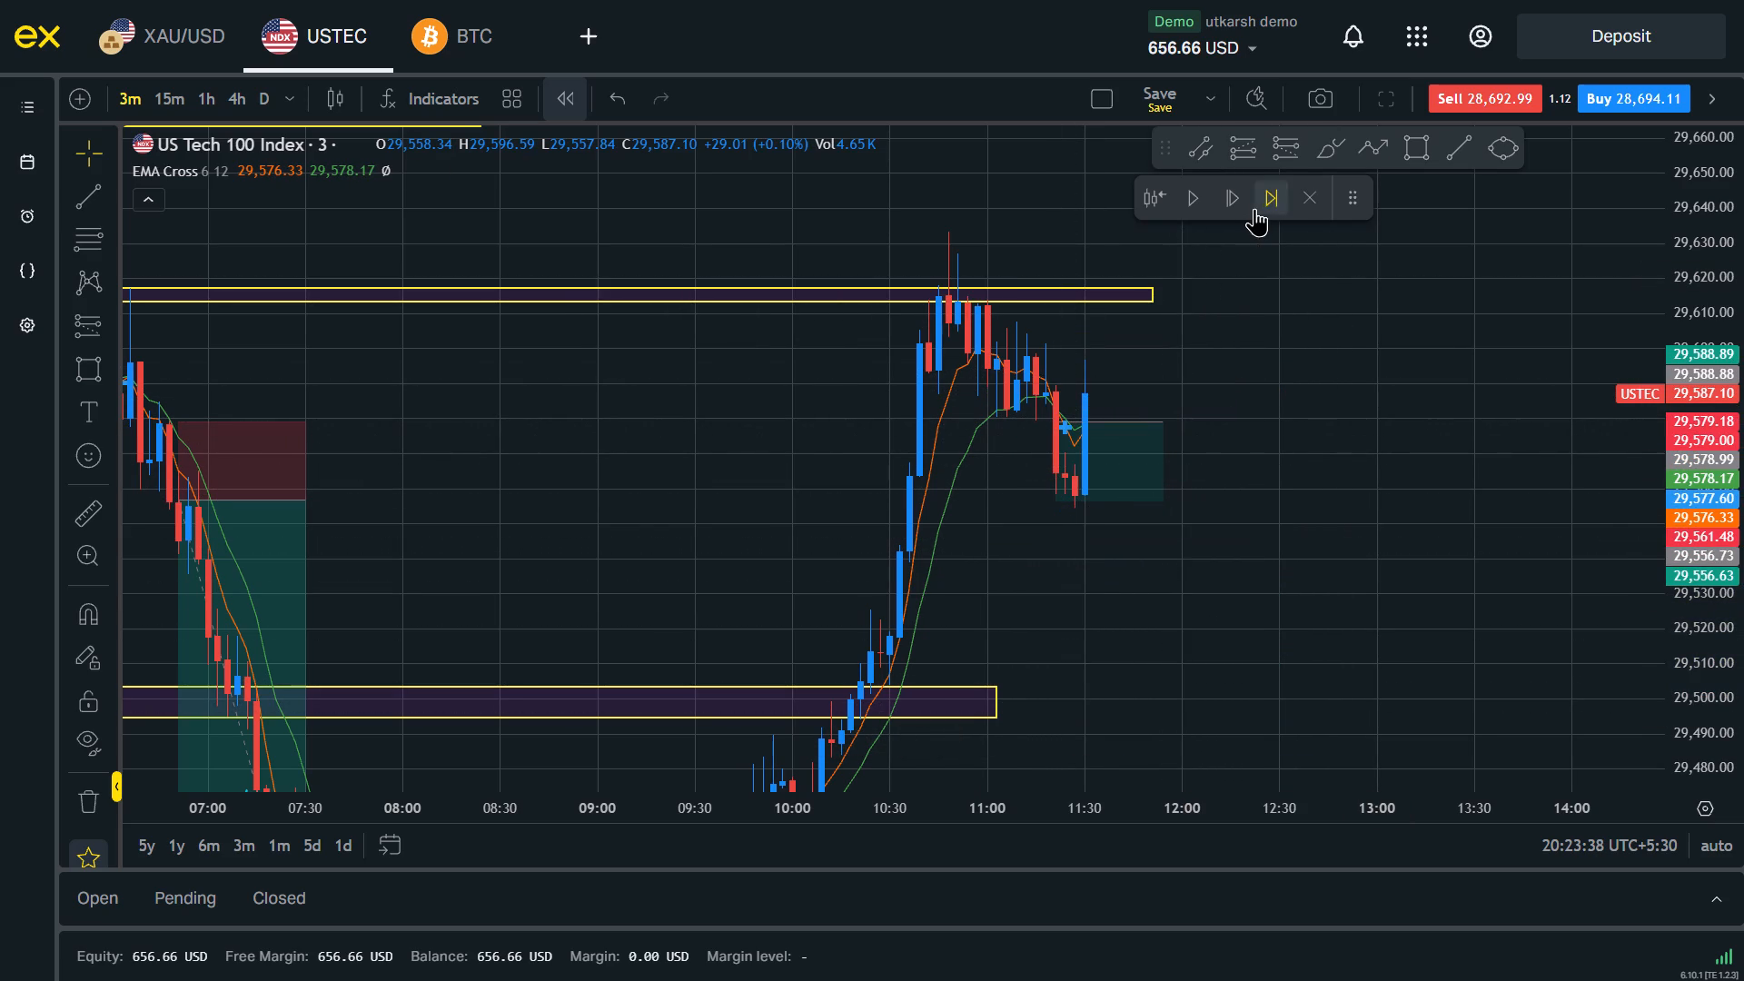
Advance the replay by three candles to 11:39.
left_click(1239, 197)
left_click(1239, 197)
left_click(1239, 197)
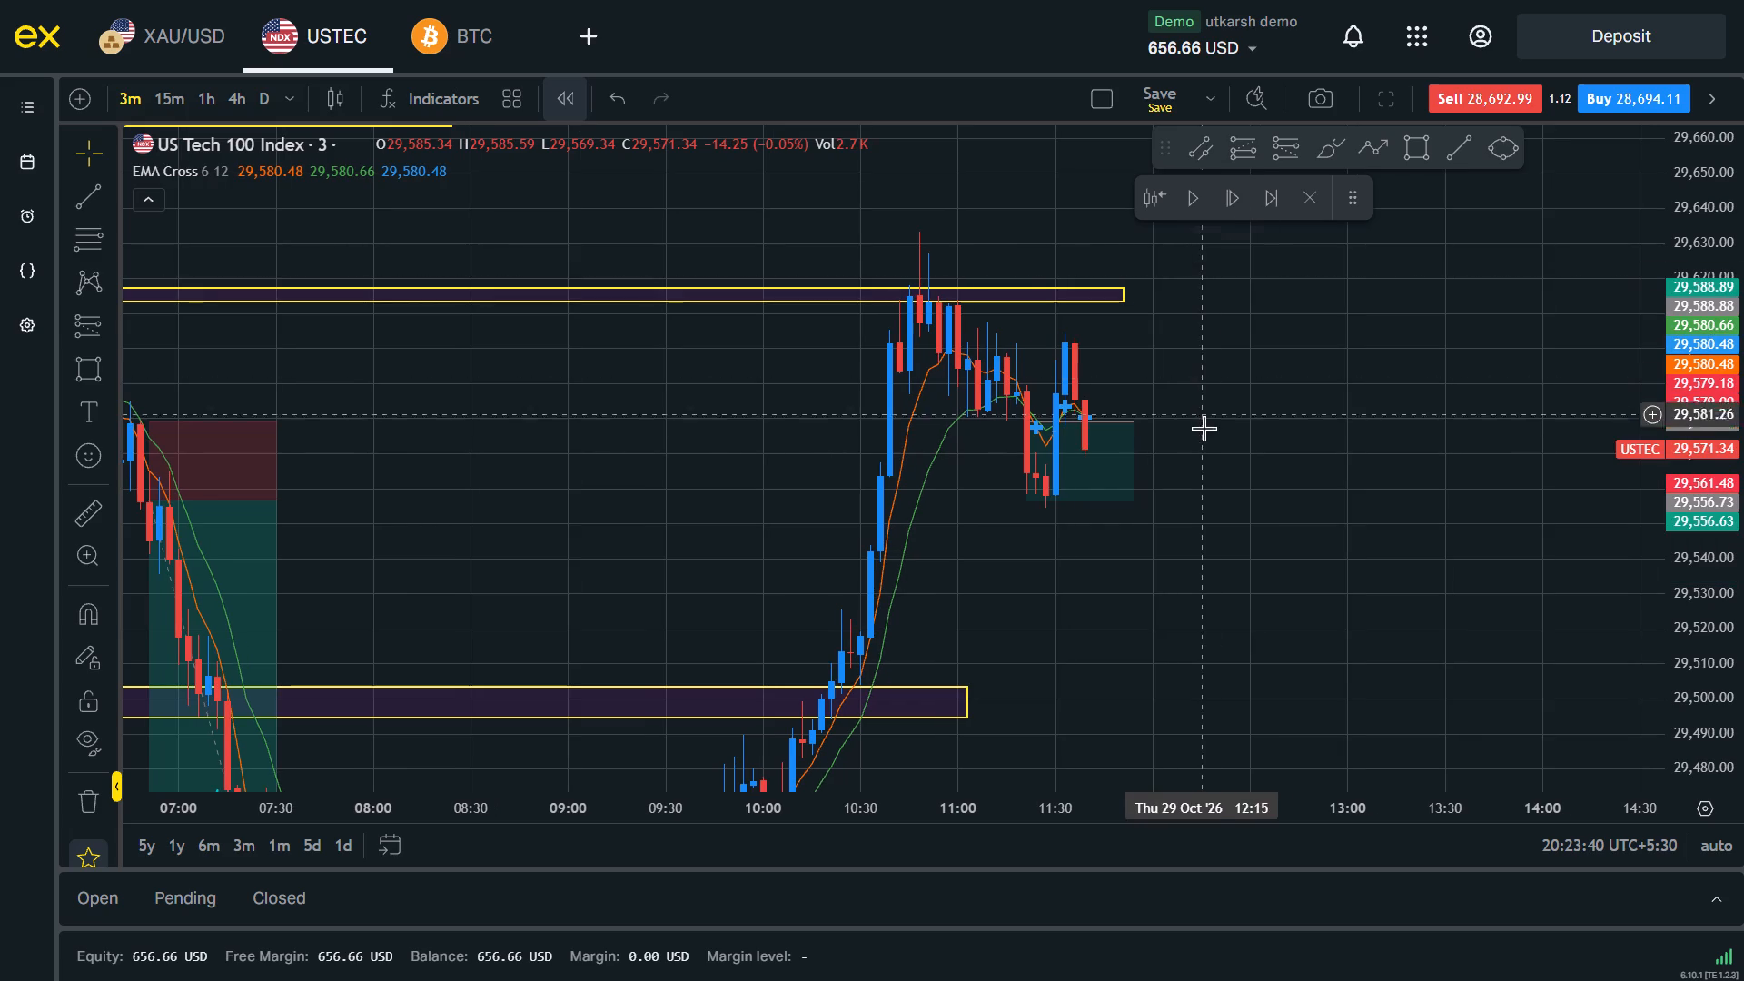
Shorten the 11:21 short position so it ends at 11:39.
left_click_drag(1136, 419, 1085, 414)
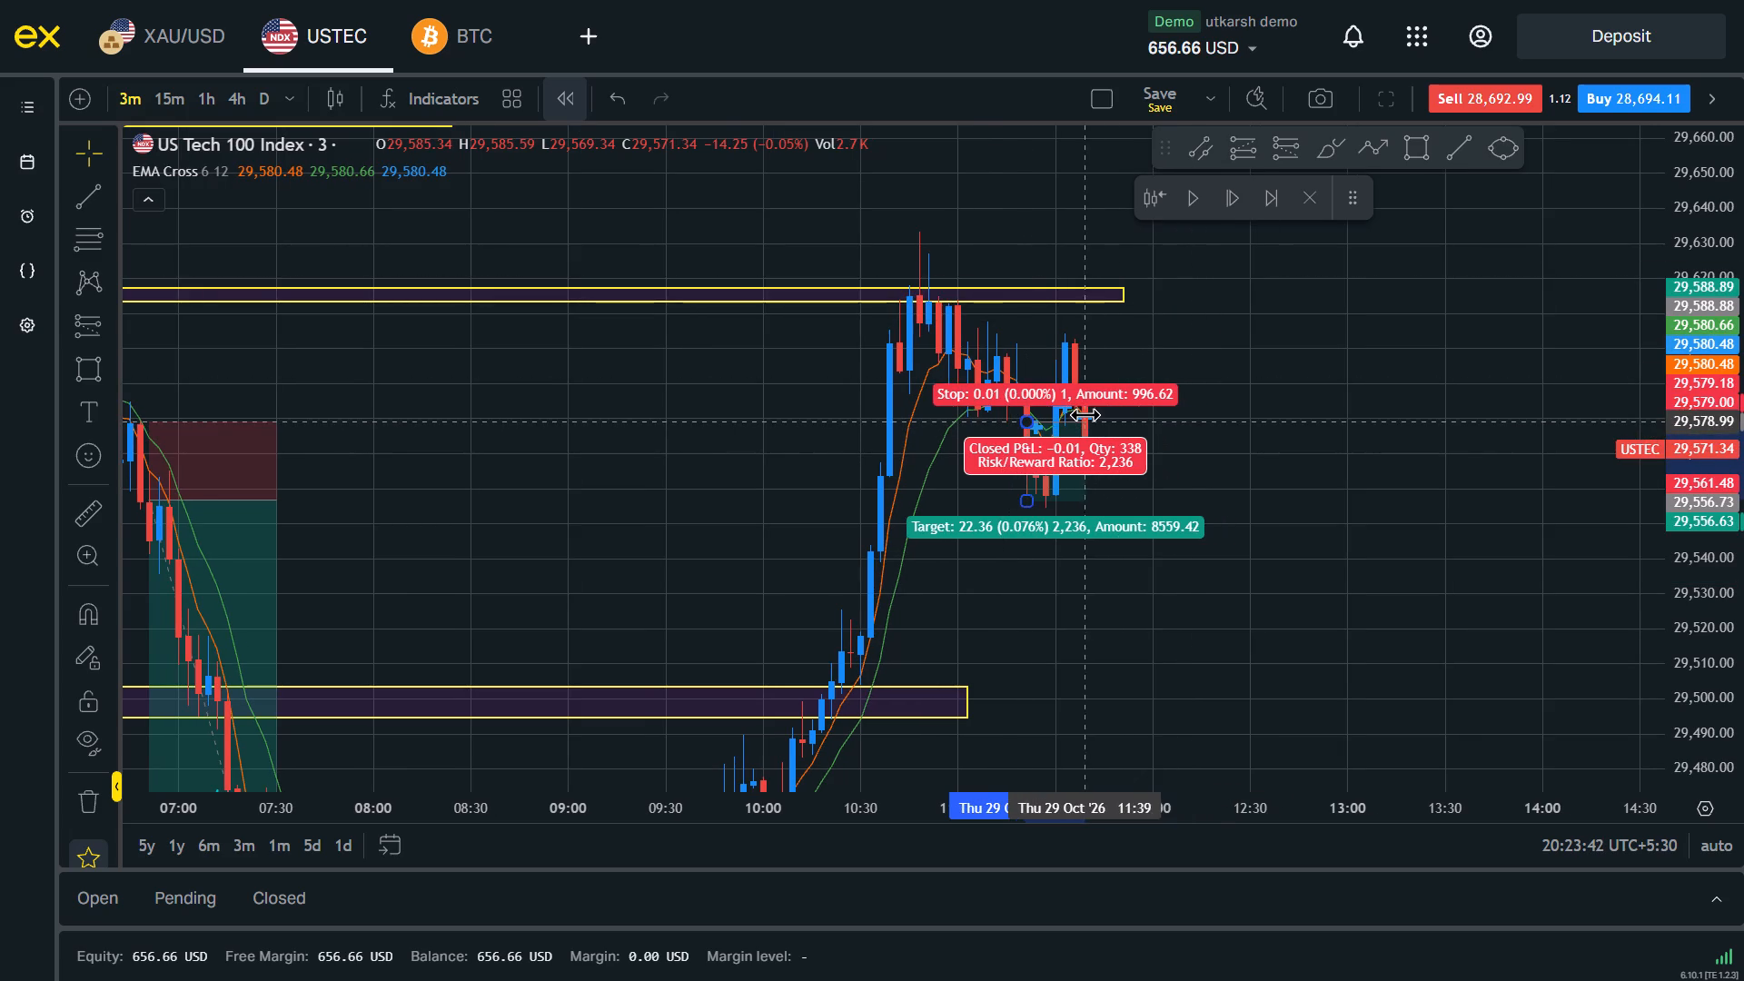
left_click_drag(1085, 414, 1085, 413)
left_click(1206, 450)
Place a short position at 11:42 with entry at 29,570.89 and tighten its stop to 29,583.86.
left_click(1283, 154)
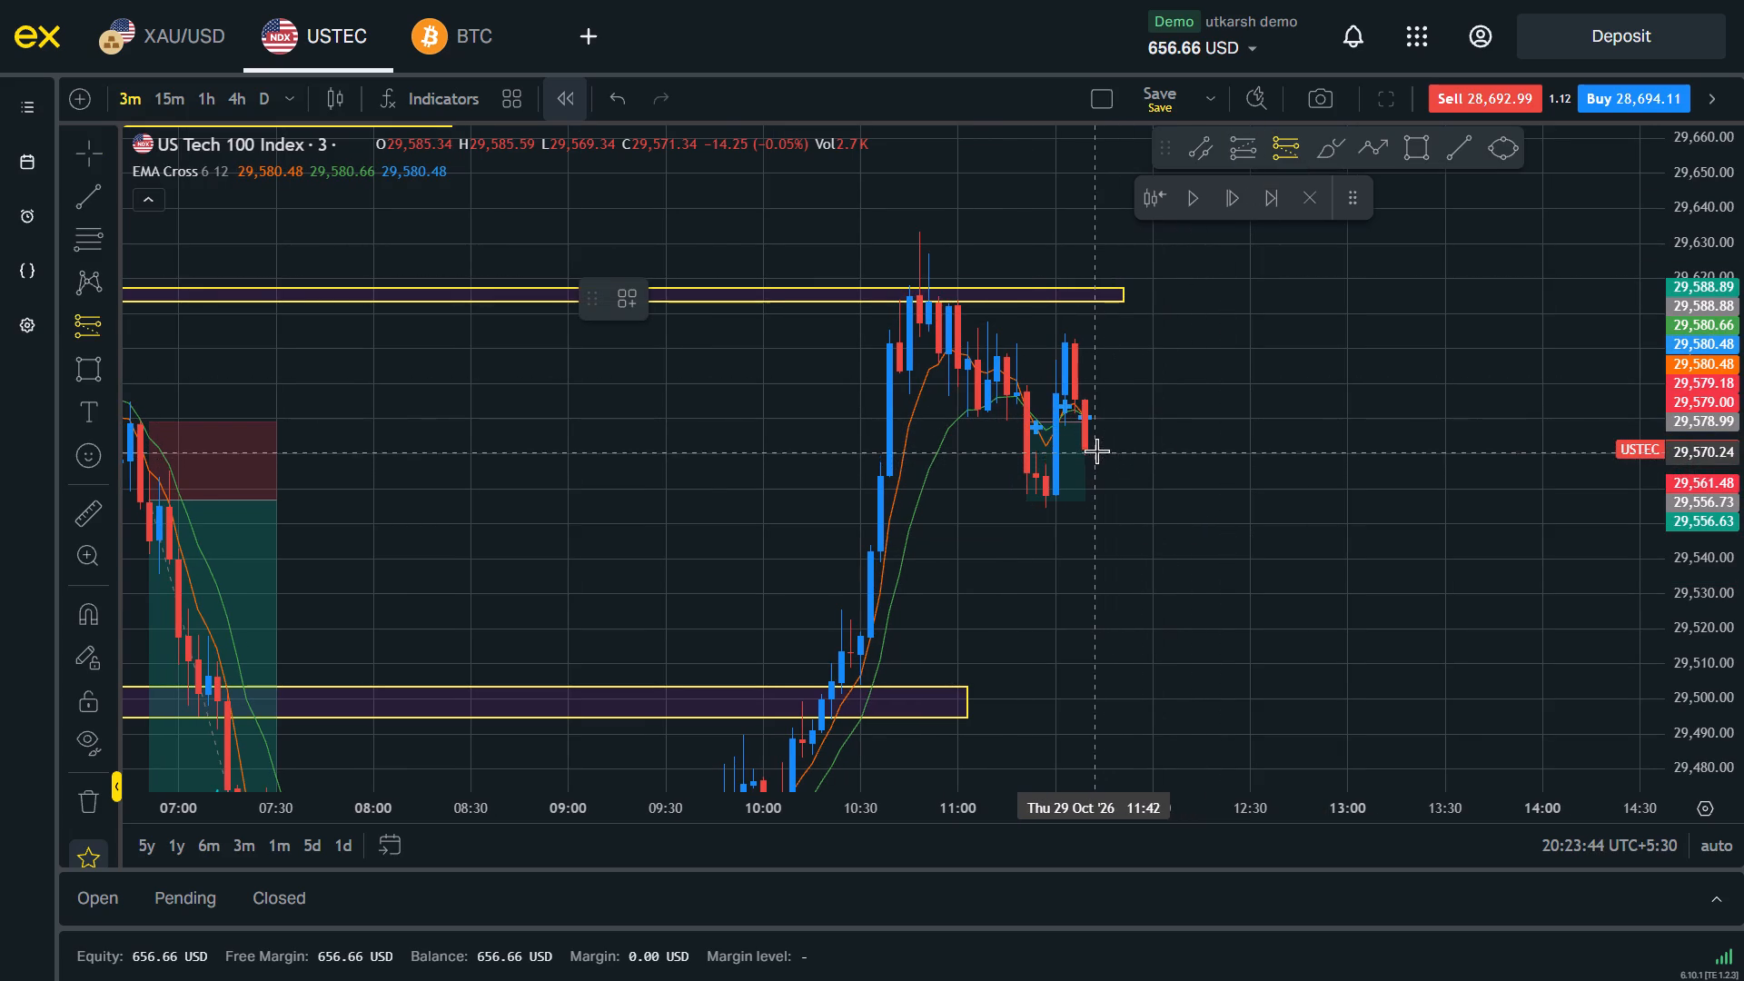
left_click(1094, 450)
left_click_drag(1095, 250, 1097, 296)
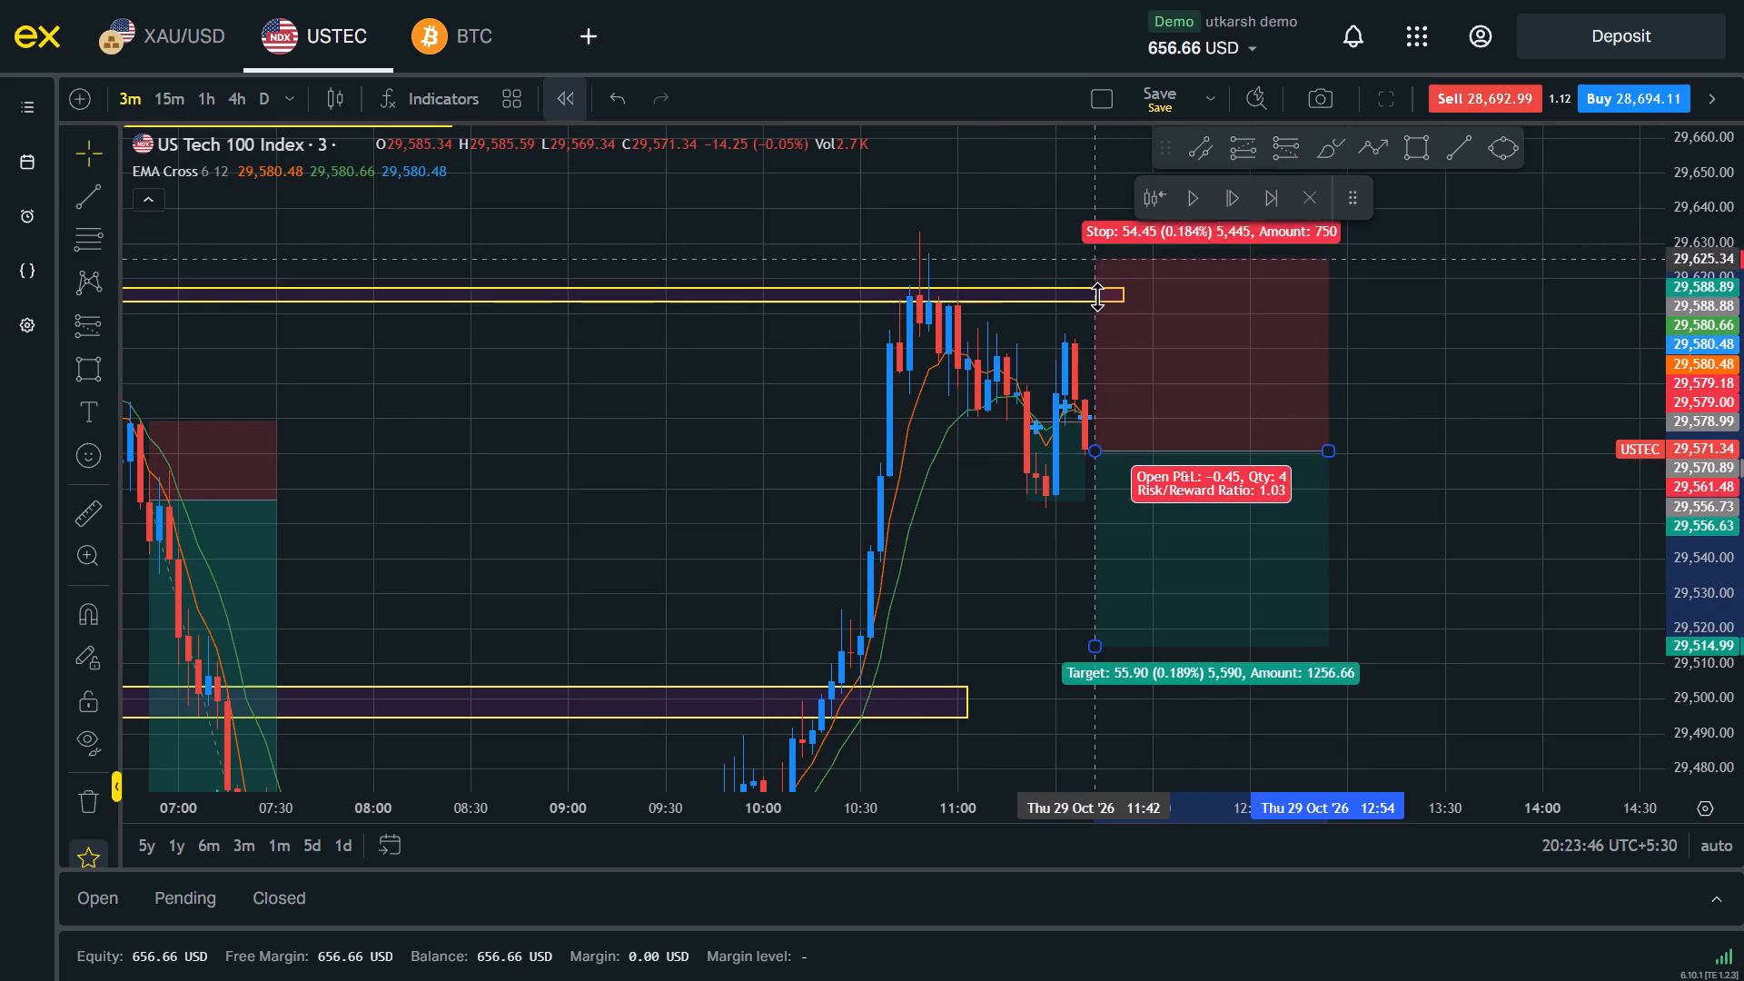
left_click_drag(1097, 296, 1105, 404)
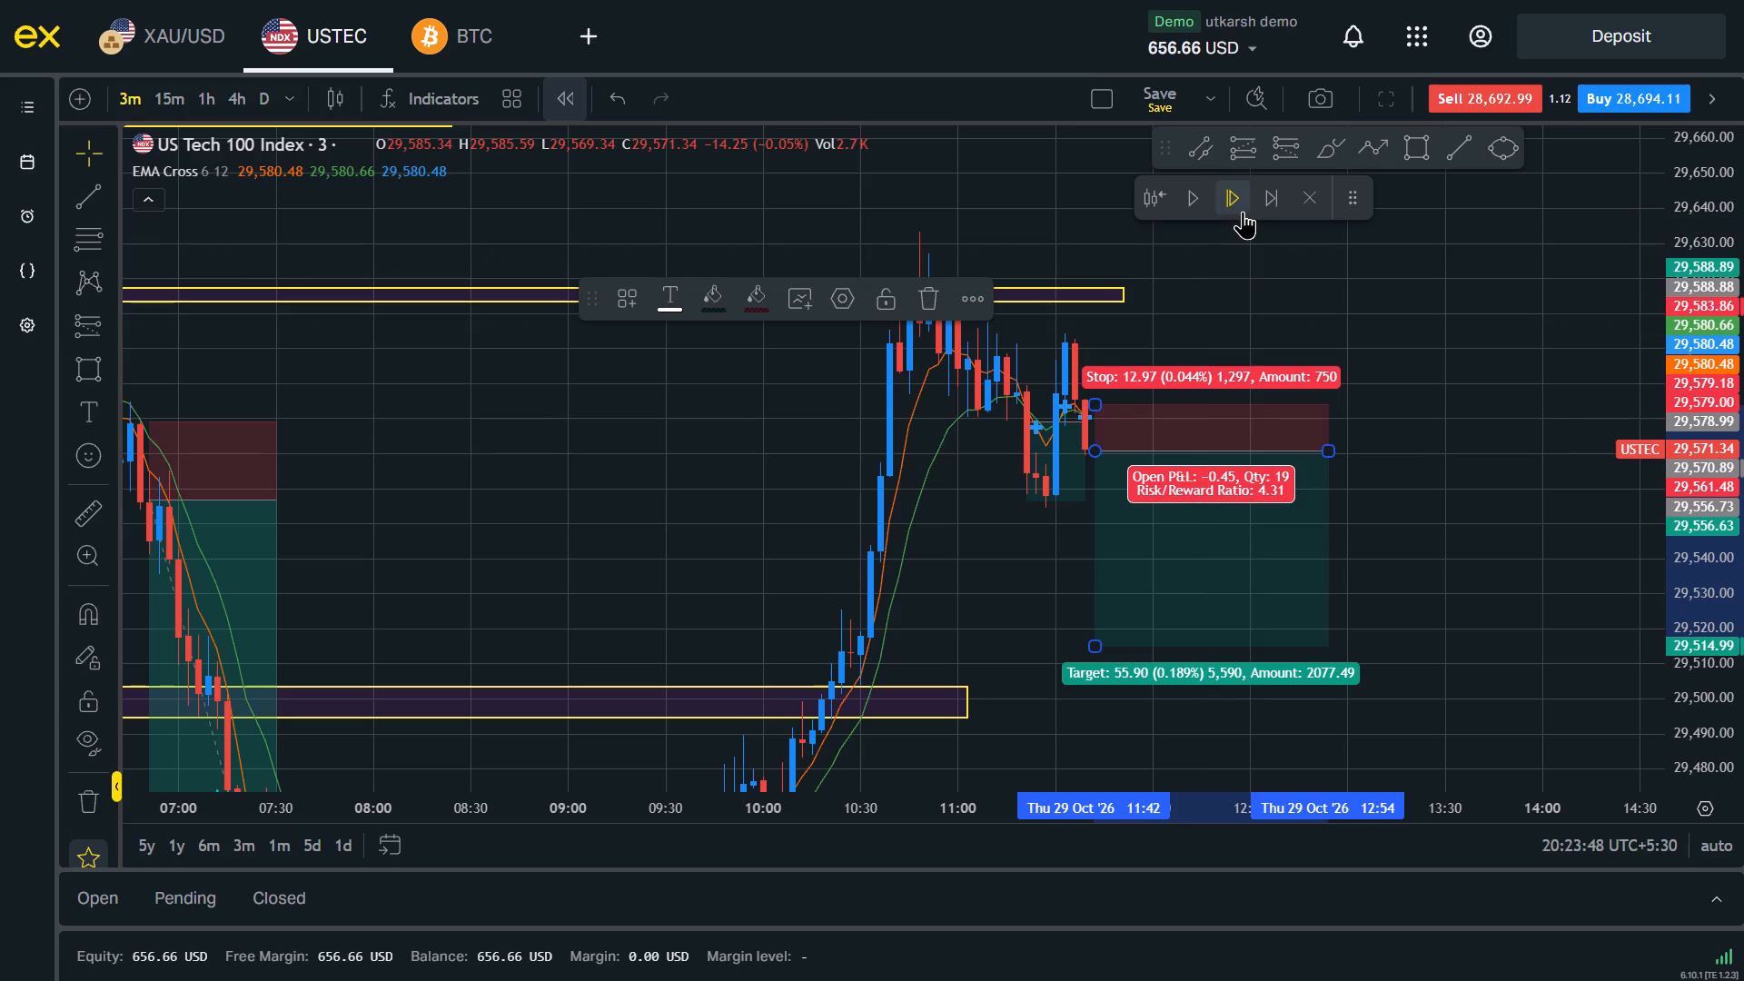
Advance the replay by two candles to 11:45 to follow the new short position.
left_click(1243, 211)
left_click(1244, 210)
Jump the chart from replay to real time with automatic price scaling.
left_click(1253, 210)
left_click(1256, 210)
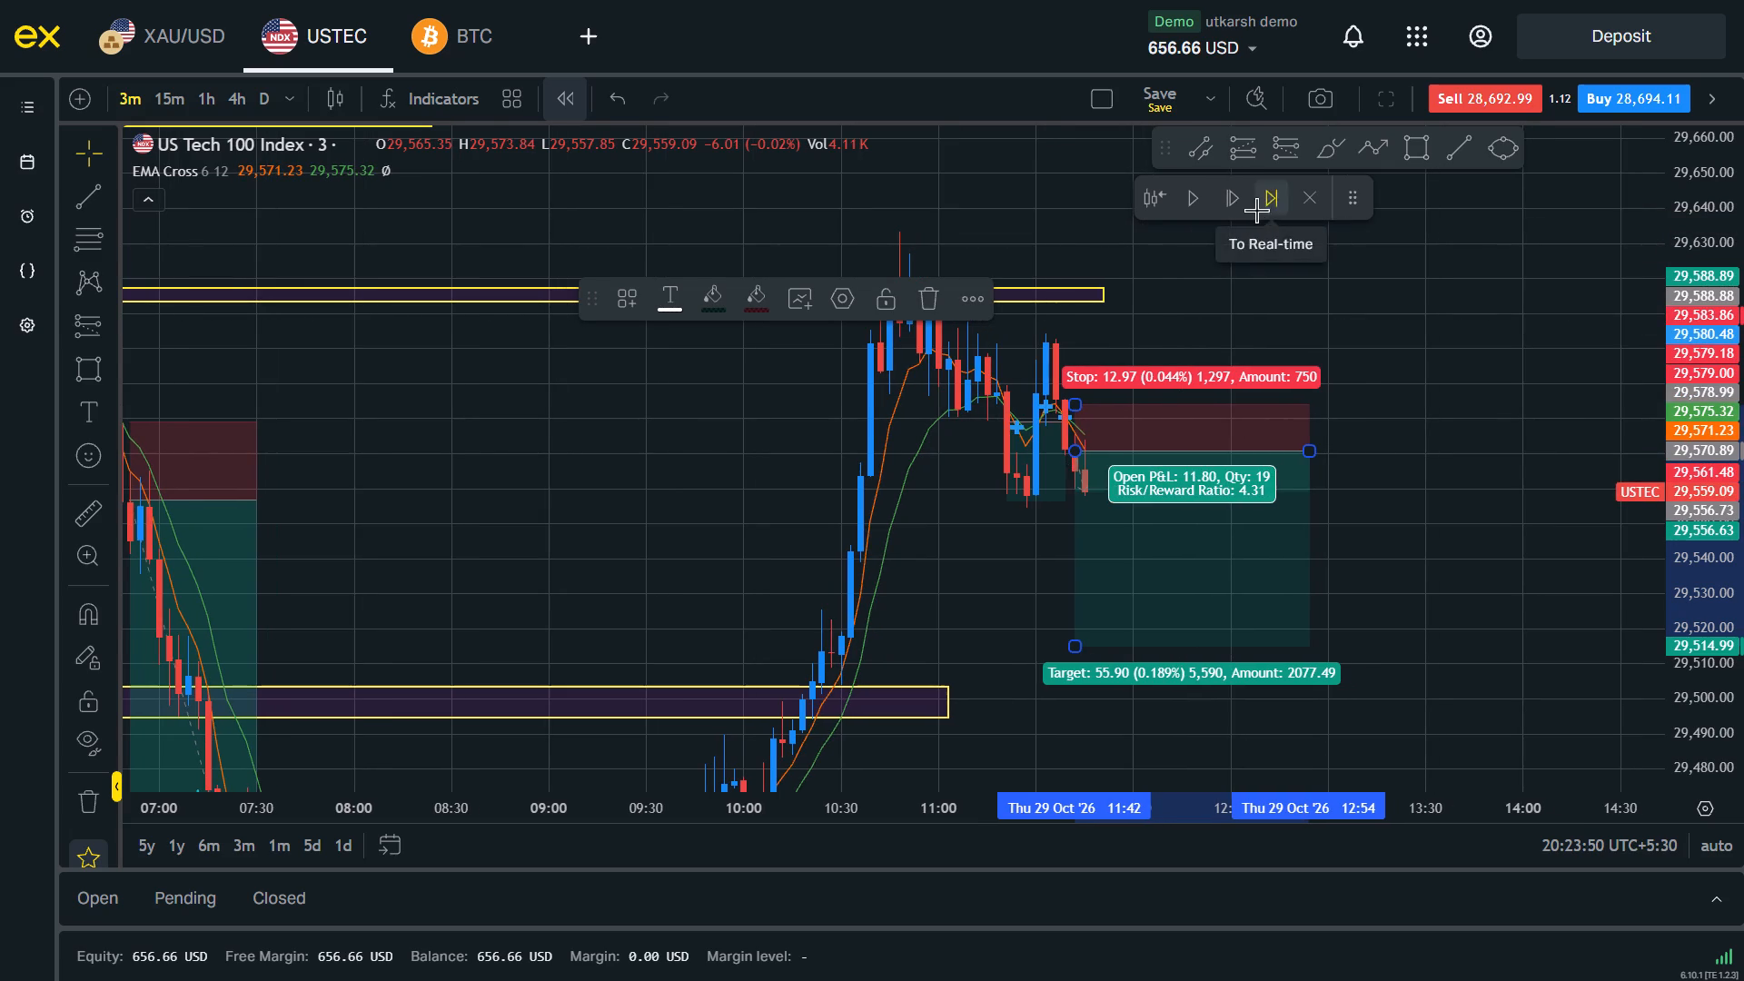
left_click(1730, 841)
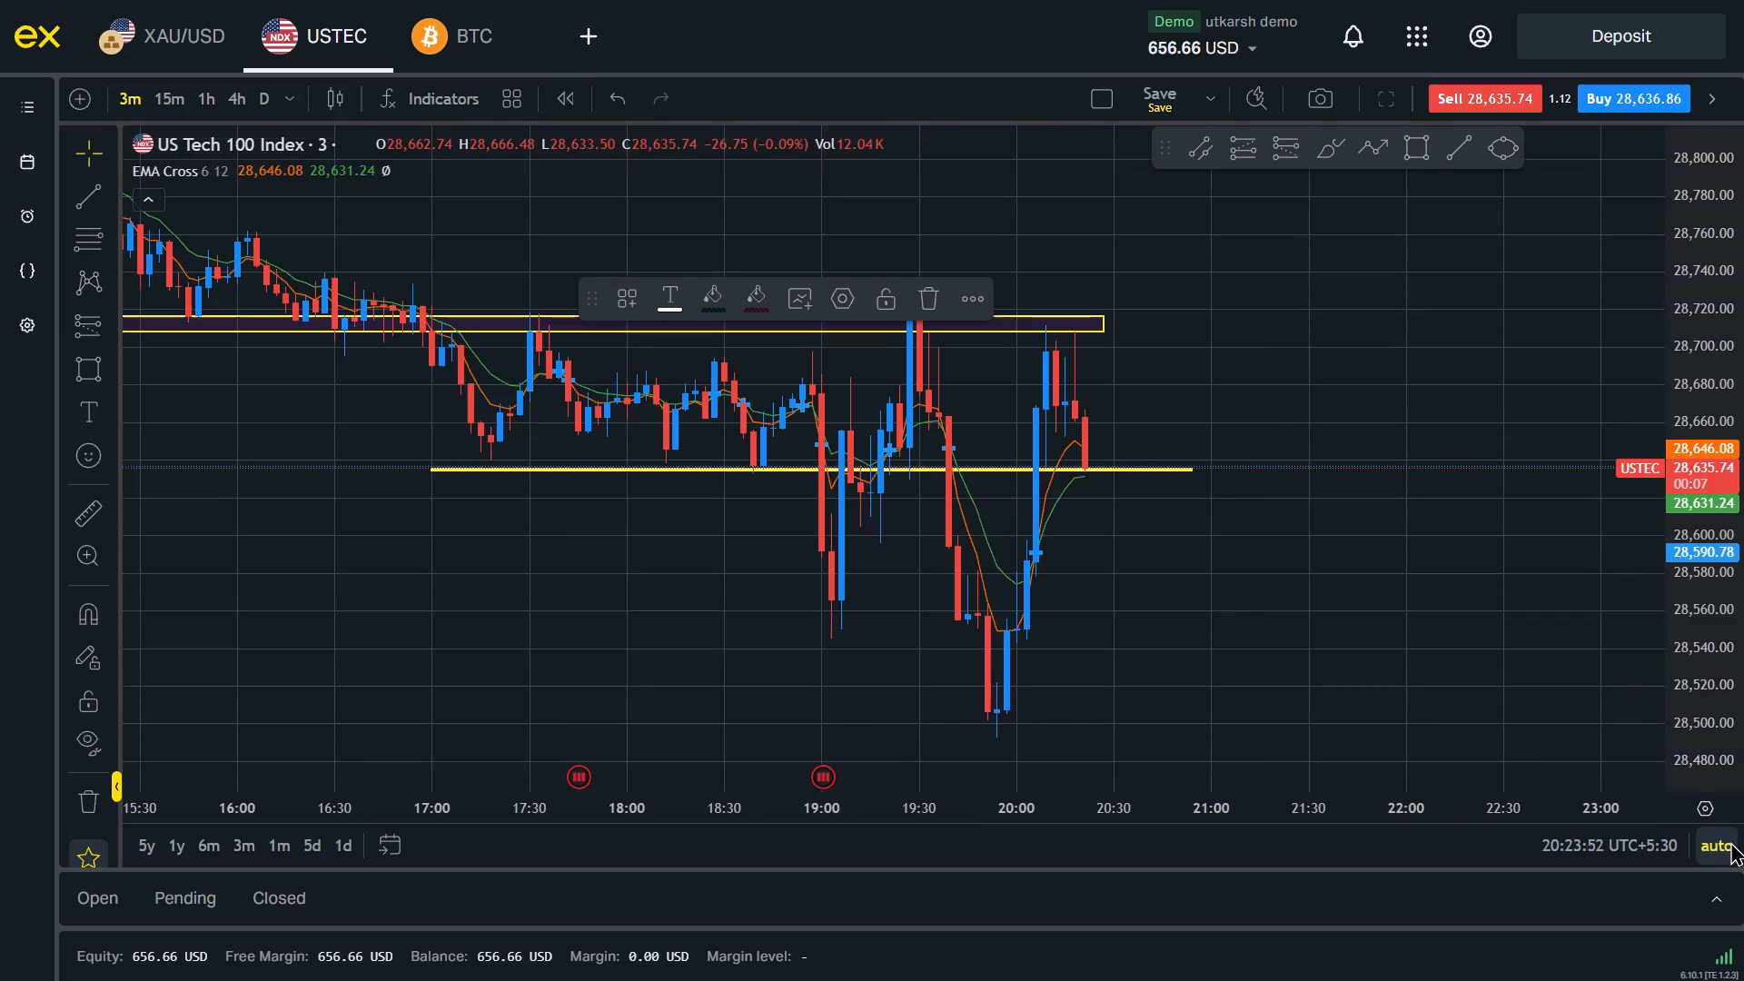
Examine the live 3-minute USTEC price action around the yellow resistance zone and the lower support zone.
left_click(400, 844)
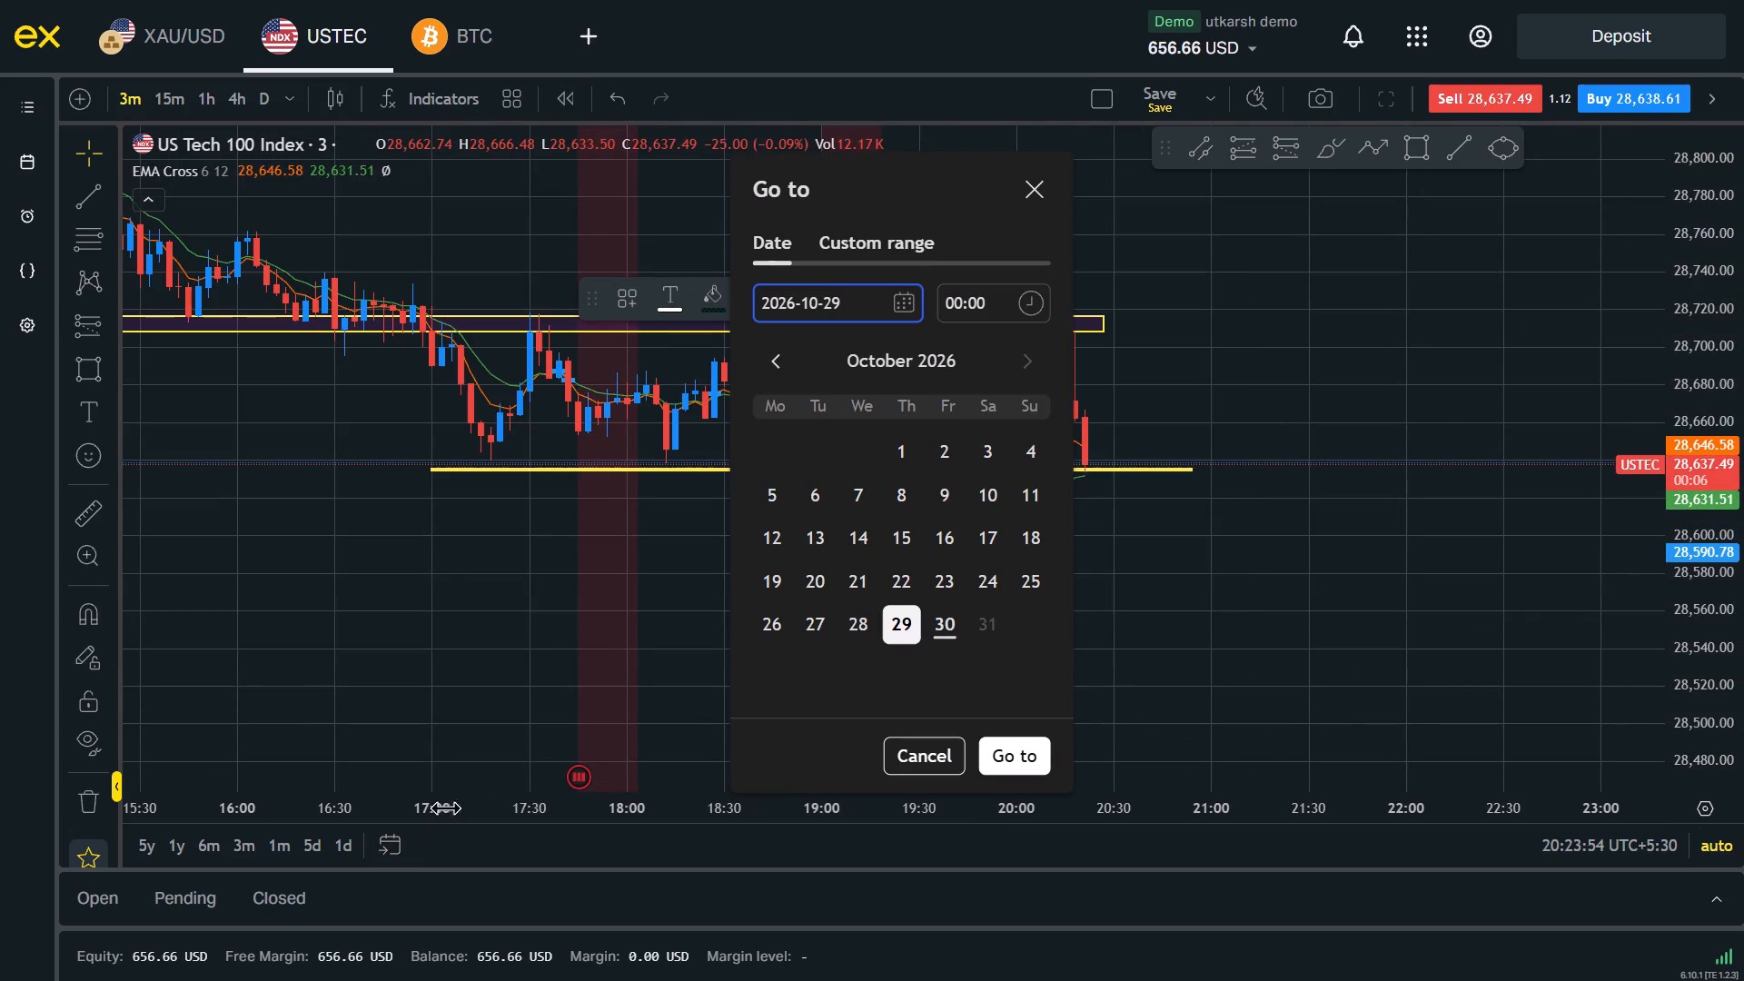
left_click(1298, 576)
left_click_drag(1743, 700, 1743, 640)
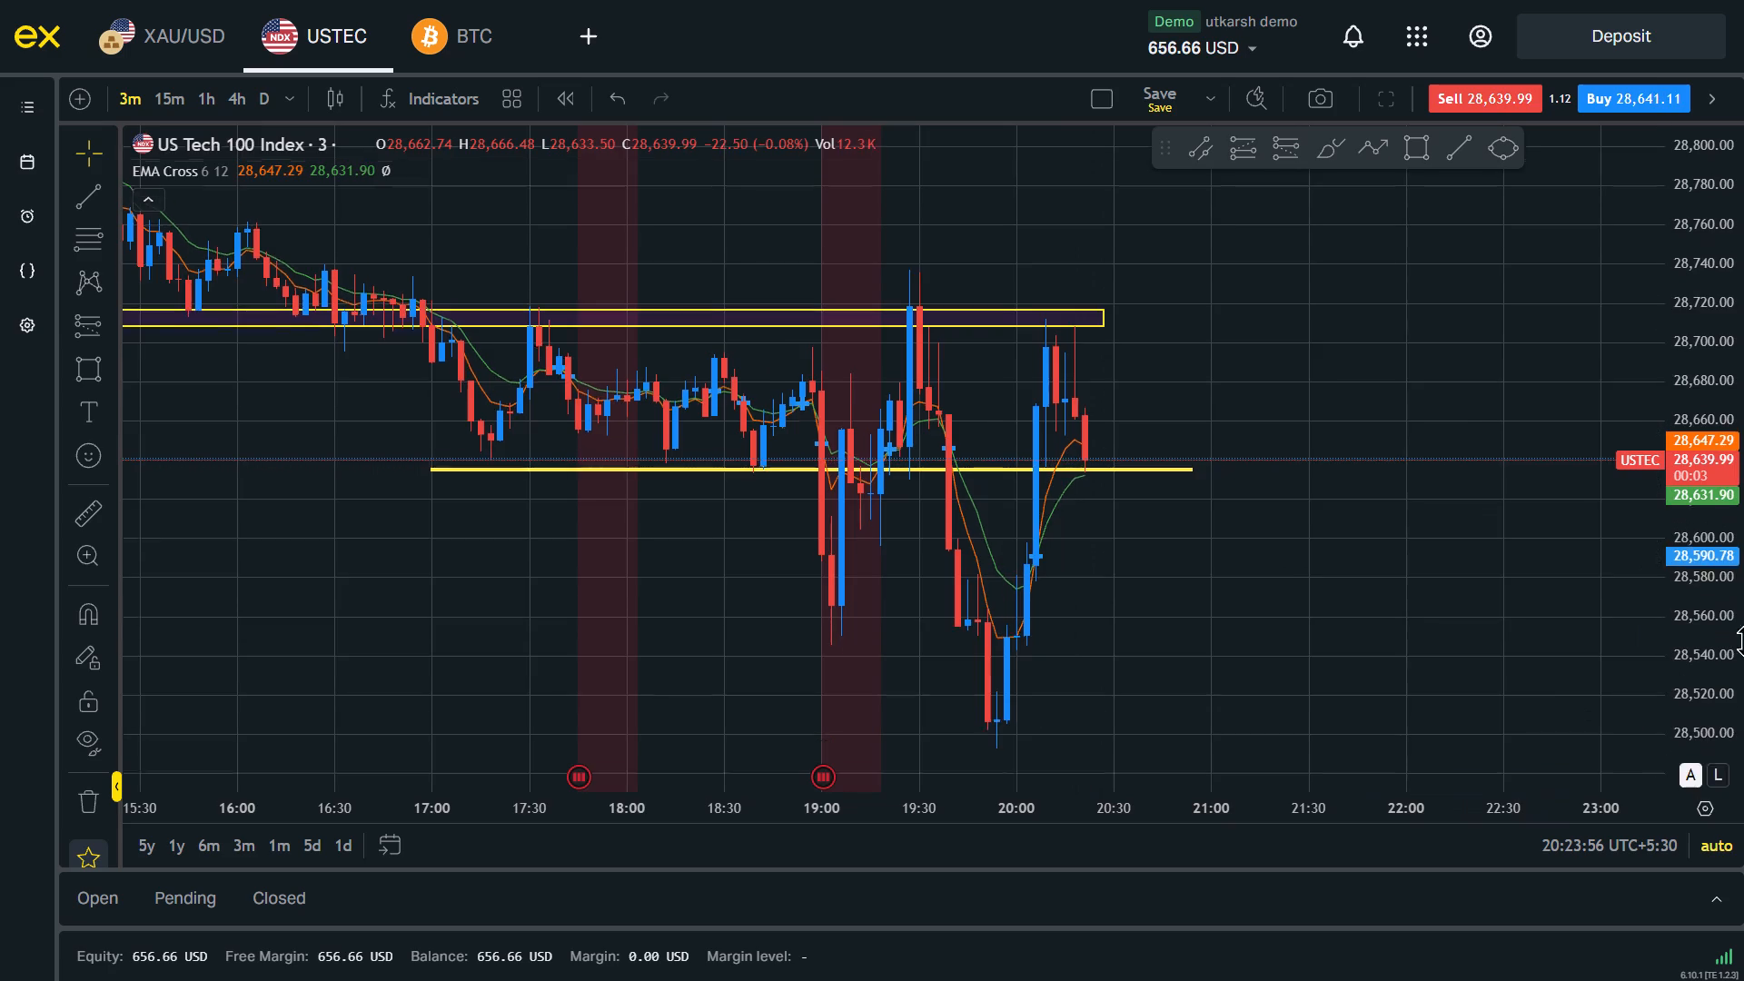
left_click_drag(1743, 640, 1743, 586)
scroll(1630, 619, "down", 3)
left_click_drag(1743, 355, 1743, 606)
left_click_drag(1483, 574, 1483, 587)
left_click_drag(1323, 563, 1381, 610)
scroll(1381, 610, "up", 1)
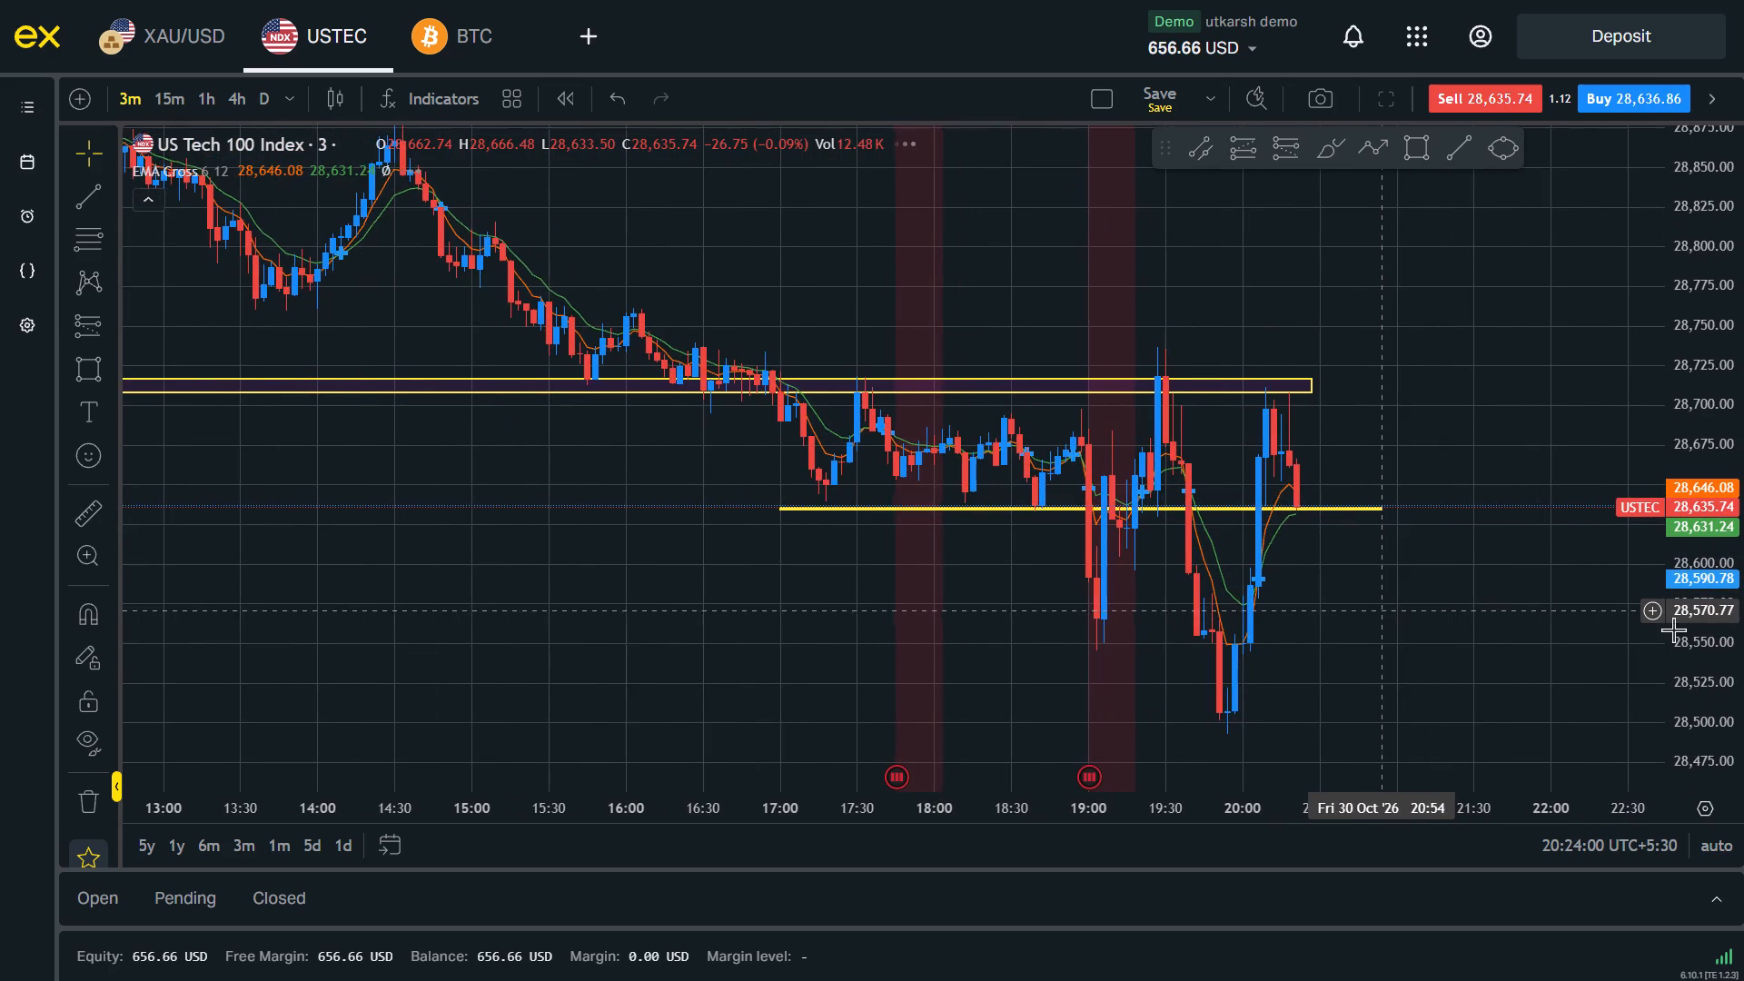
left_click_drag(1743, 679, 1725, 408)
left_click_drag(1346, 652, 1345, 592)
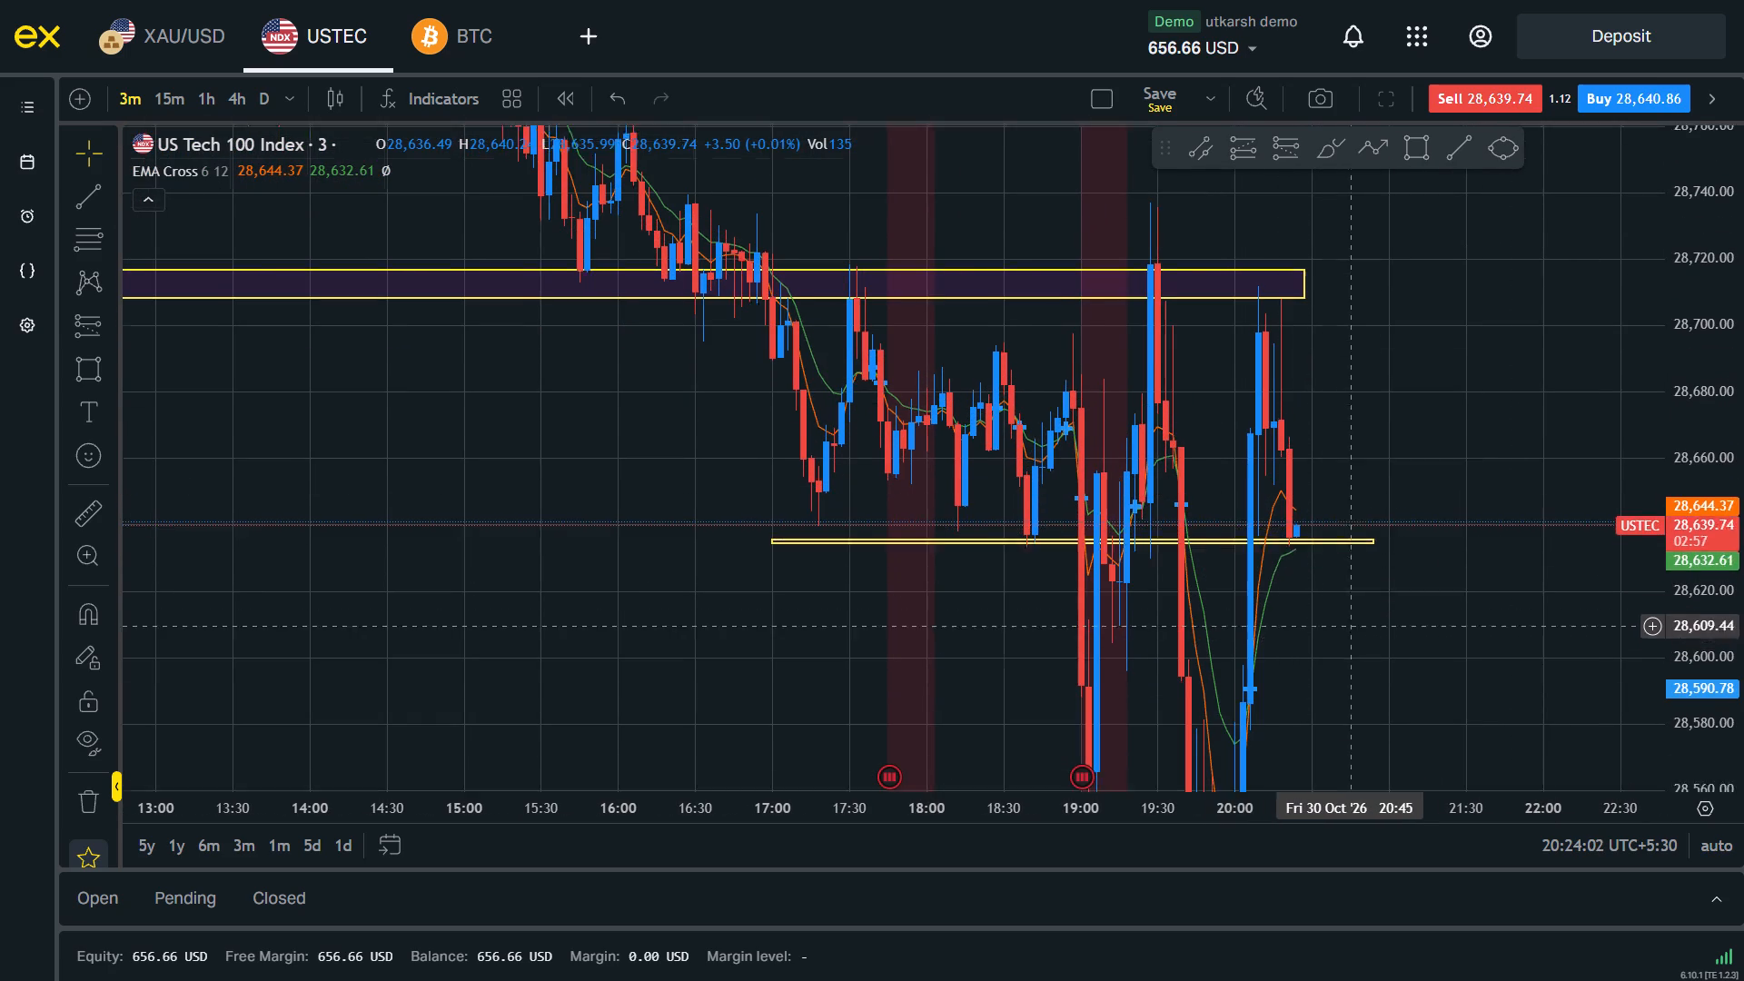
left_click_drag(1345, 592, 1337, 547)
scroll(1337, 547, "up", 2)
left_click_drag(1743, 304, 1743, 510)
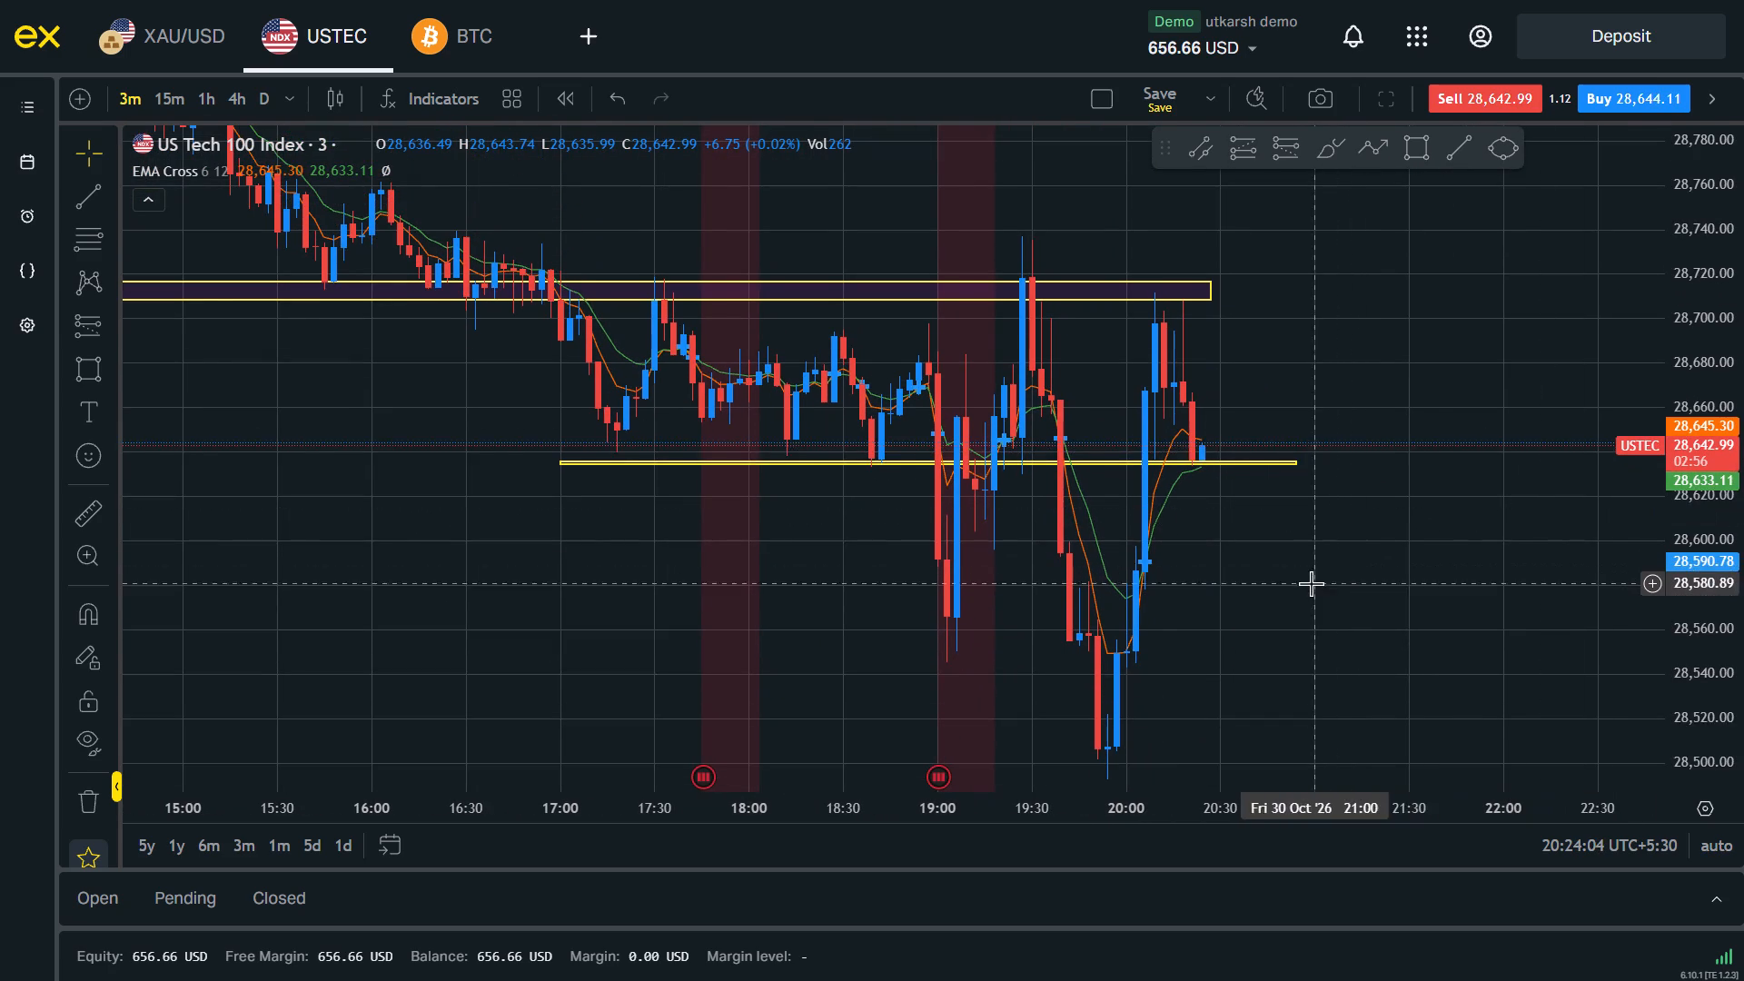
left_click_drag(1311, 583, 1372, 609)
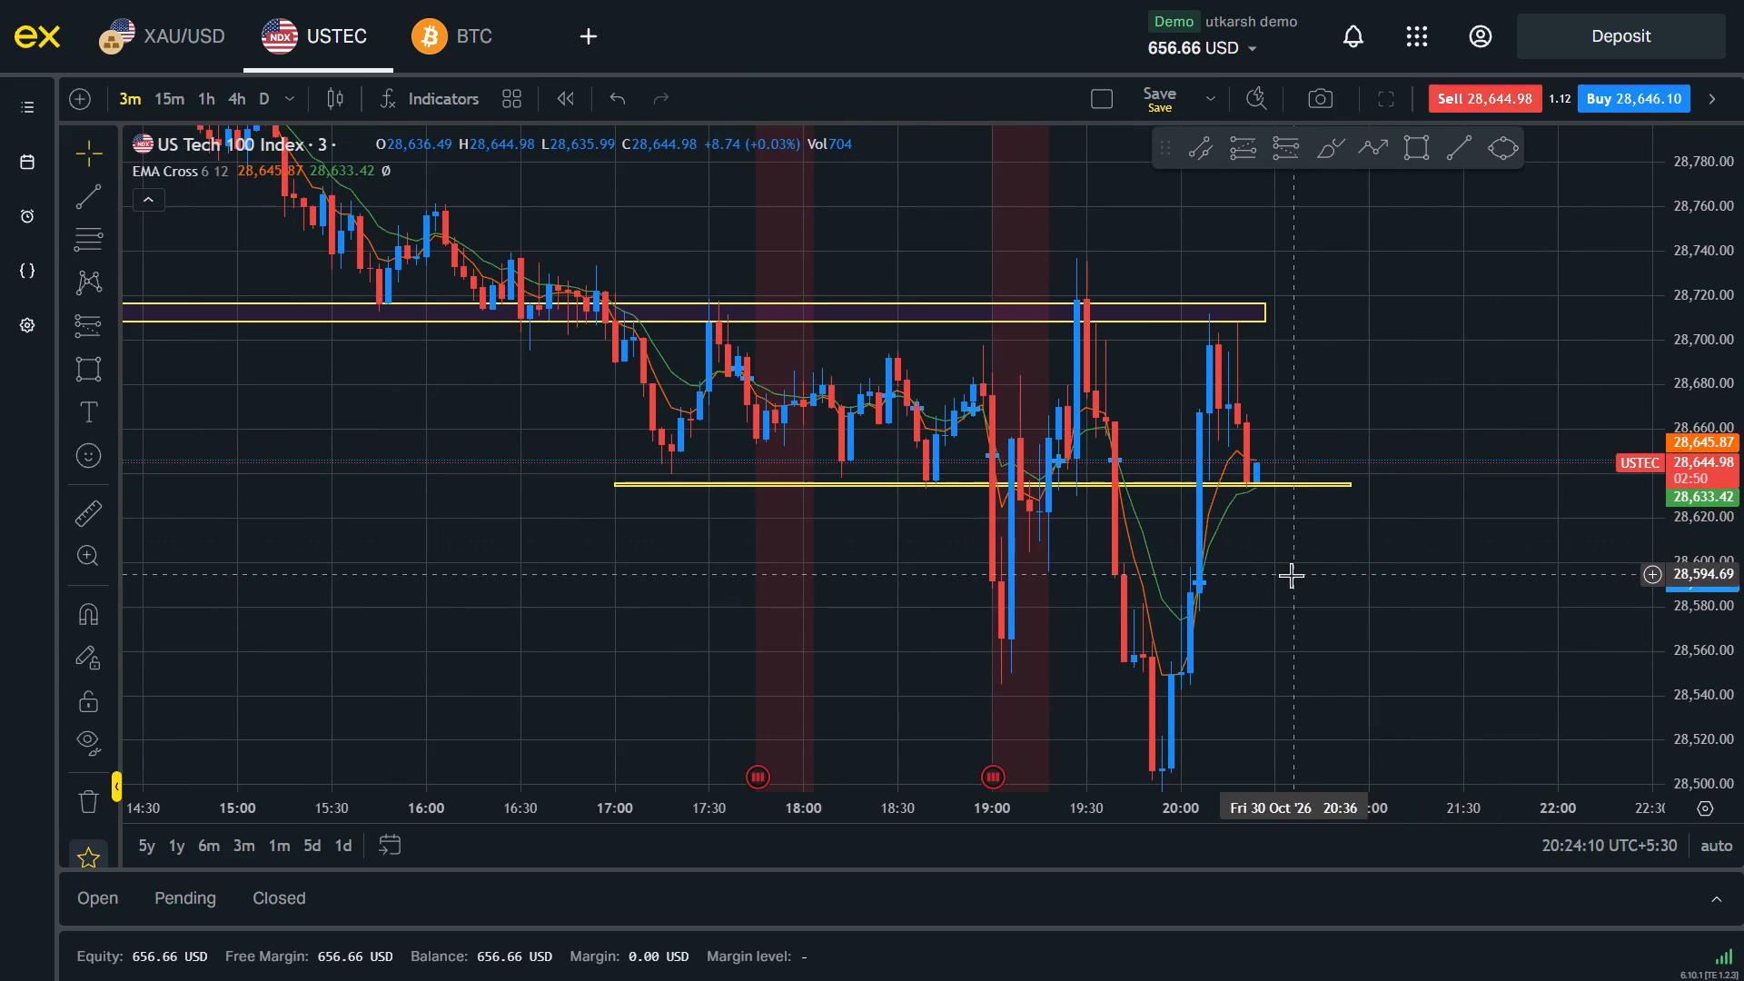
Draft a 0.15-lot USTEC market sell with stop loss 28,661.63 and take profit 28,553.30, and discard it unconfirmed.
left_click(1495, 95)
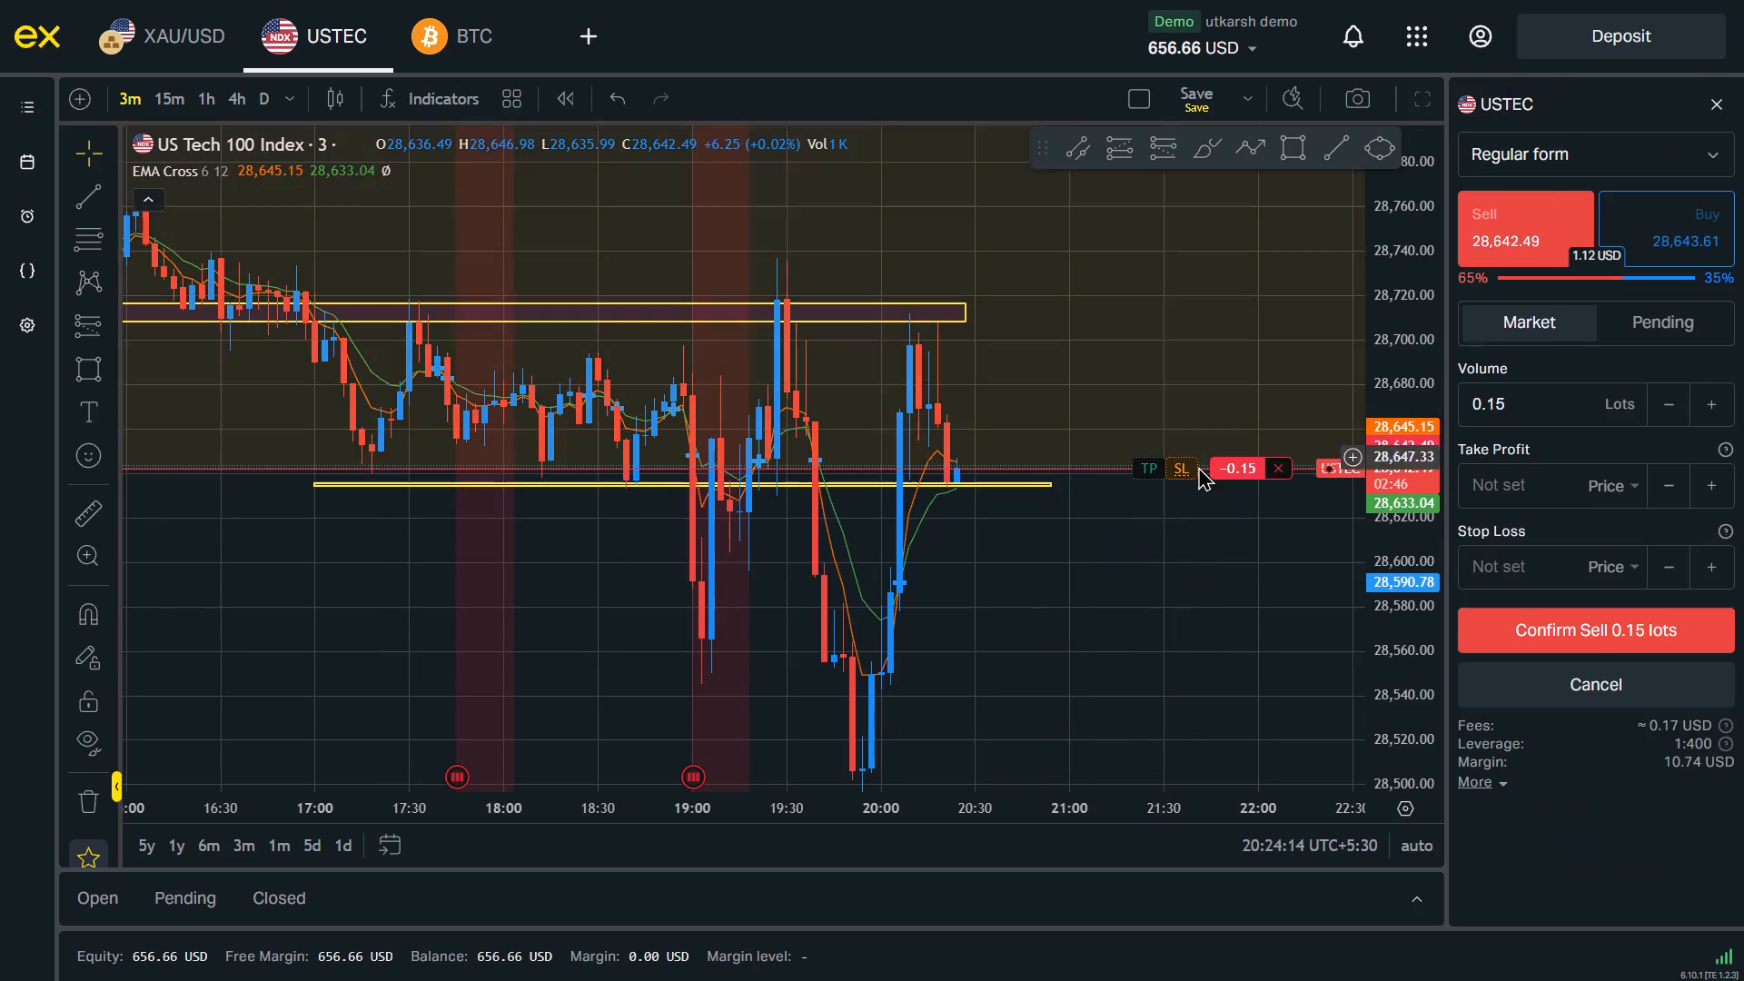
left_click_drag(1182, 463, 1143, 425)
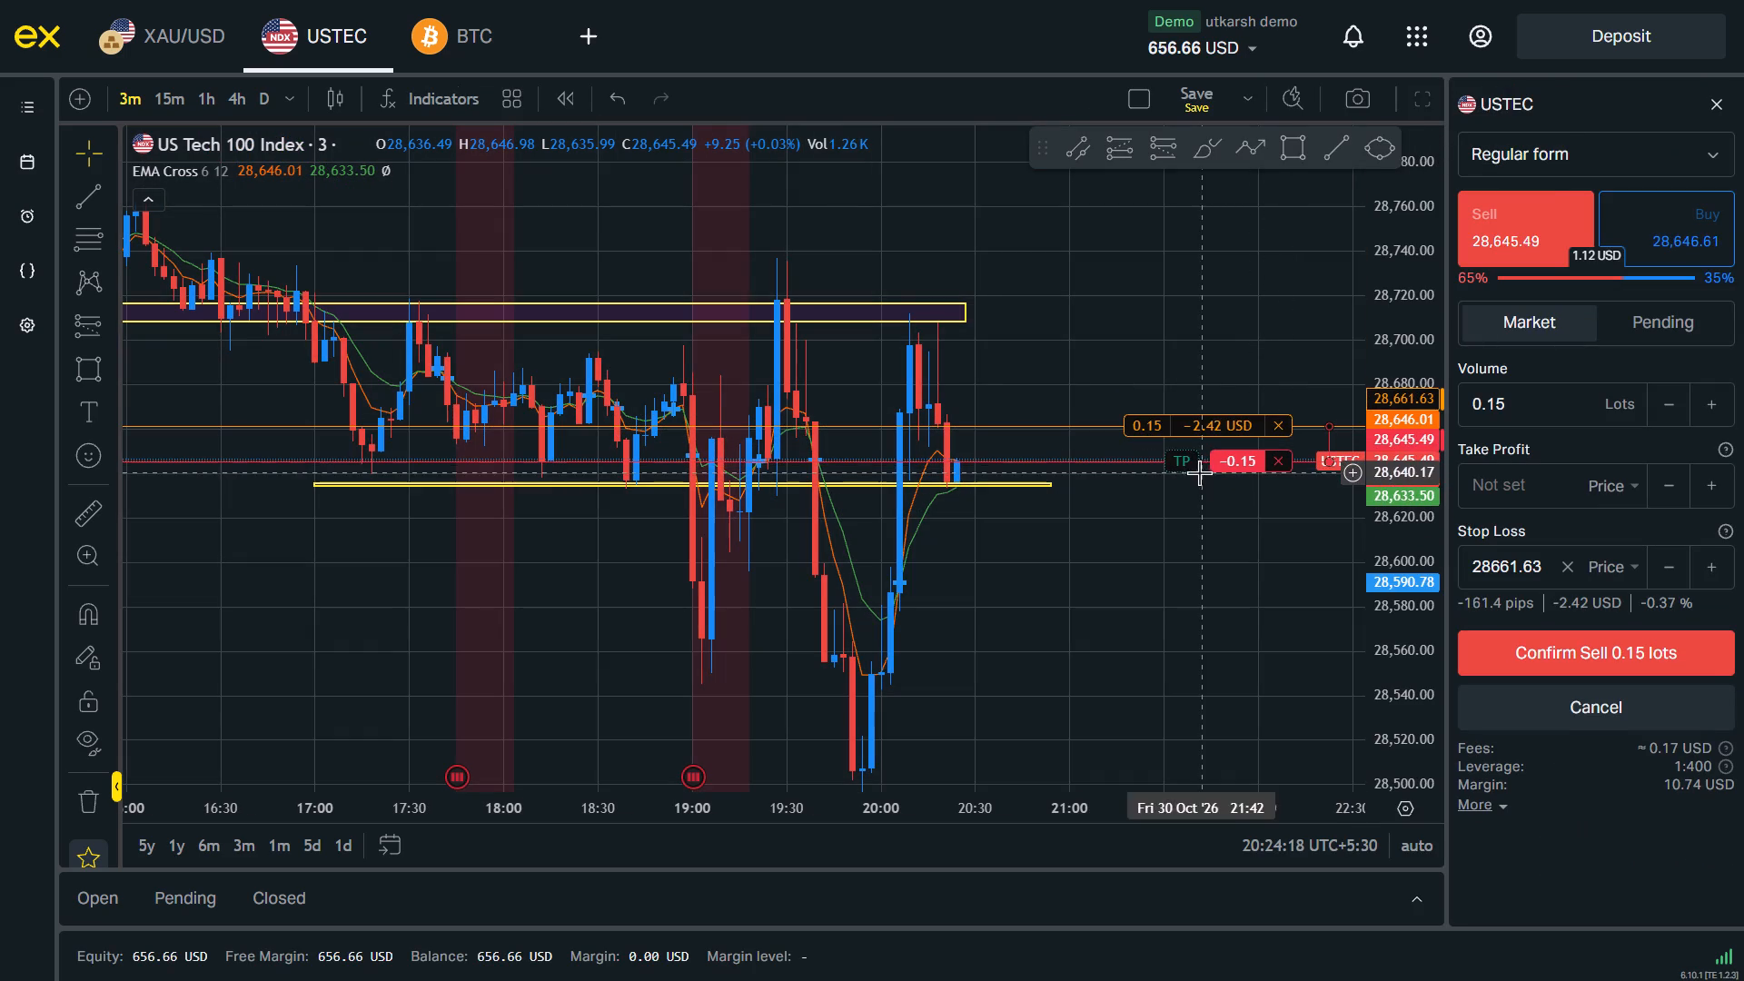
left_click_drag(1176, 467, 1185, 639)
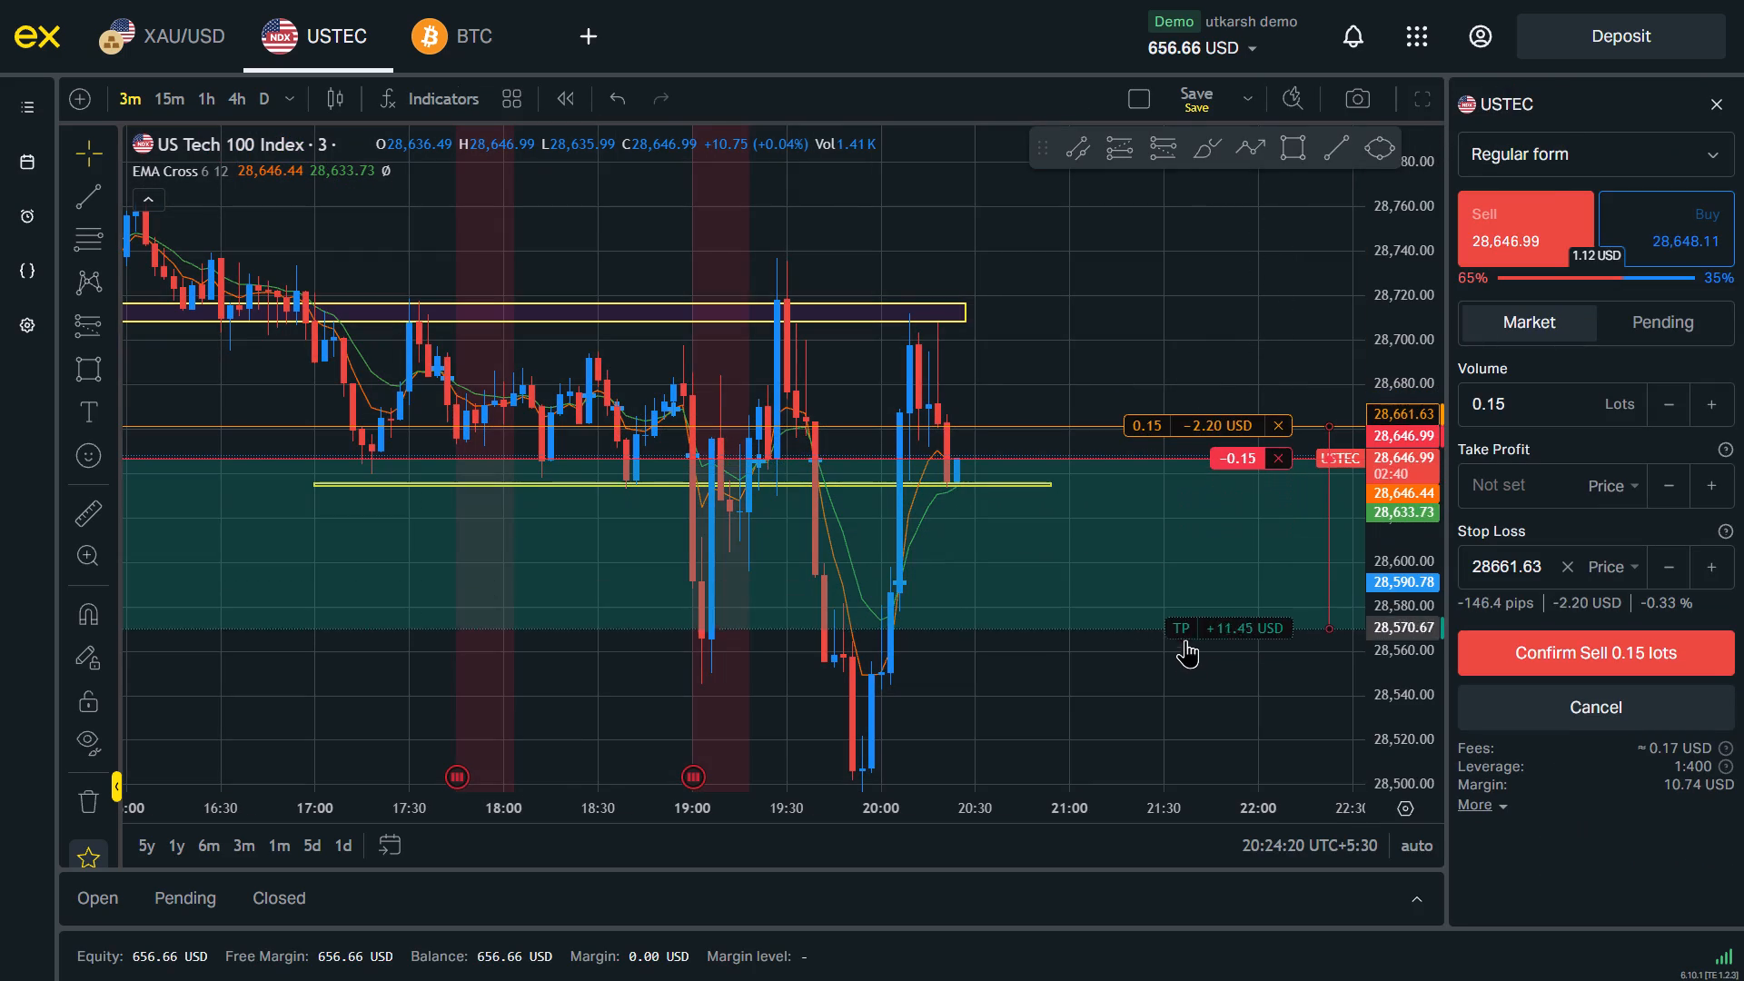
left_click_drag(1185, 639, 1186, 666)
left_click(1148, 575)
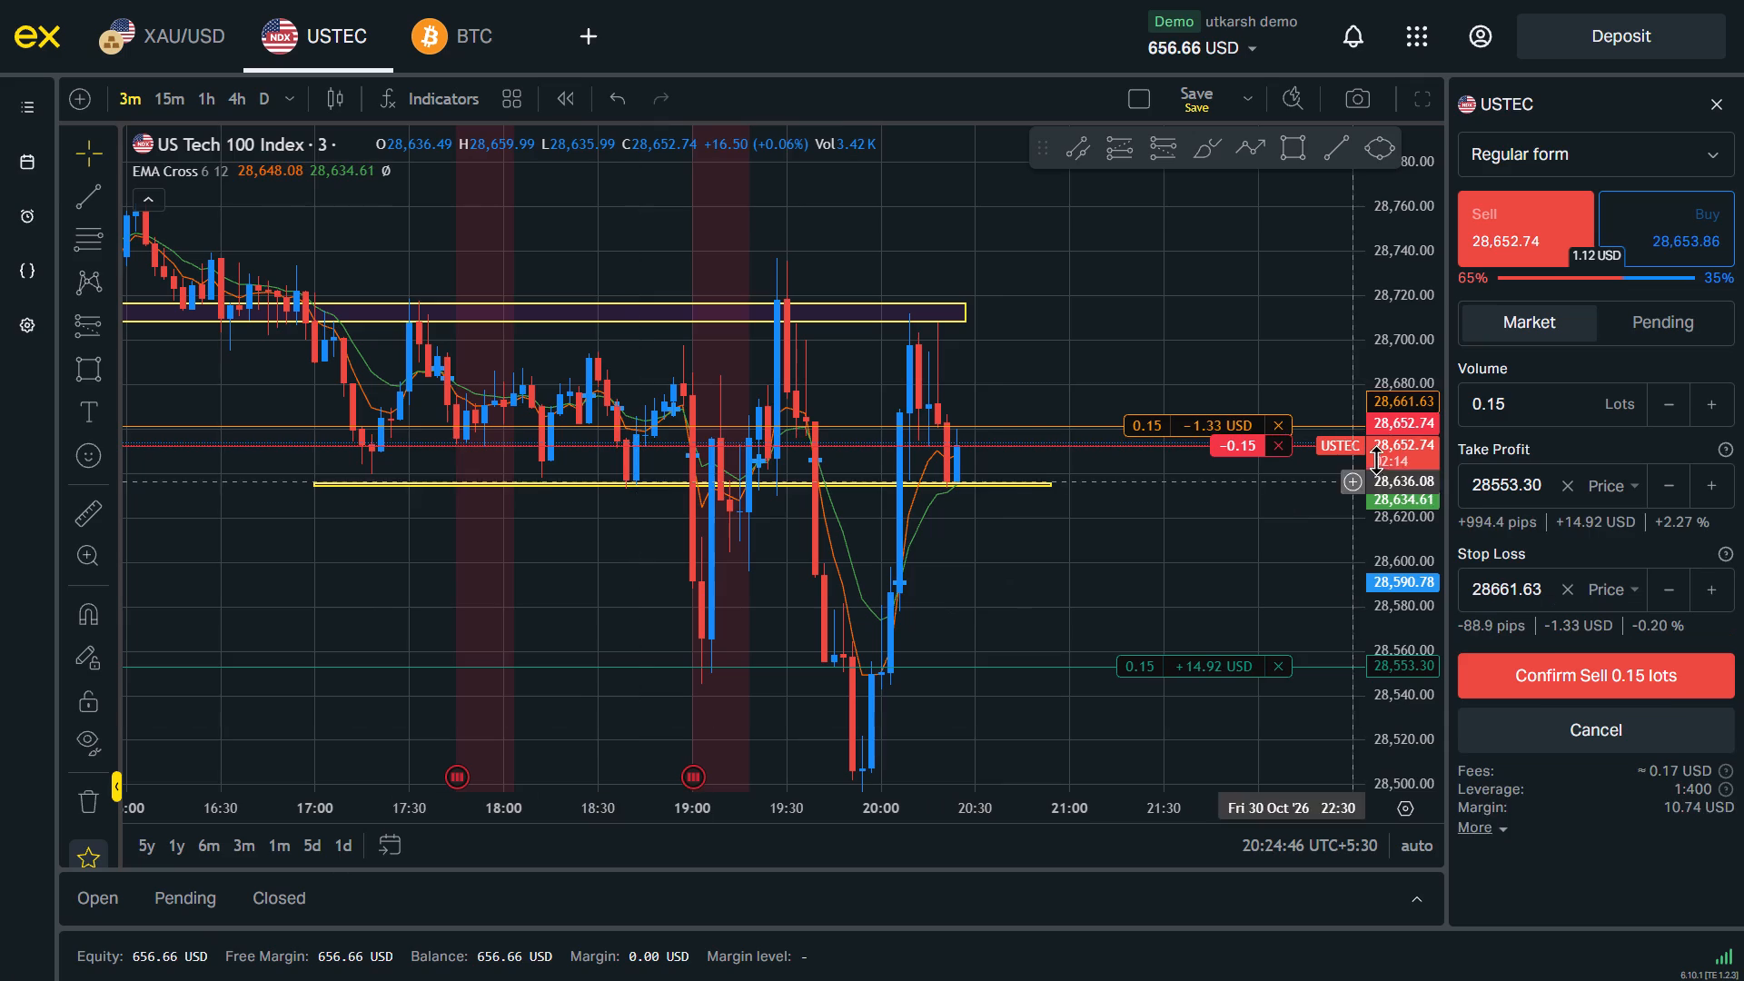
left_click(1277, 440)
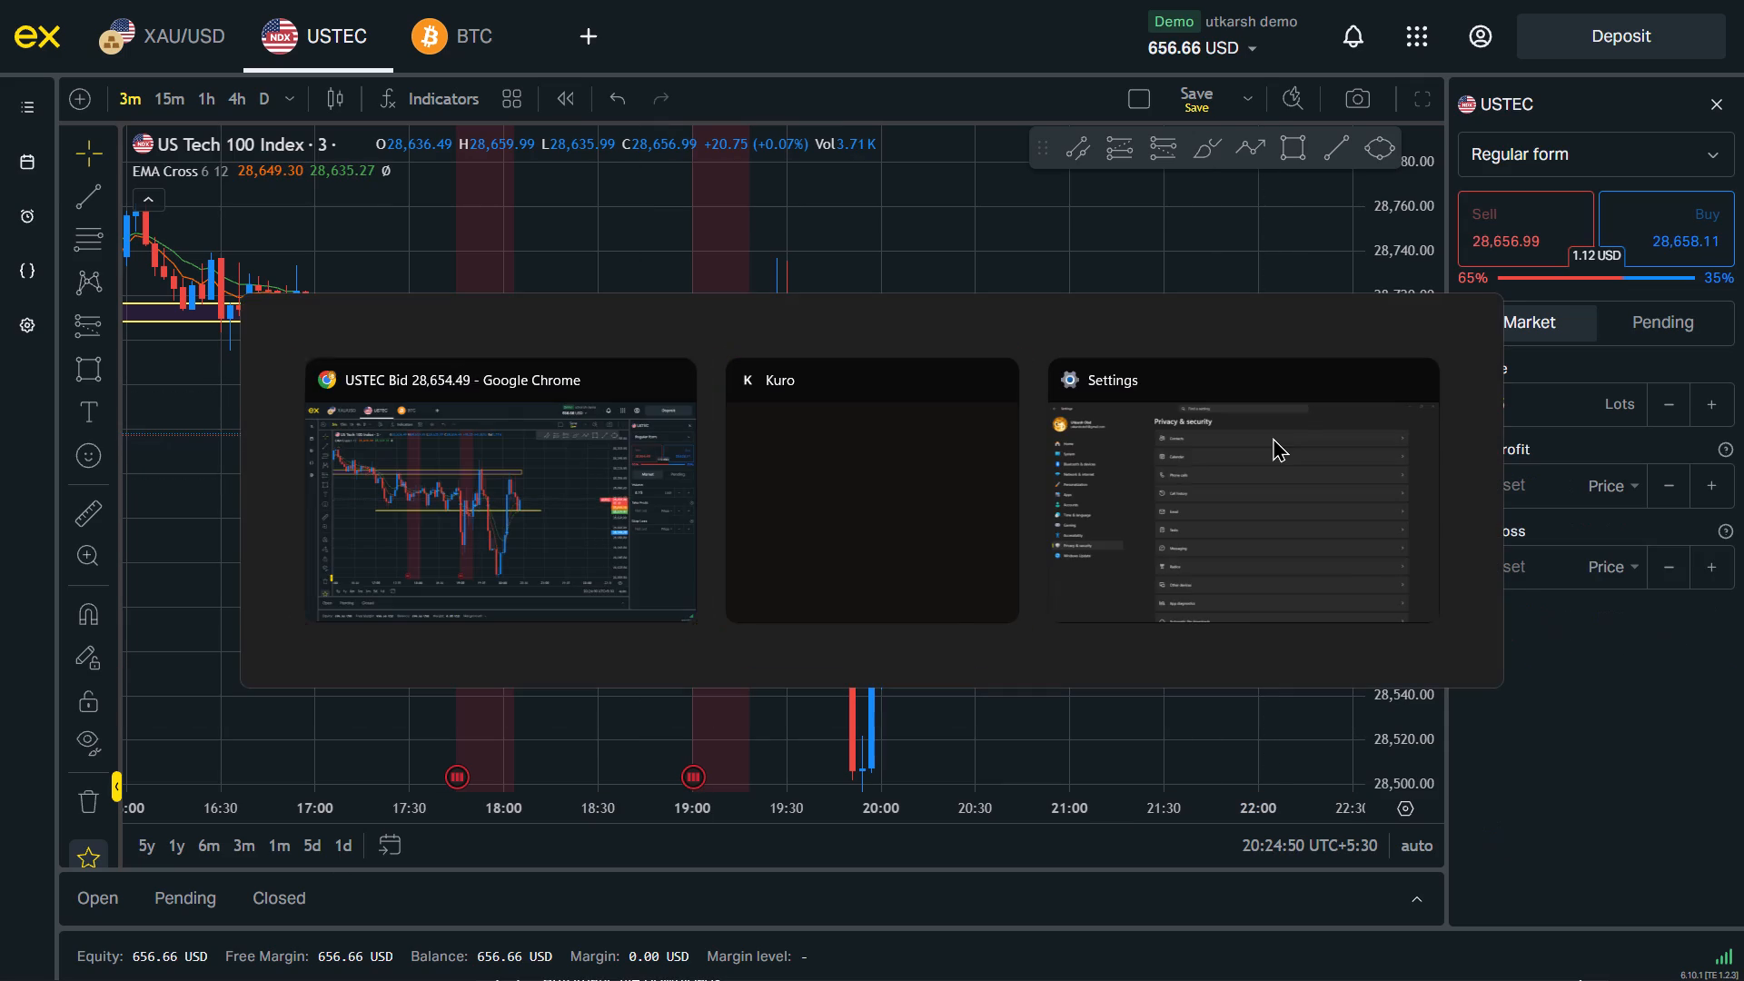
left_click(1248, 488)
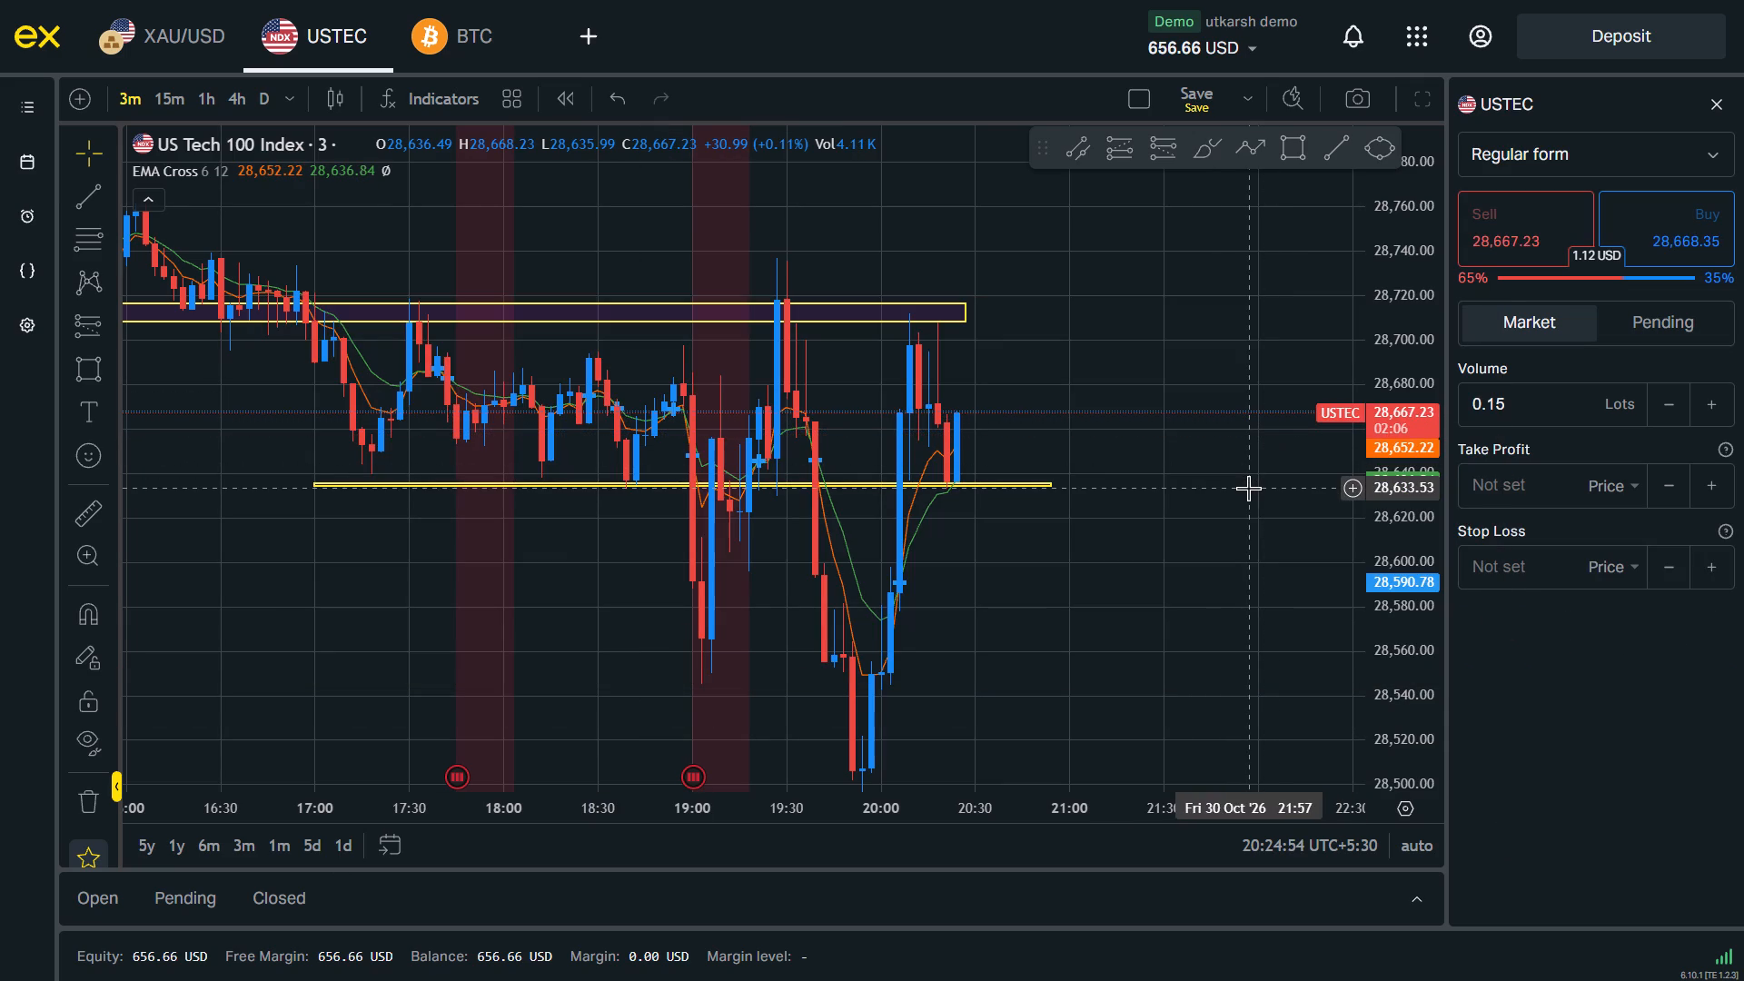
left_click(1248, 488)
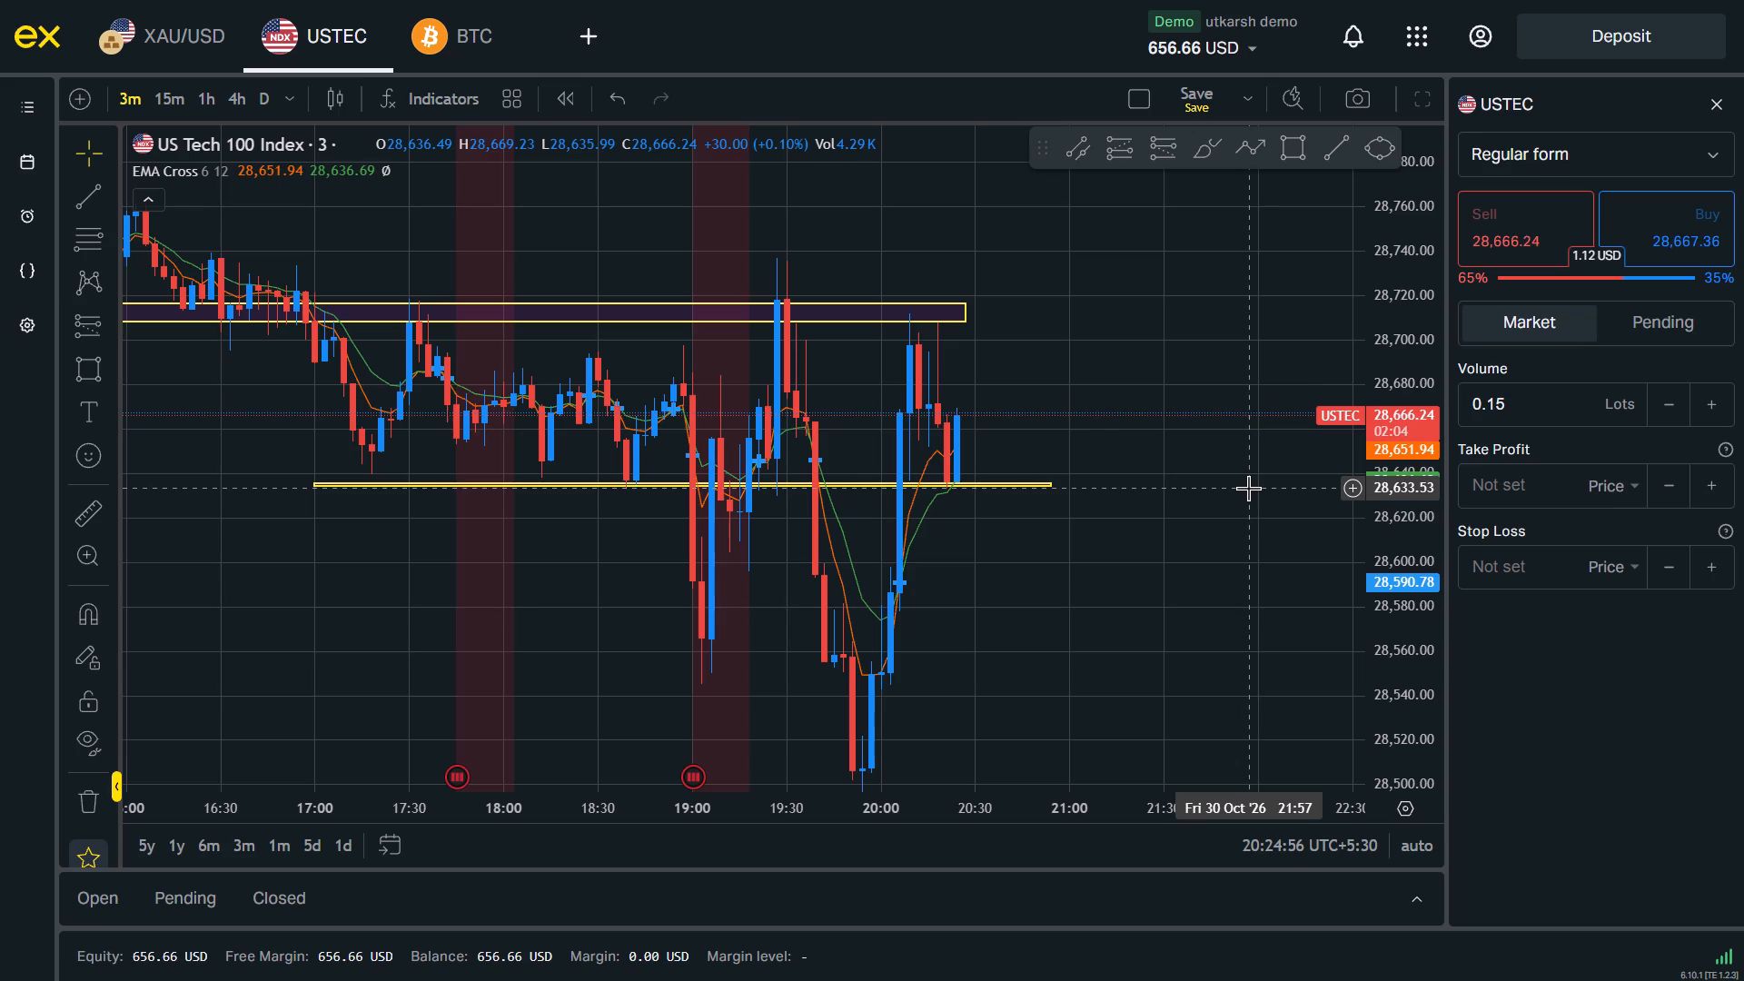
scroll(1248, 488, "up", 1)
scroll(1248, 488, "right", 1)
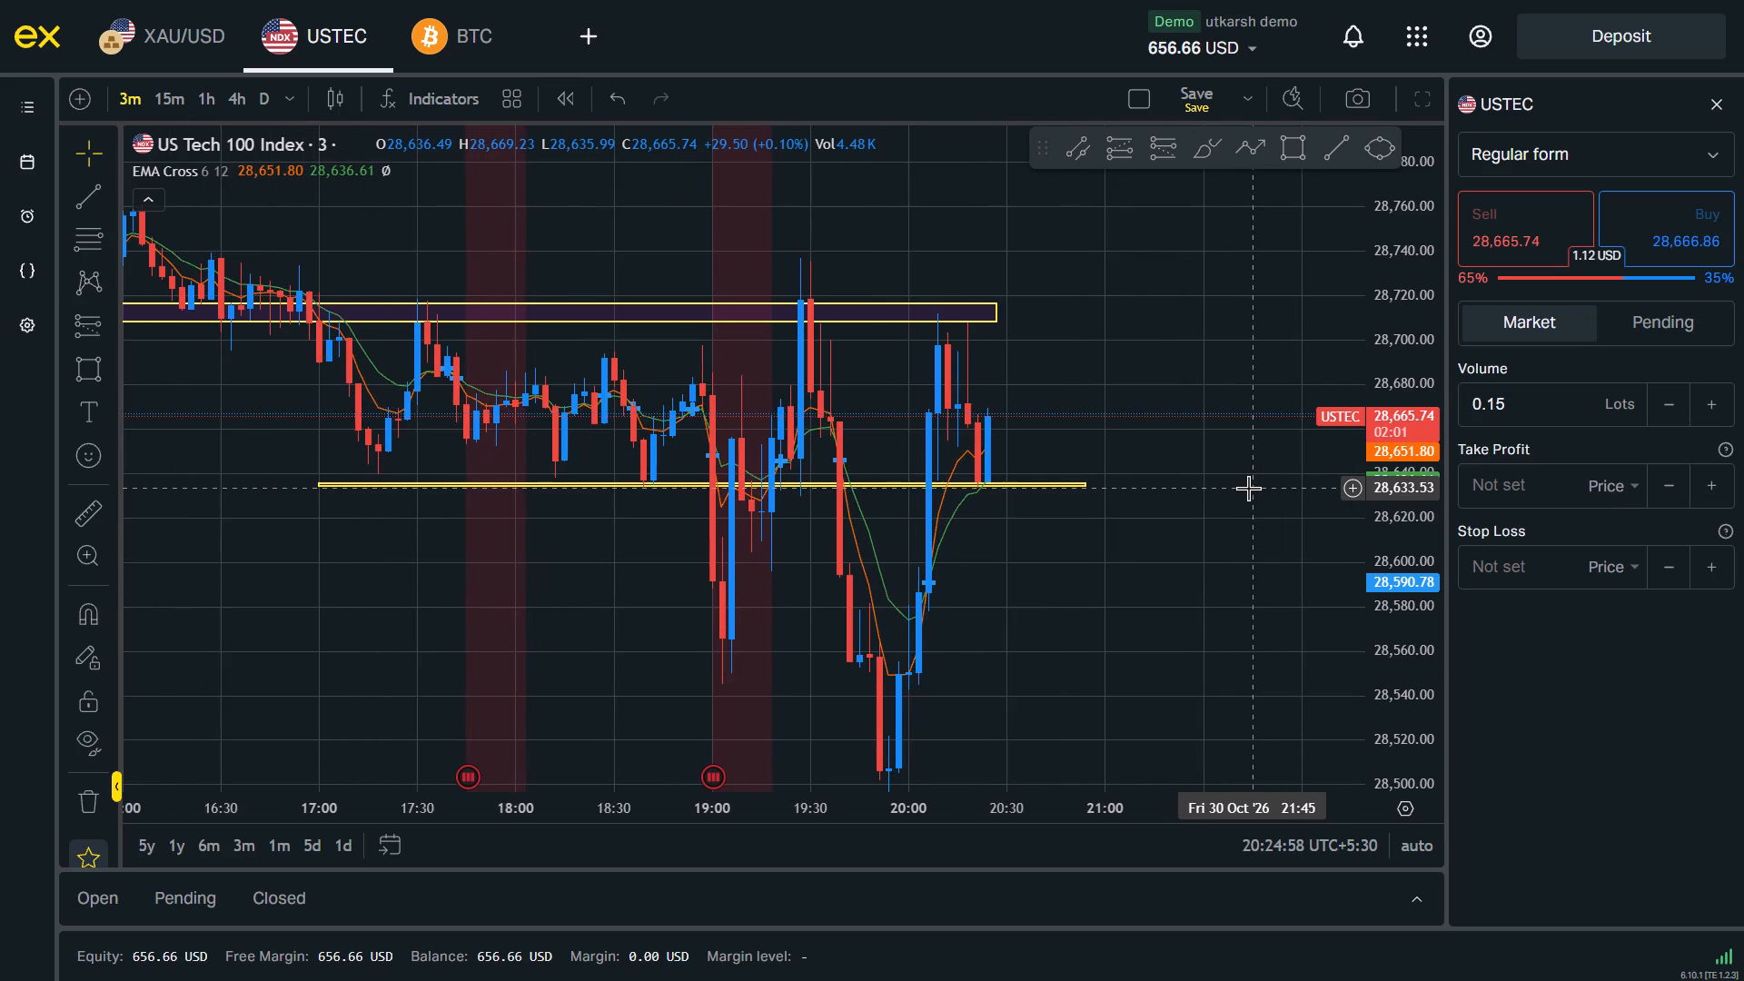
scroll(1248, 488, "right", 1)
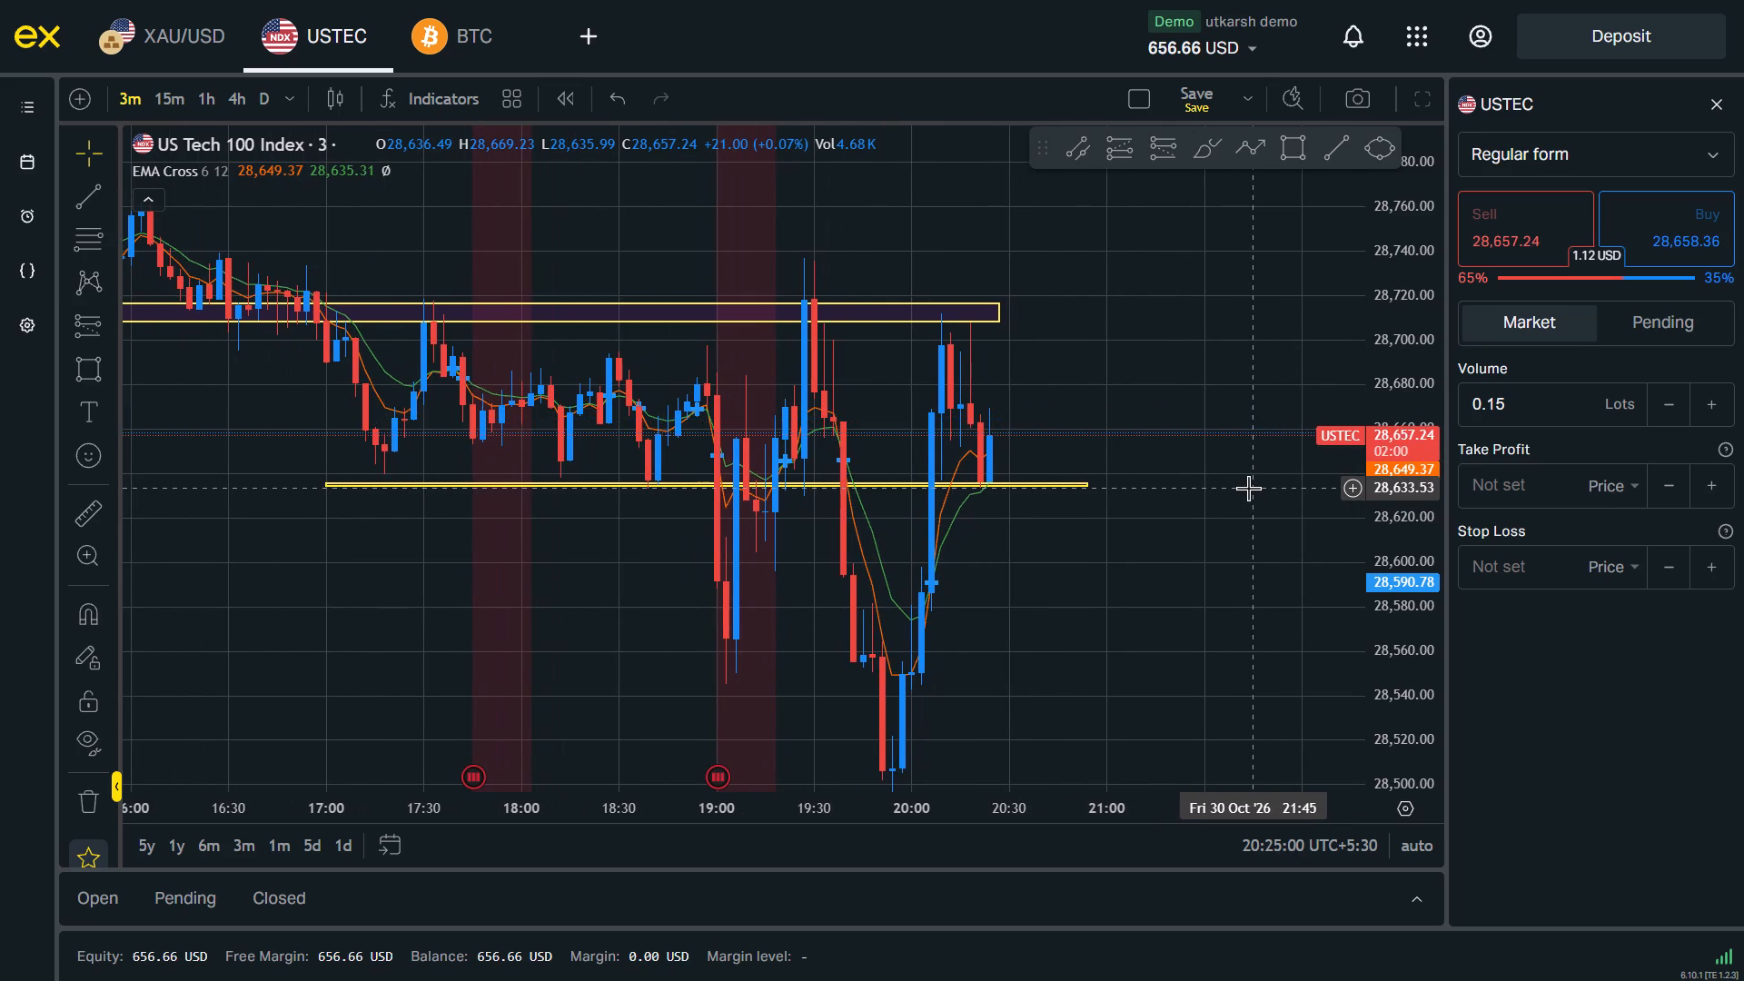